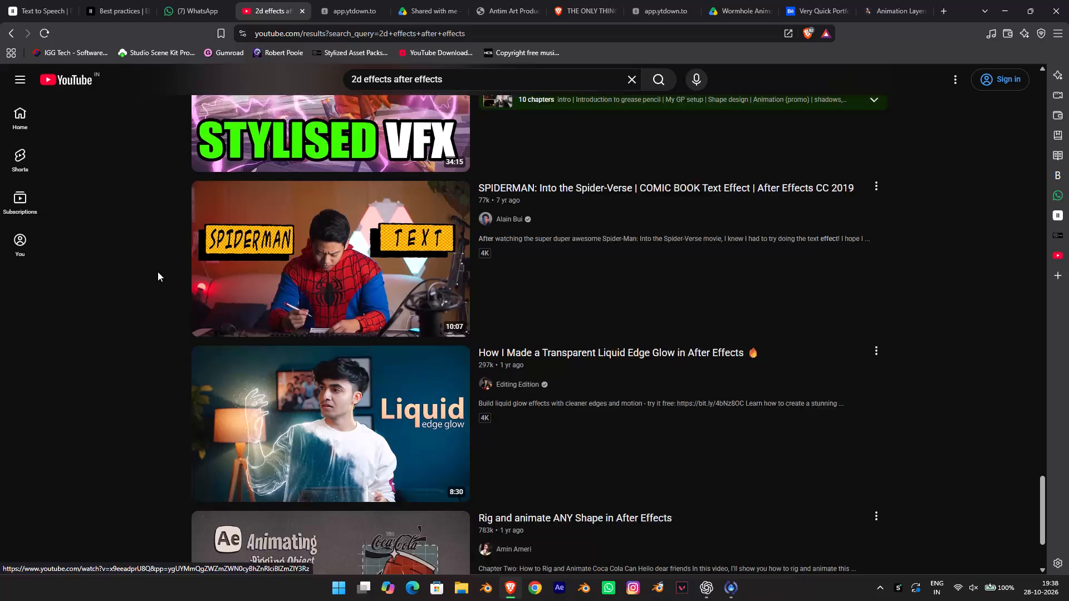
# Browse the YouTube results for "2d effects after effects", examining the tutorial videos and Shorts for 2D effect ideas.
pyautogui.scroll(-9, 190, 264)
pyautogui.scroll(-3, 100, 385)
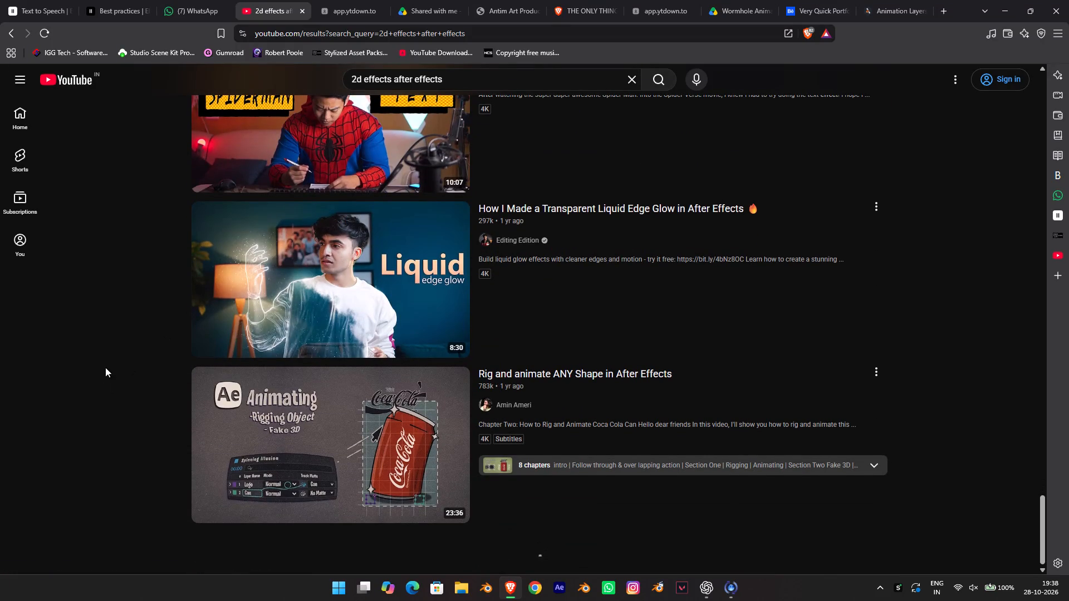
pyautogui.scroll(4, 106, 433)
pyautogui.scroll(-14, 105, 433)
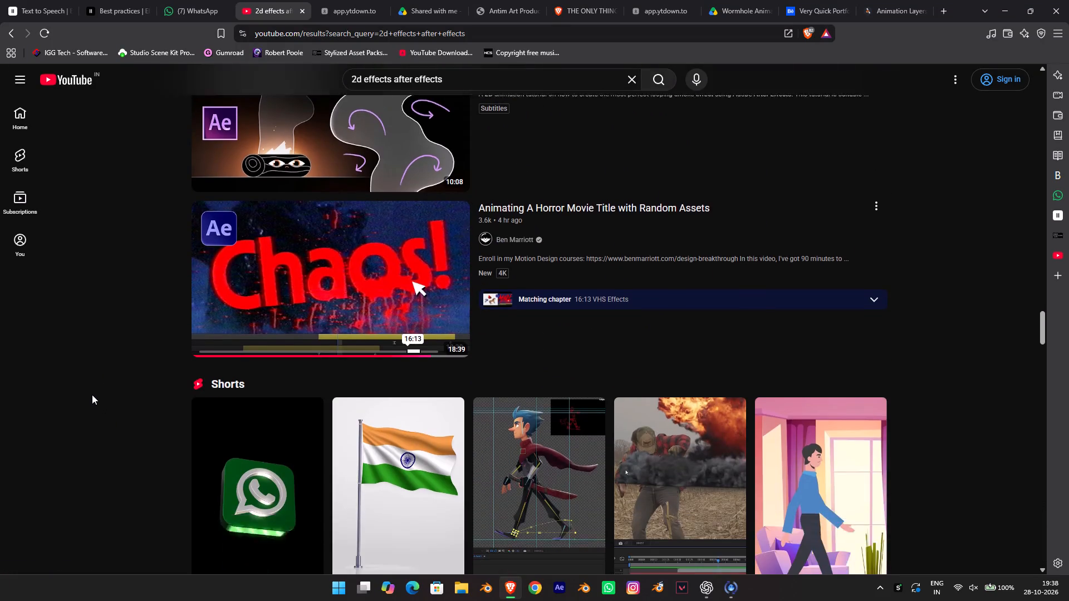
pyautogui.scroll(-17, 87, 386)
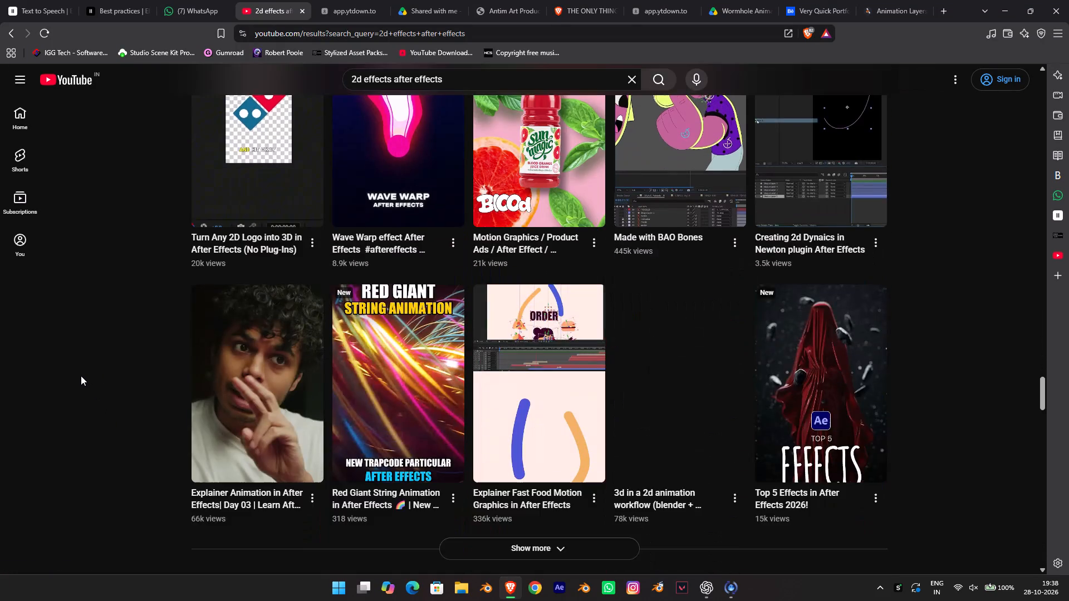
pyautogui.scroll(-16, 80, 376)
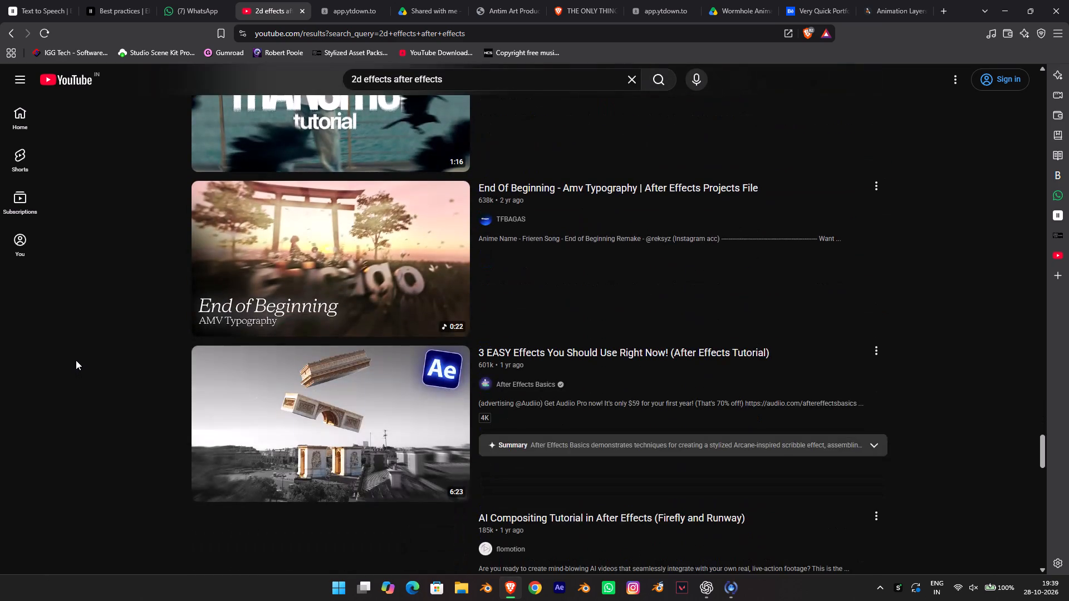
pyautogui.scroll(-13, 76, 360)
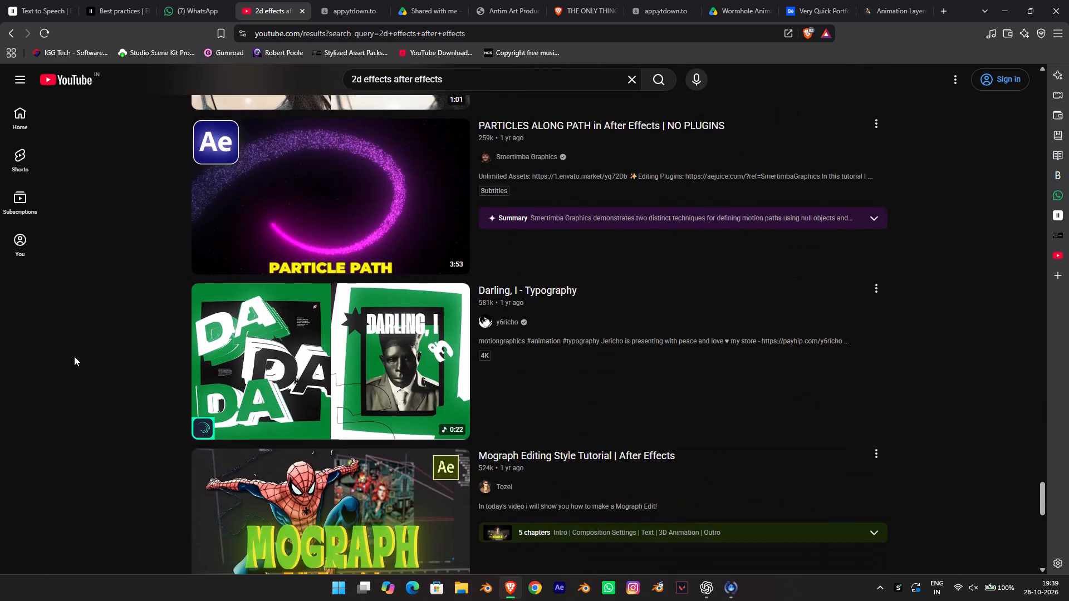
pyautogui.scroll(-15, 74, 356)
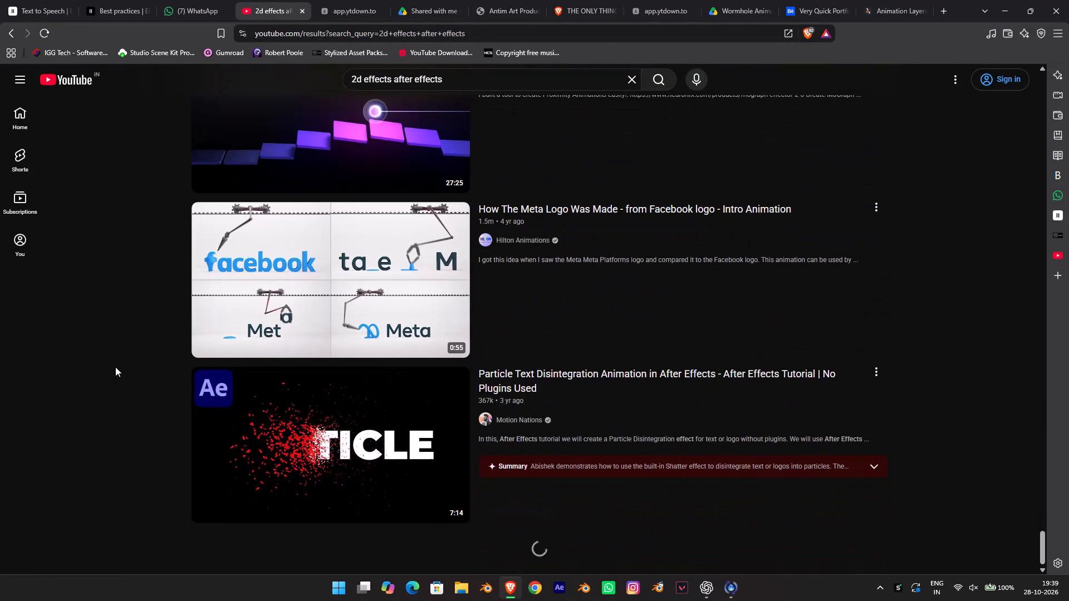
pyautogui.scroll(-6, 115, 367)
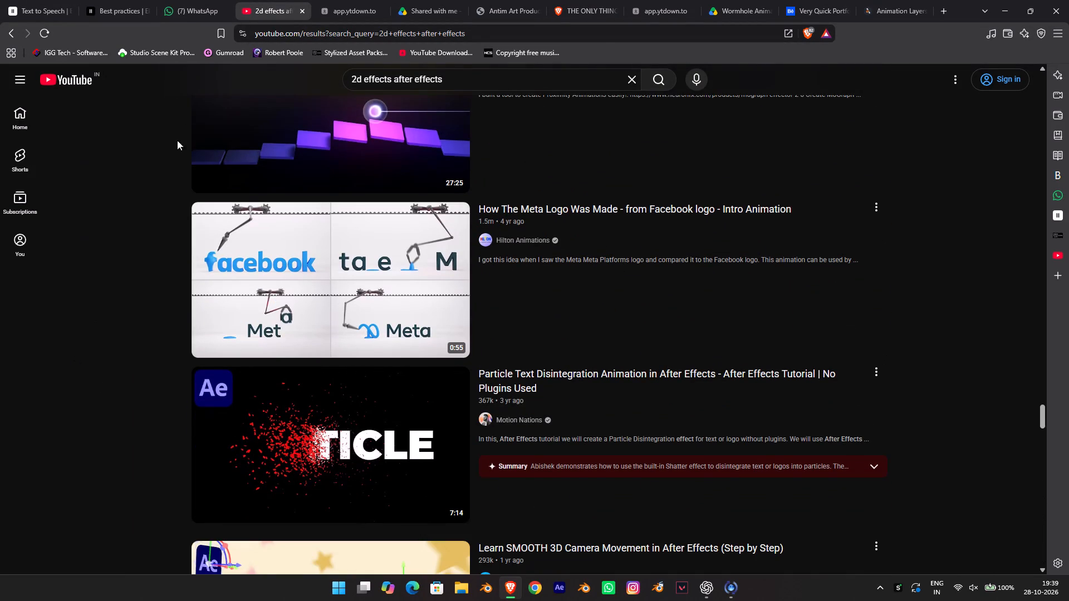
pyautogui.scroll(-5, 158, 171)
pyautogui.scroll(-16, 117, 205)
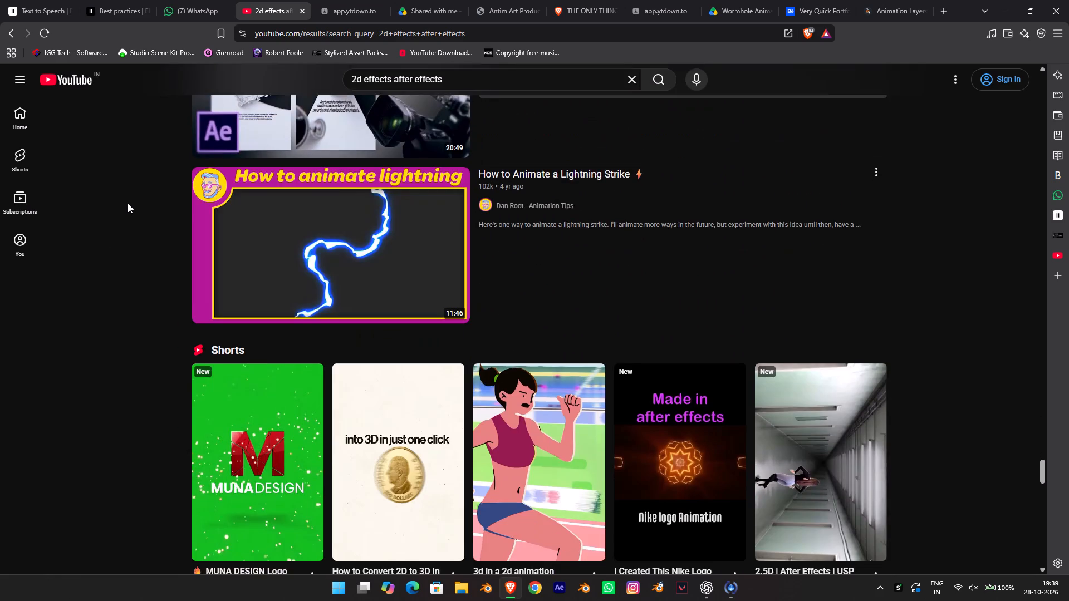
pyautogui.scroll(-11, 128, 203)
pyautogui.scroll(-19, 120, 198)
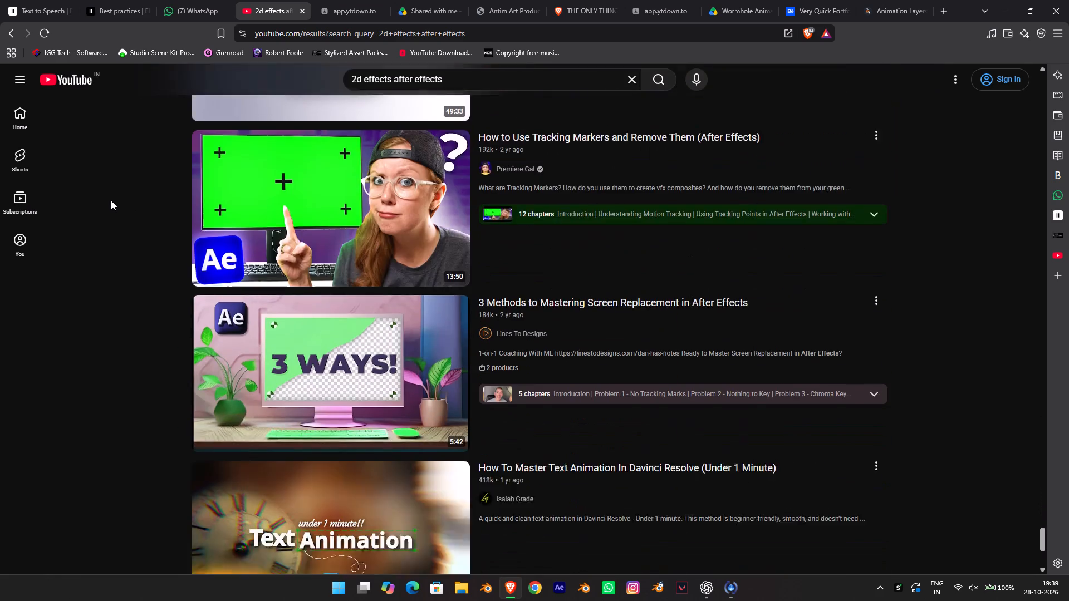
pyautogui.scroll(3, 108, 193)
pyautogui.scroll(-12, 108, 193)
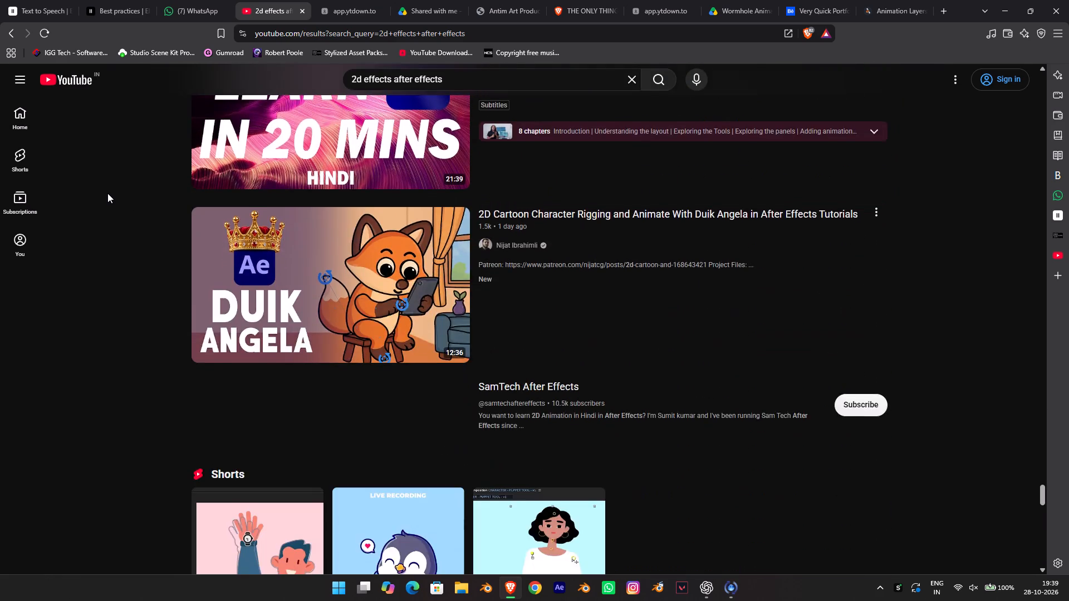
pyautogui.scroll(-13, 107, 193)
pyautogui.scroll(3, 103, 191)
pyautogui.scroll(-1, 103, 191)
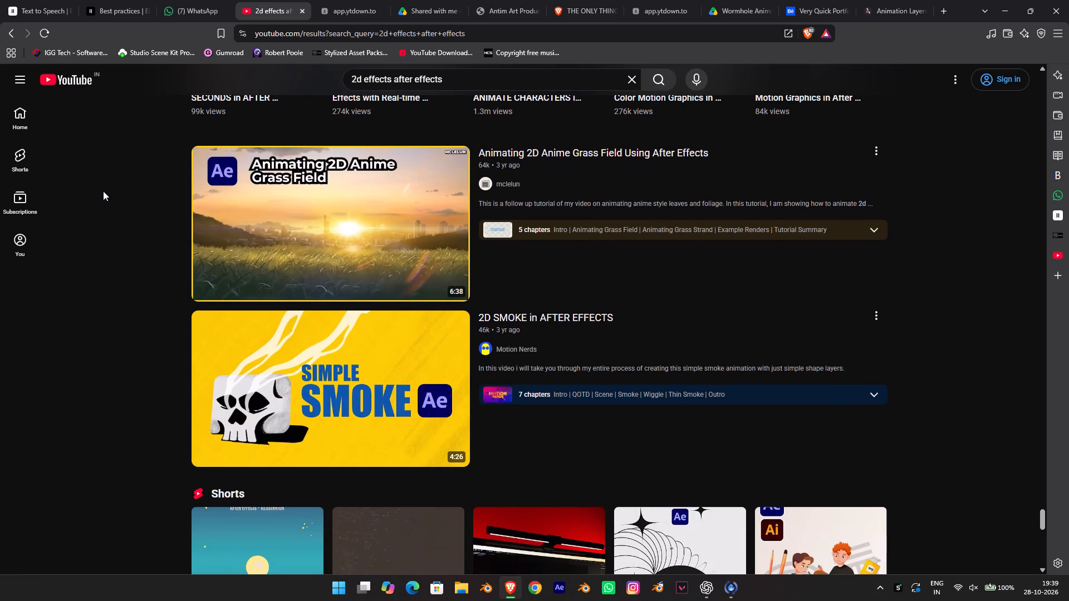
pyautogui.scroll(-18, 102, 190)
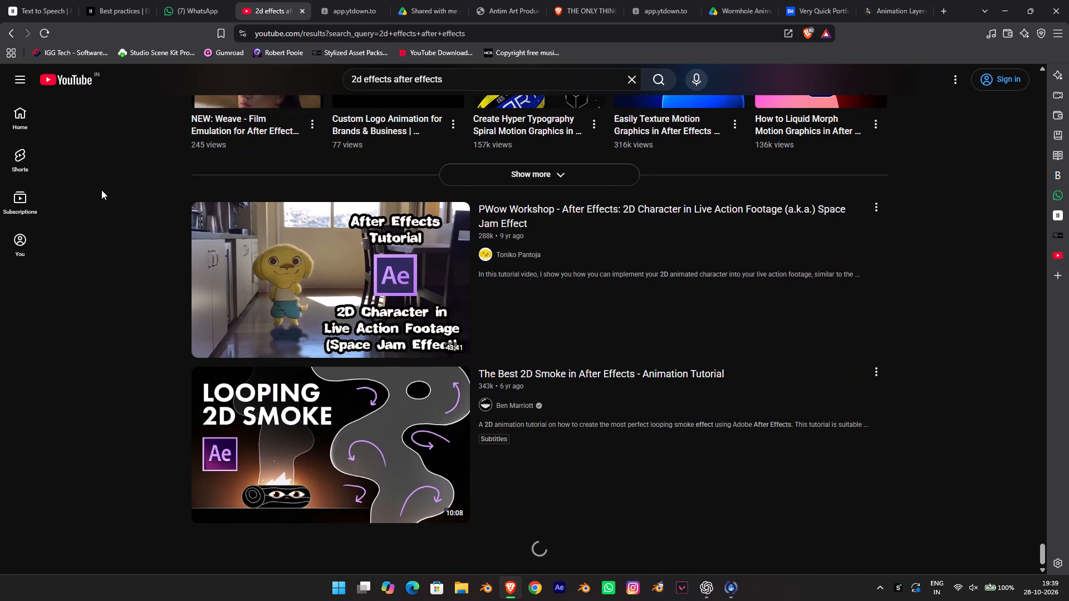
pyautogui.scroll(-16, 101, 190)
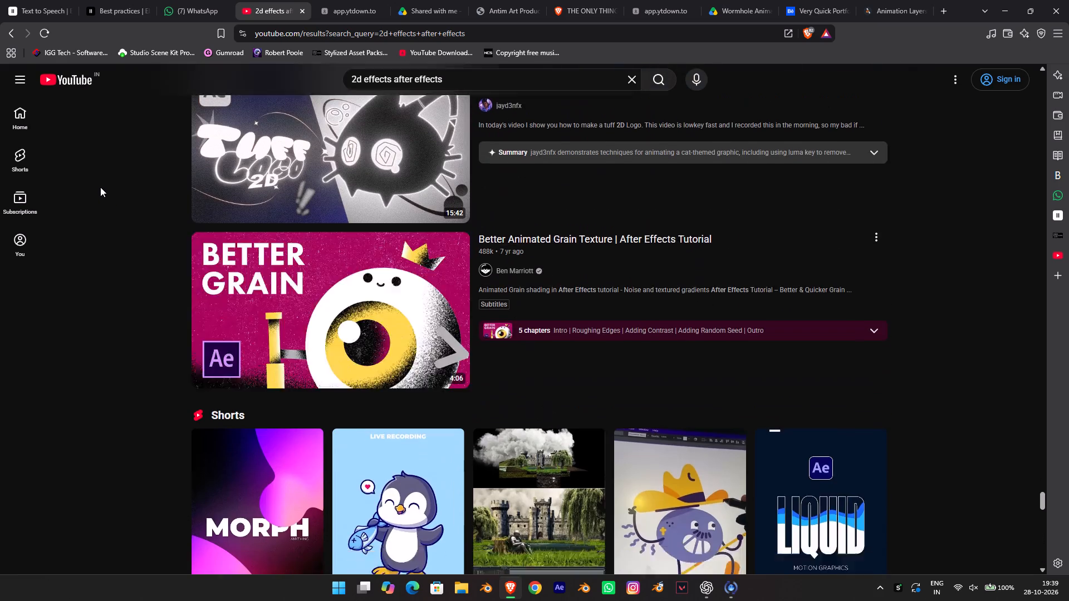
pyautogui.scroll(-6, 100, 187)
pyautogui.scroll(1, 99, 186)
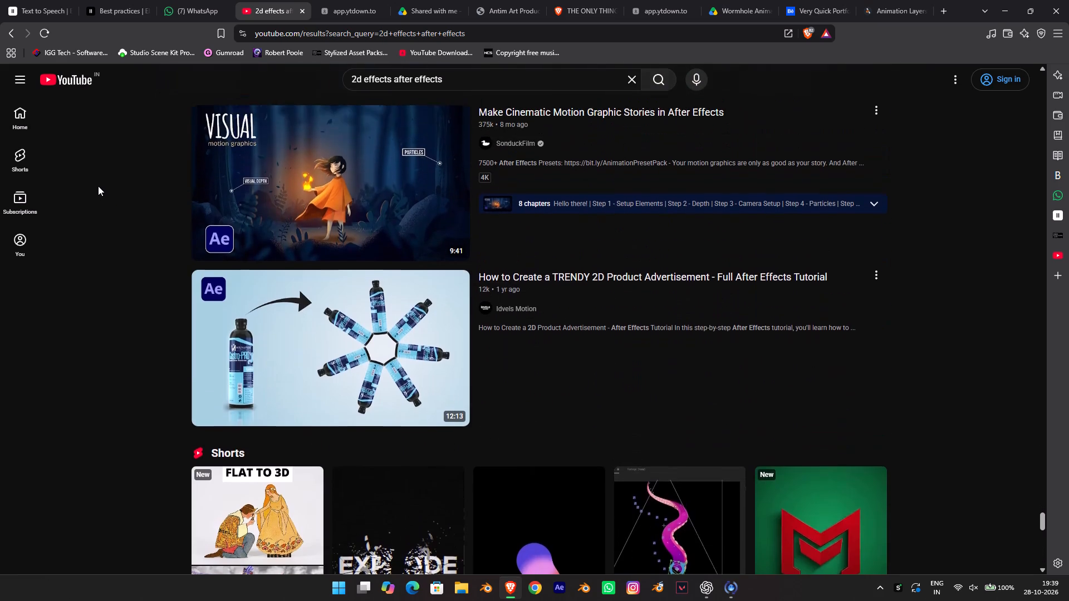
pyautogui.scroll(-19, 98, 186)
pyautogui.scroll(-6, 96, 184)
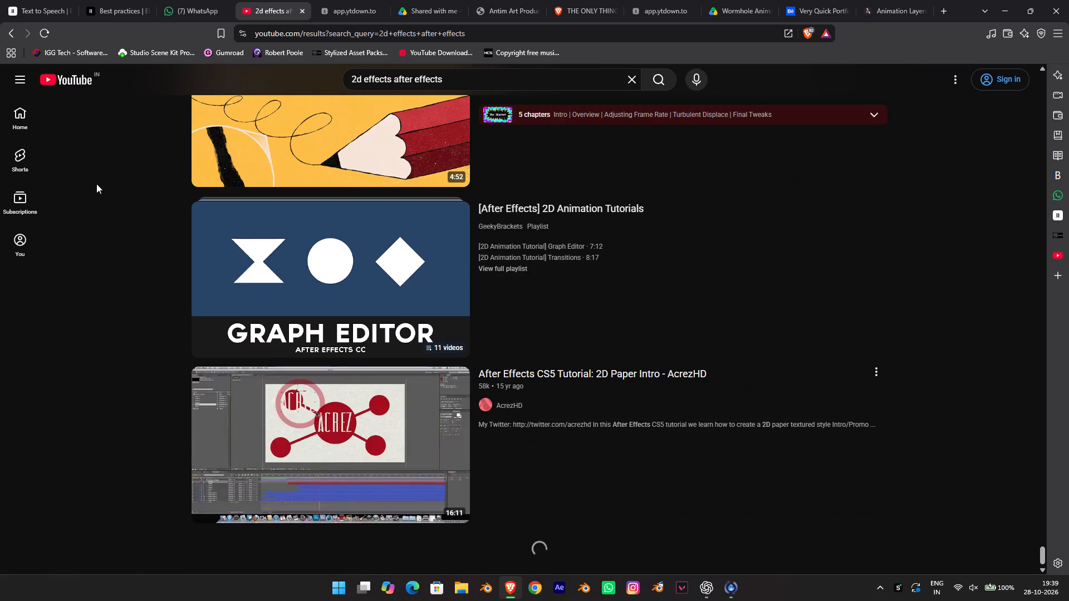
pyautogui.scroll(-5, 96, 184)
pyautogui.scroll(-18, 107, 238)
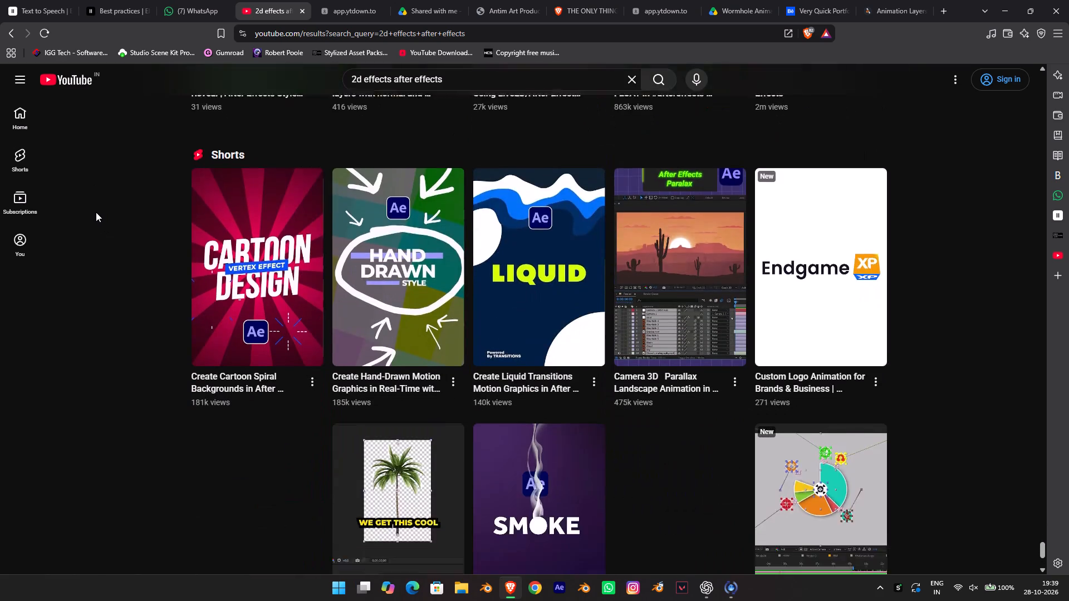
pyautogui.scroll(-17, 96, 212)
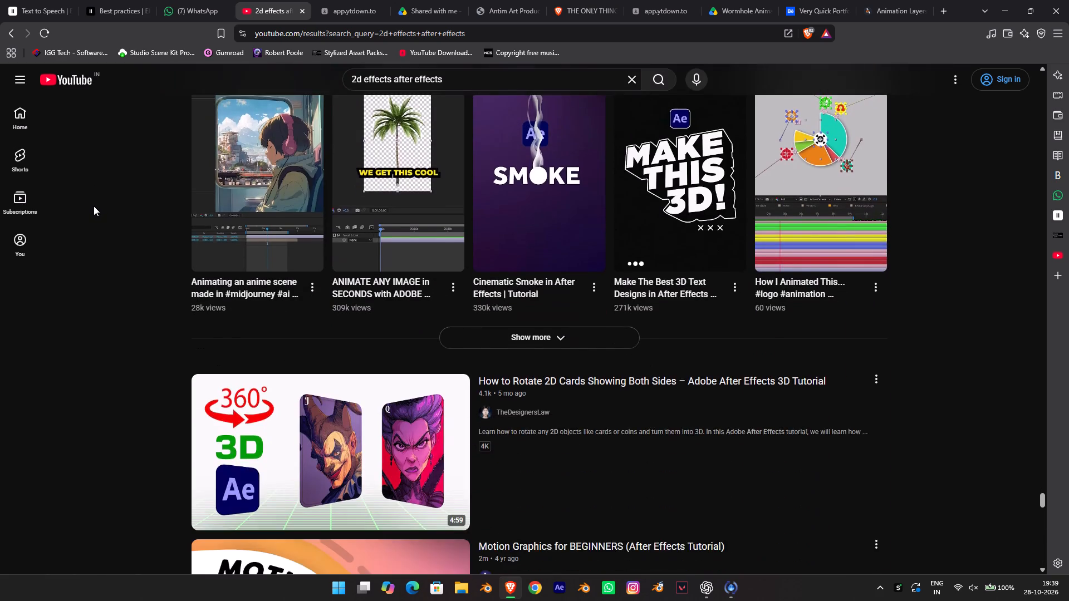
pyautogui.scroll(-19, 94, 206)
pyautogui.scroll(-6, 92, 203)
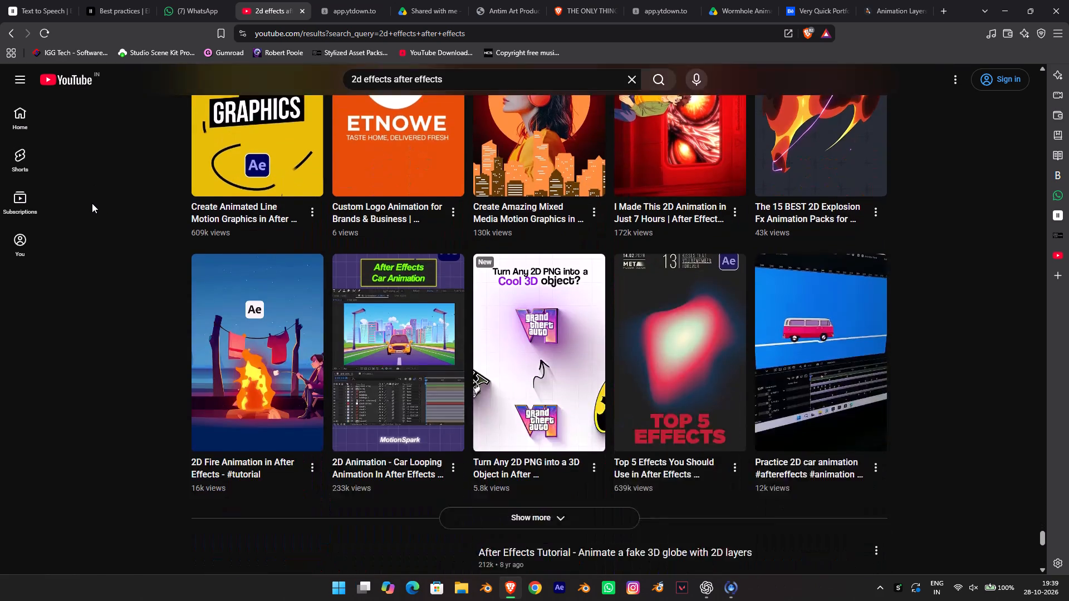
pyautogui.scroll(-20, 92, 203)
pyautogui.scroll(-2, 90, 203)
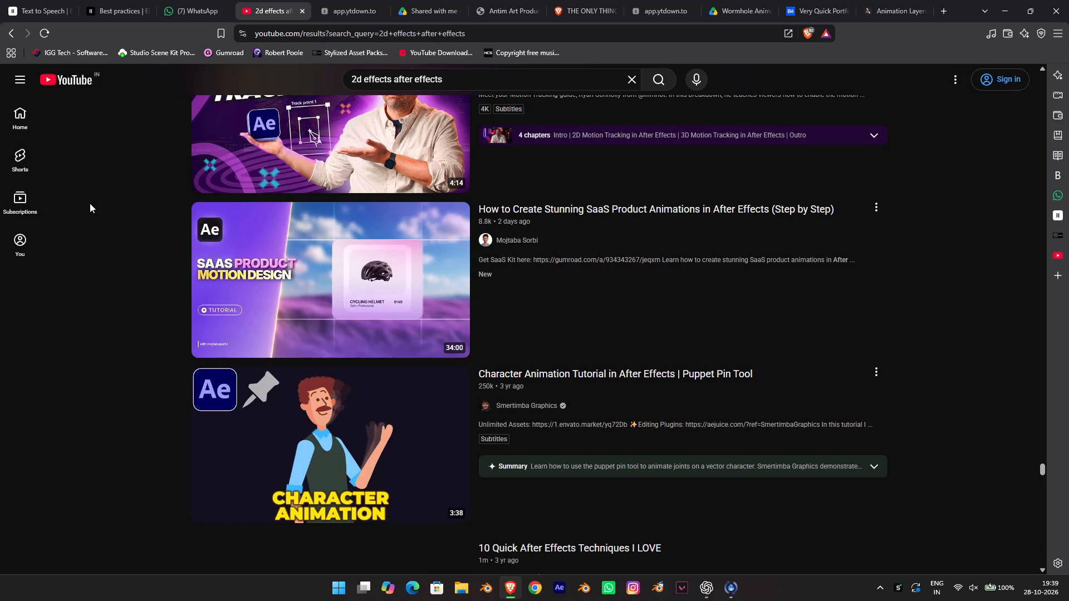
pyautogui.scroll(-18, 233, 275)
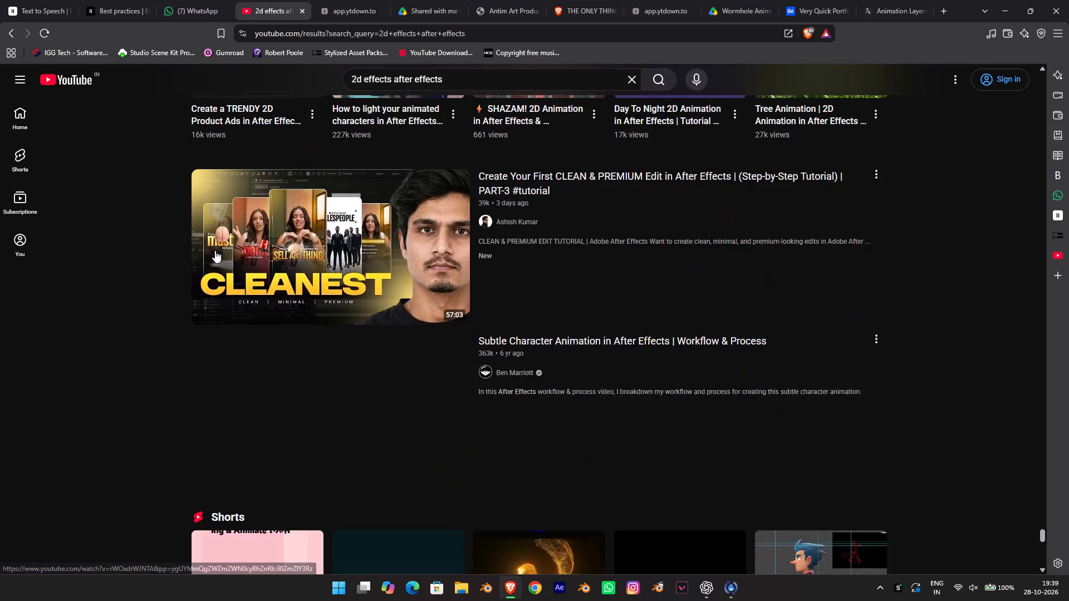
pyautogui.scroll(-19, 215, 250)
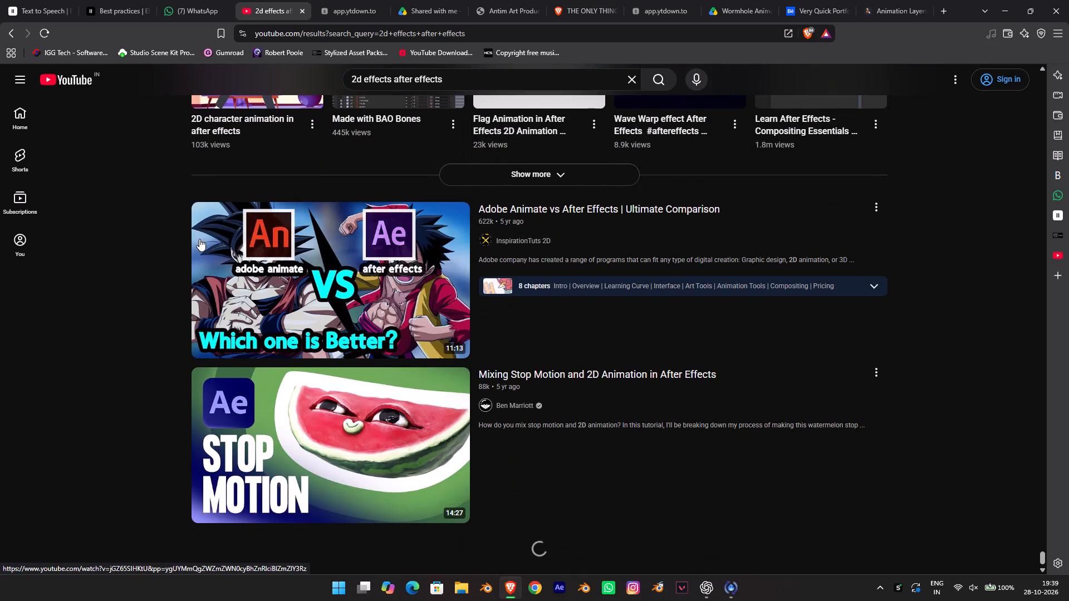
pyautogui.scroll(-7, 199, 239)
pyautogui.scroll(-17, 222, 280)
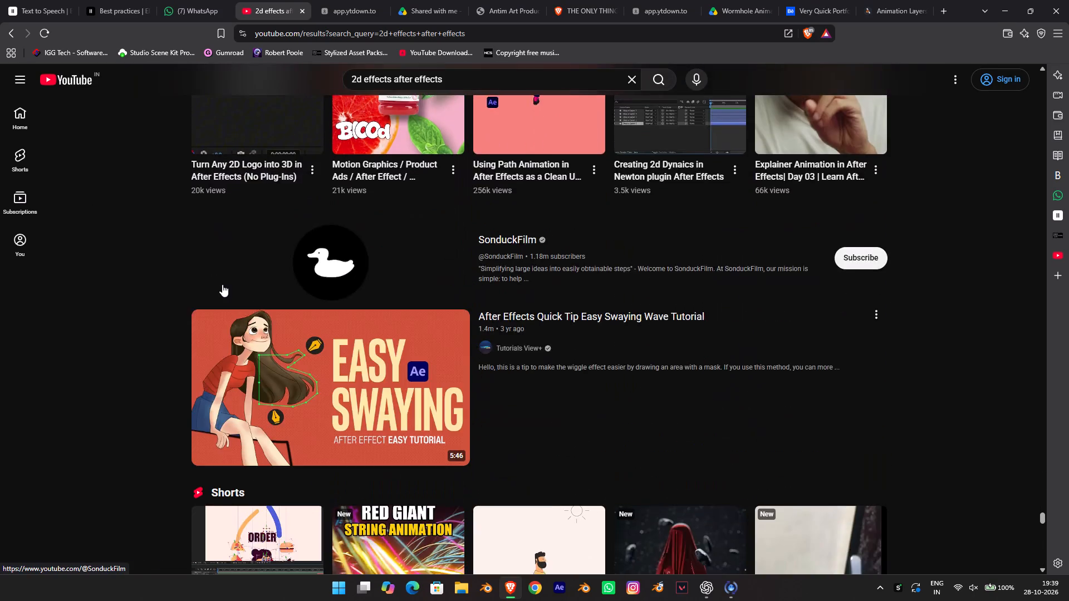
pyautogui.scroll(-20, 222, 283)
pyautogui.scroll(-6, 218, 272)
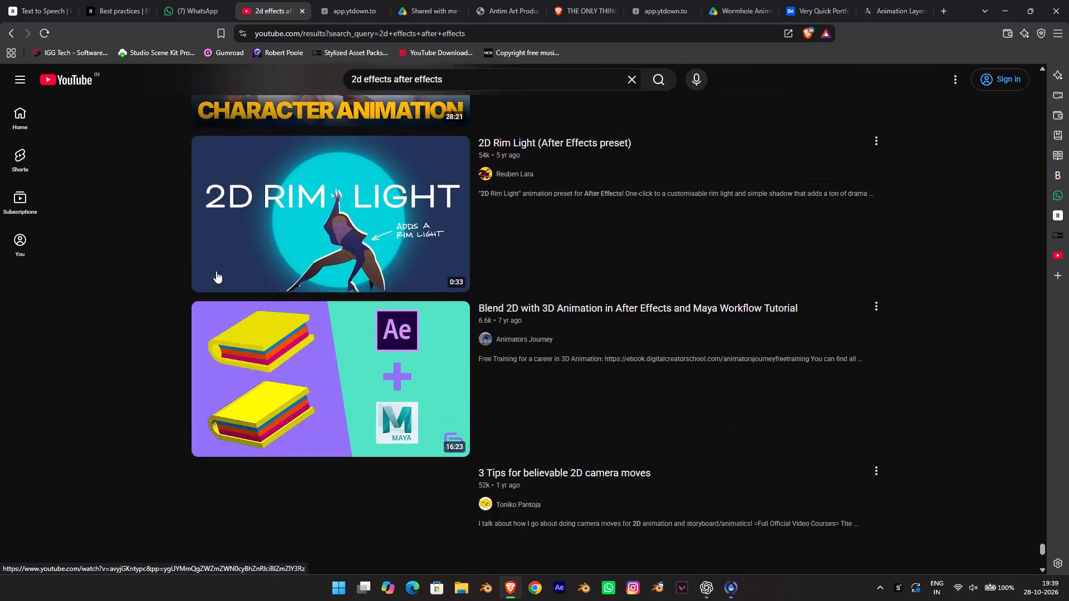
pyautogui.scroll(-19, 216, 270)
pyautogui.scroll(-6, 210, 265)
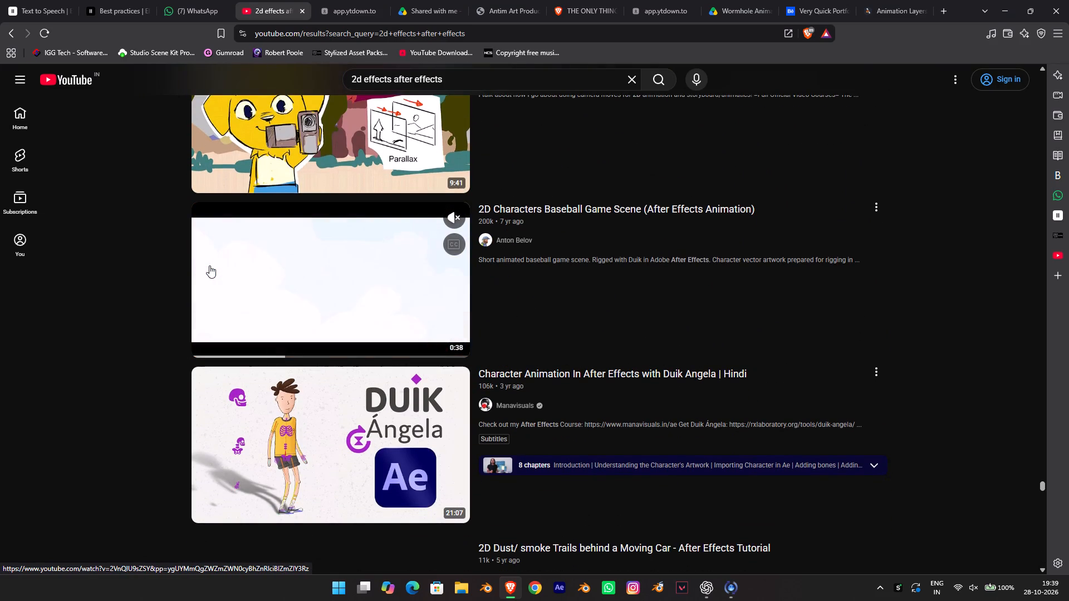
pyautogui.scroll(-19, 209, 265)
pyautogui.scroll(-8, 202, 273)
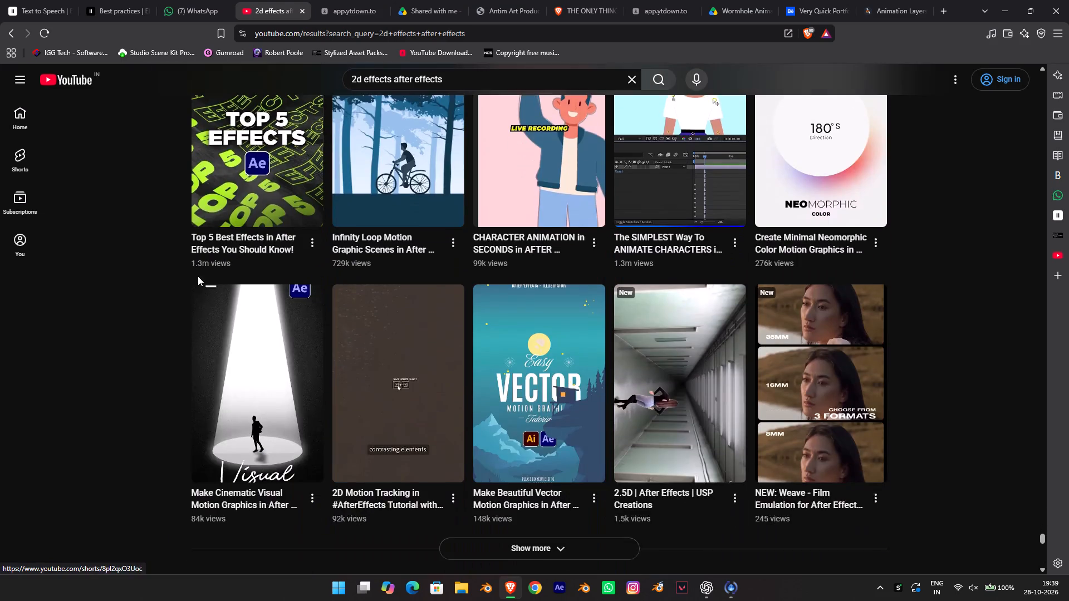
pyautogui.scroll(-14, 198, 276)
pyautogui.scroll(5, 193, 272)
pyautogui.scroll(-11, 193, 272)
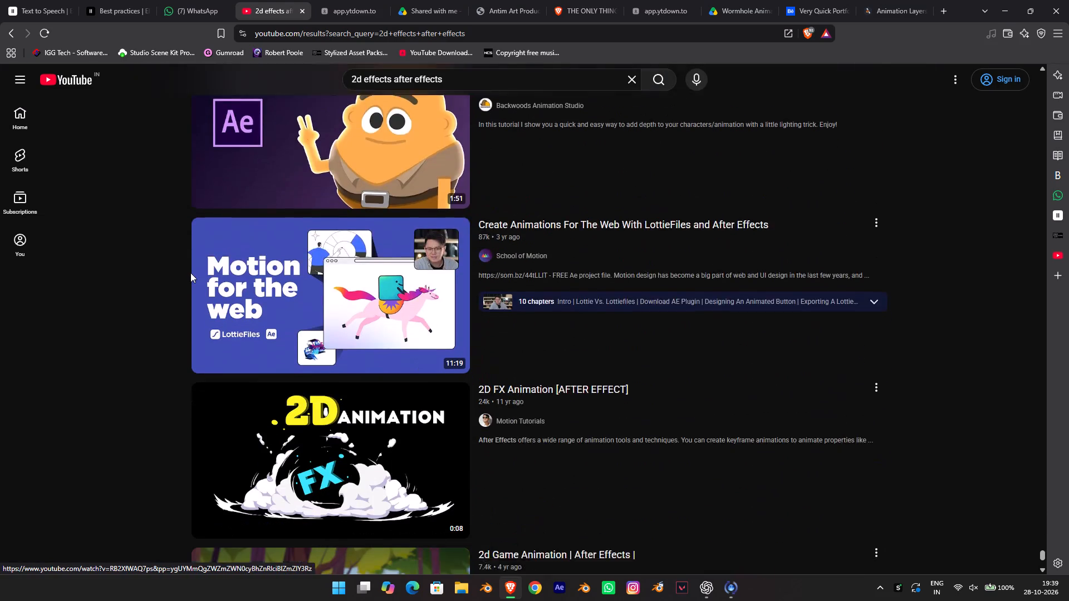
pyautogui.scroll(-9, 190, 273)
pyautogui.scroll(-6, 230, 201)
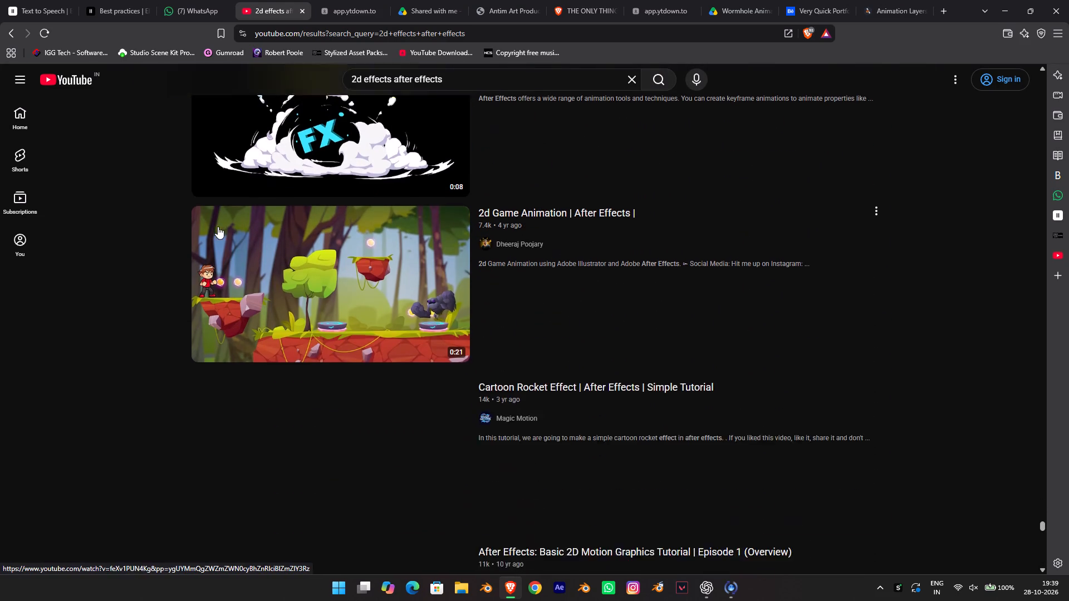
pyautogui.scroll(-15, 217, 228)
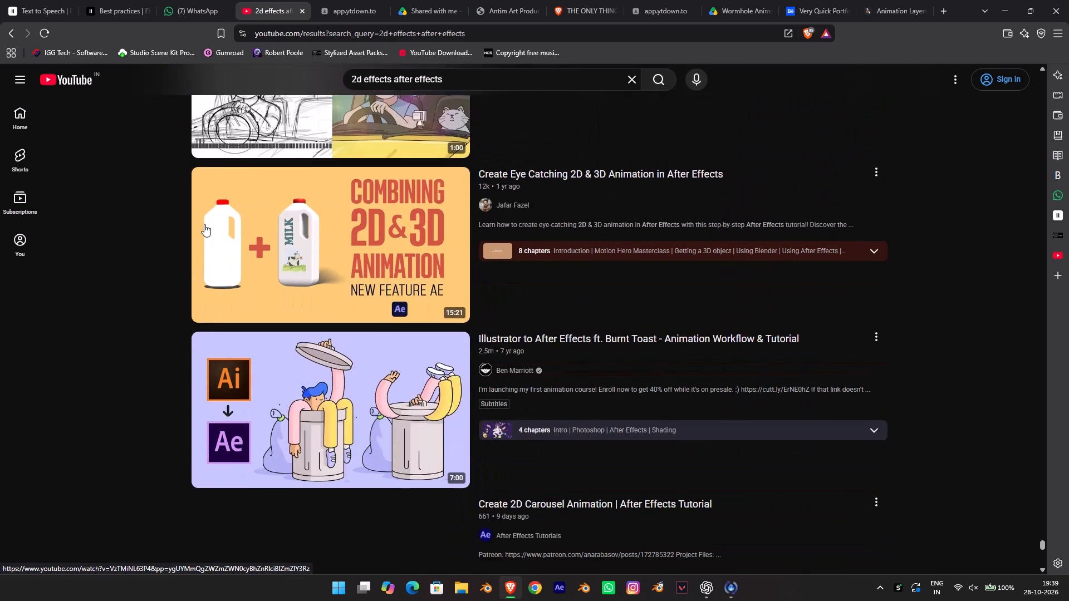
pyautogui.scroll(-6, 204, 224)
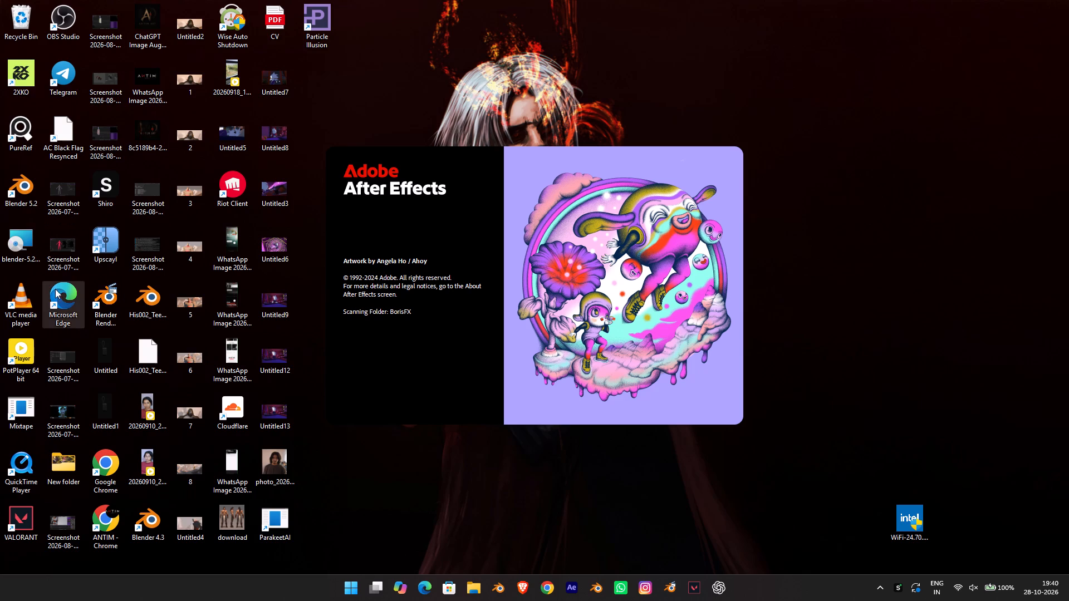
# View the desktop screenshot image dated 2026-07-22 and close it.
pyautogui.doubleClick(58, 425)
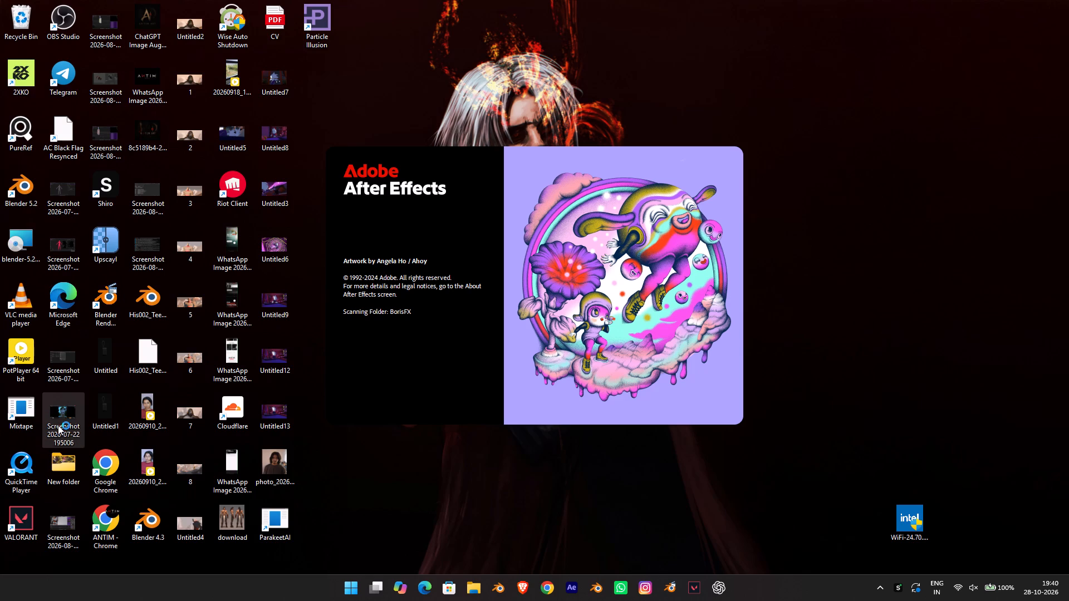
pyautogui.click(884, 113)
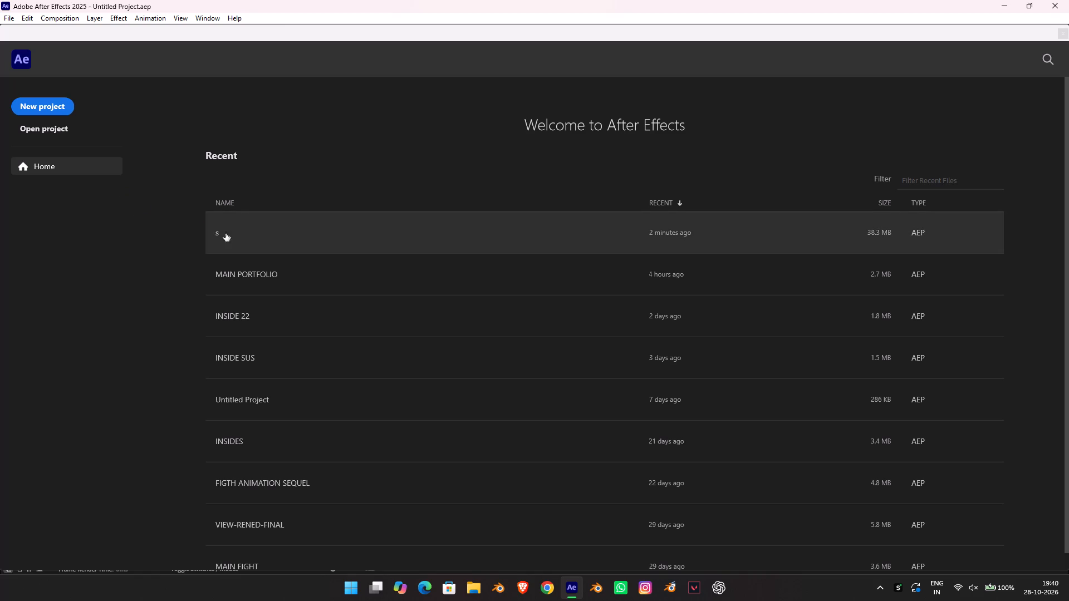
# Open the recent After Effects project named s.
pyautogui.click(282, 237)
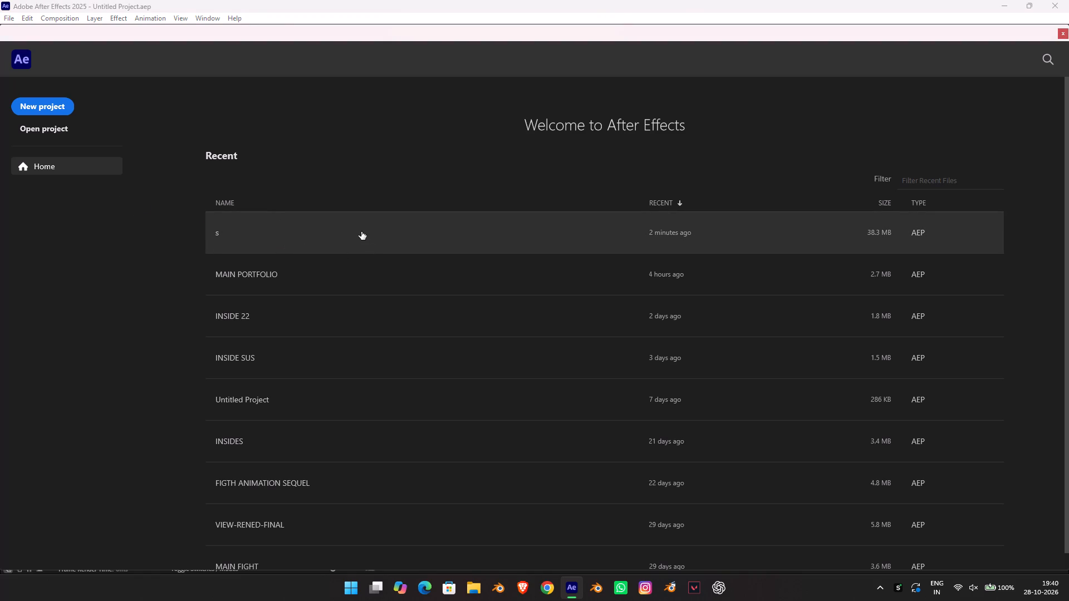
pyautogui.click(361, 230)
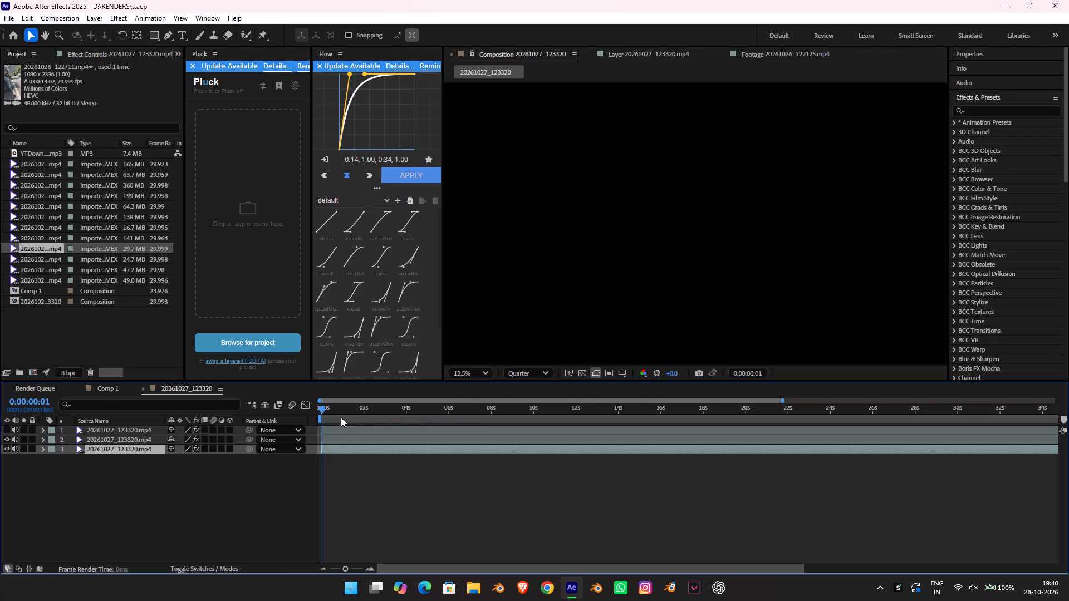
# Scrub through the 20261027_123320 composition and preview several of the project's imported video clips.
pyautogui.moveTo(330, 413); pyautogui.dragTo(443, 421)
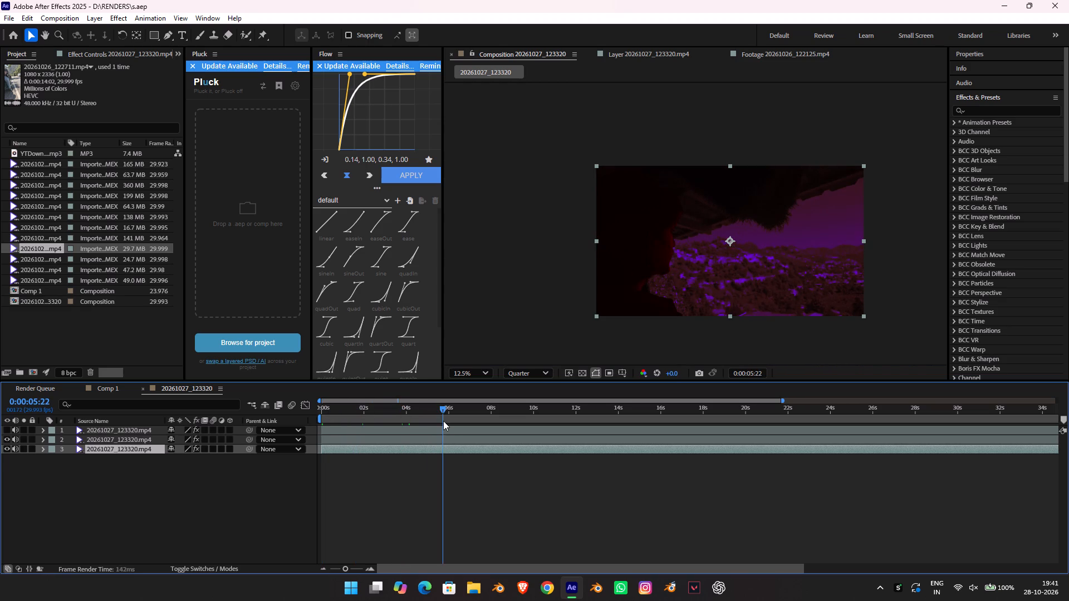
pyautogui.moveTo(443, 421); pyautogui.dragTo(558, 432)
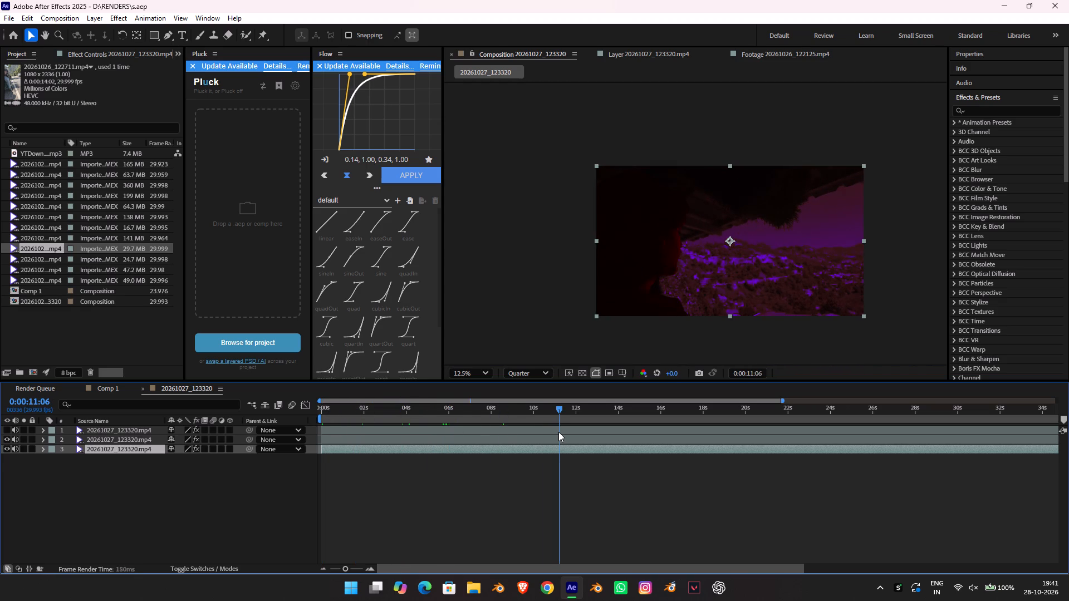
pyautogui.moveTo(558, 432); pyautogui.dragTo(306, 413)
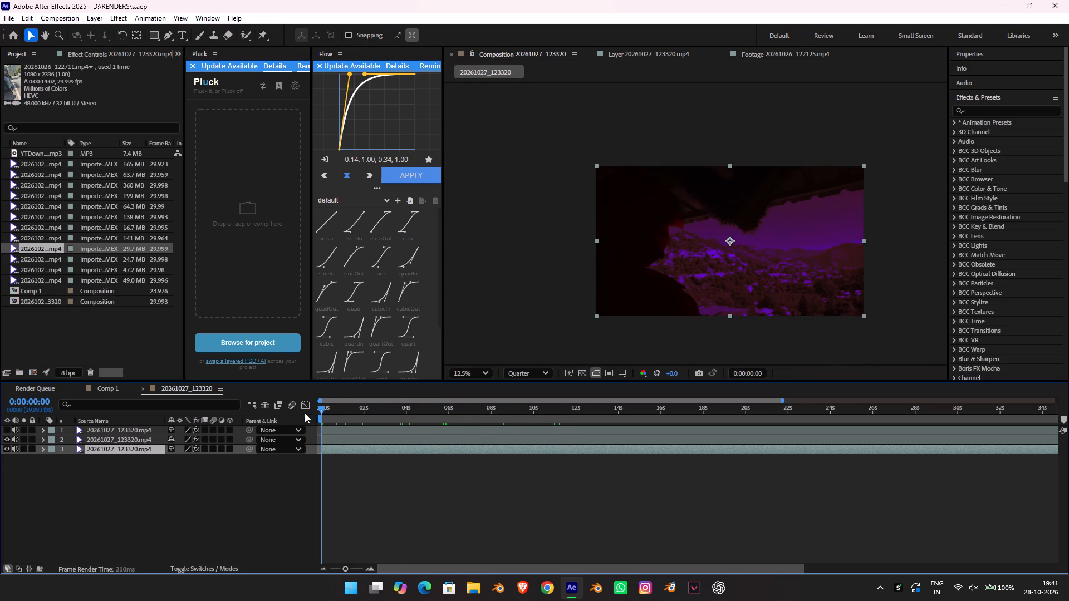
pyautogui.click(46, 241)
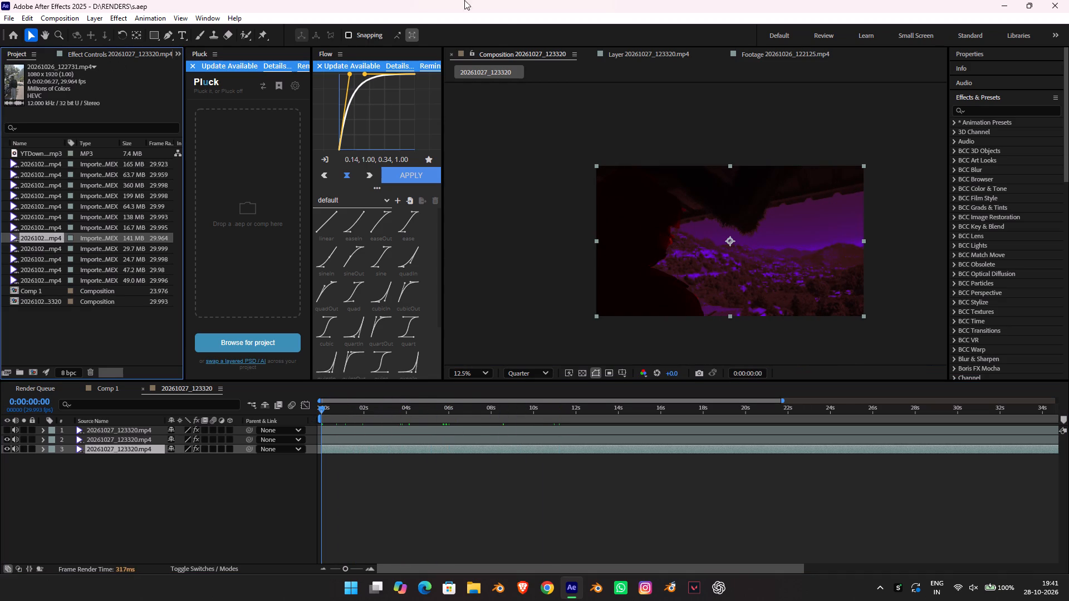
pyautogui.doubleClick(40, 225)
pyautogui.doubleClick(47, 239)
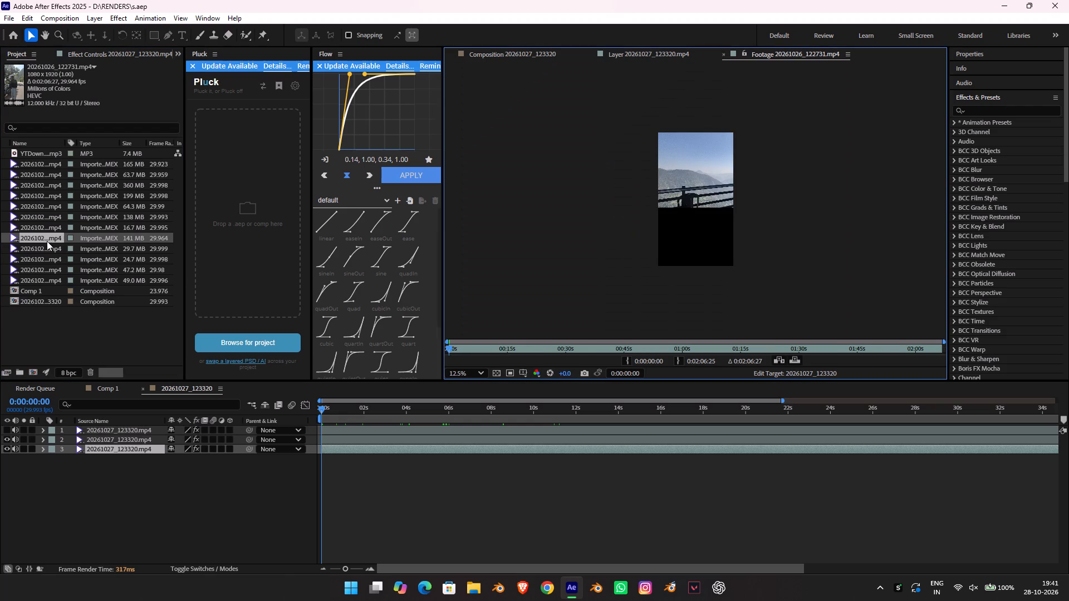
pyautogui.doubleClick(49, 255)
pyautogui.doubleClick(53, 268)
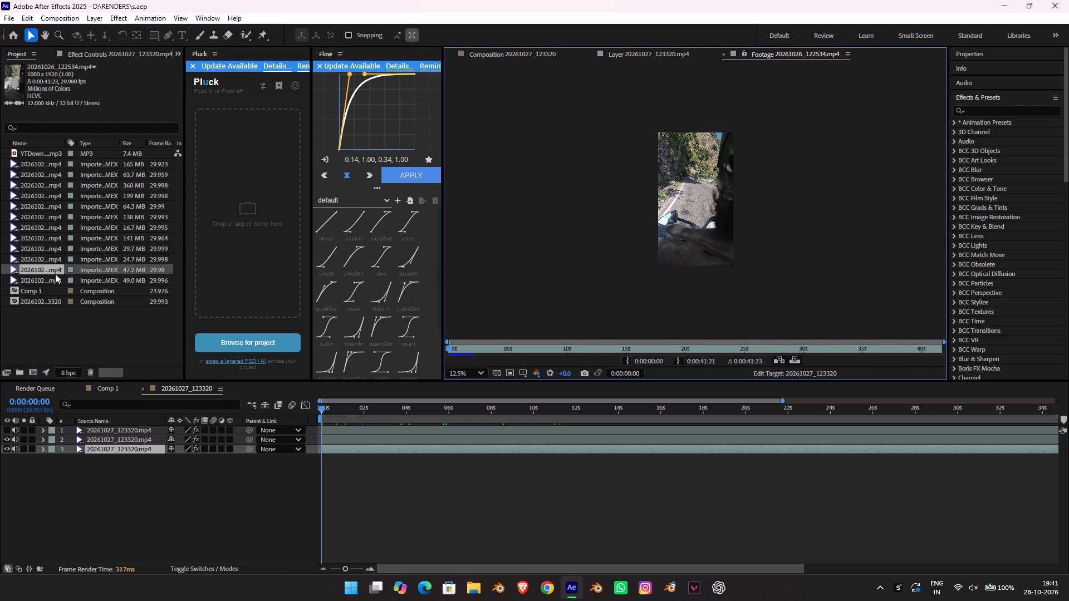
pyautogui.doubleClick(57, 277)
pyautogui.doubleClick(35, 206)
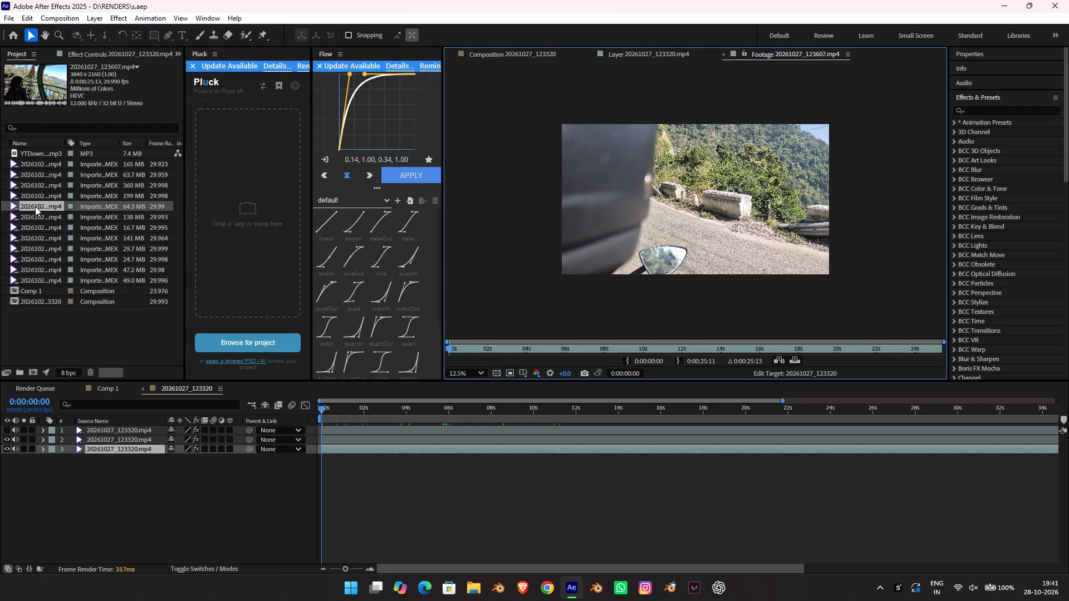
# Preview the clip 20261027_130416.mp4 and create a new composition from it.
pyautogui.doubleClick(49, 194)
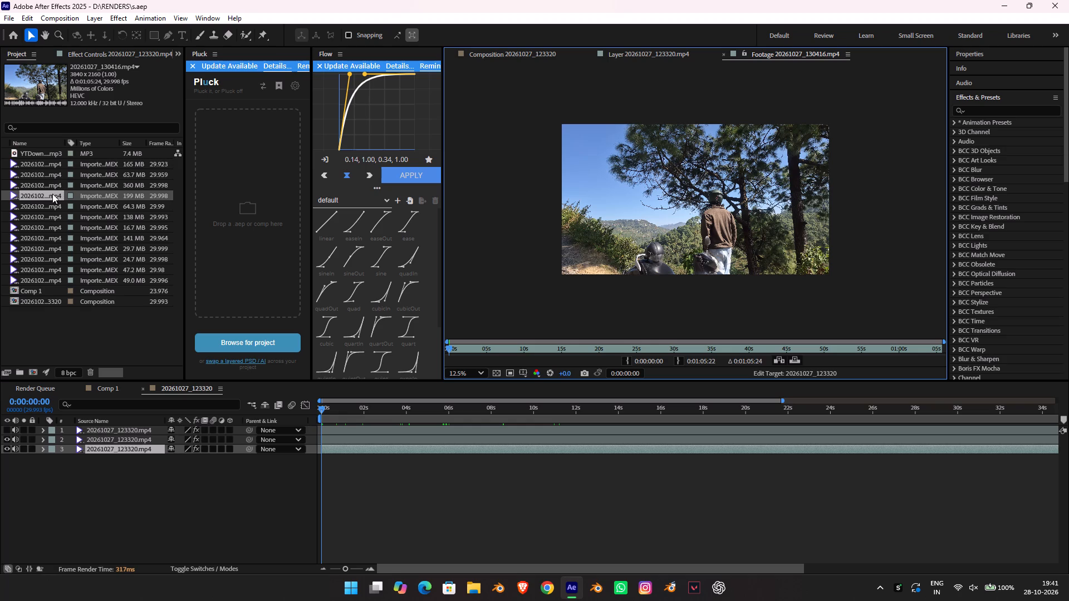
pyautogui.moveTo(52, 194); pyautogui.dragTo(34, 373)
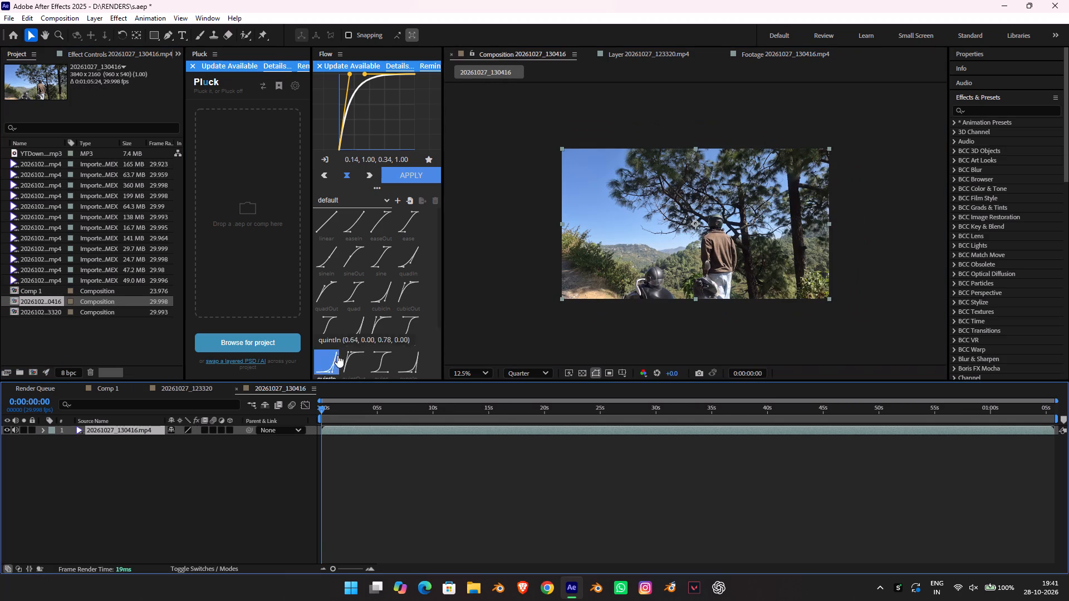
# Split the 20261027_130416.mp4 layer at 0:00:49:07 and delete the part before the split.
pyautogui.moveTo(394, 412); pyautogui.dragTo(417, 413)
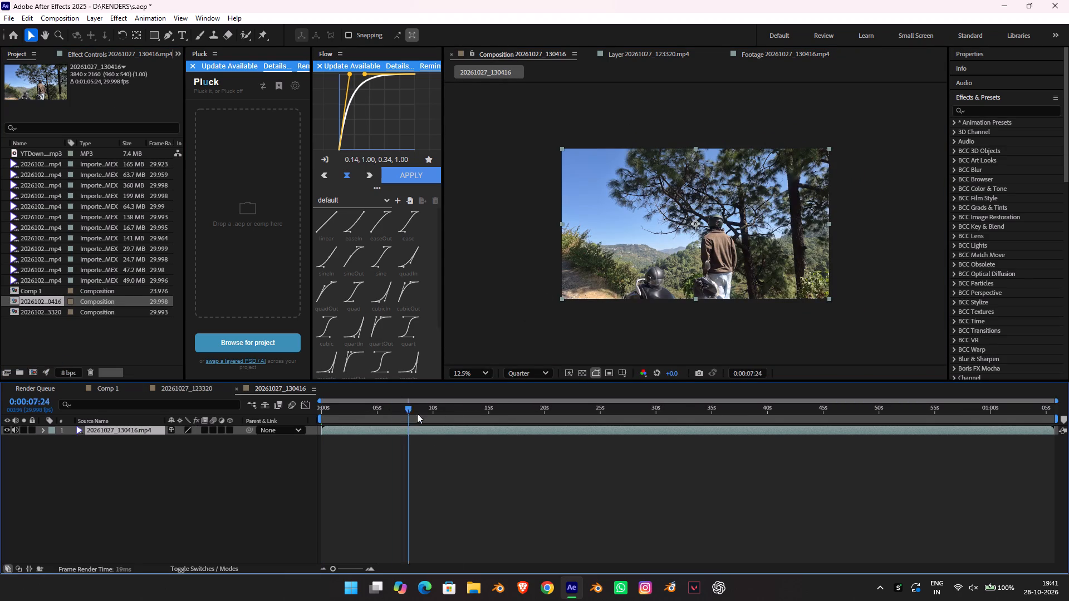
pyautogui.moveTo(417, 413); pyautogui.dragTo(844, 417)
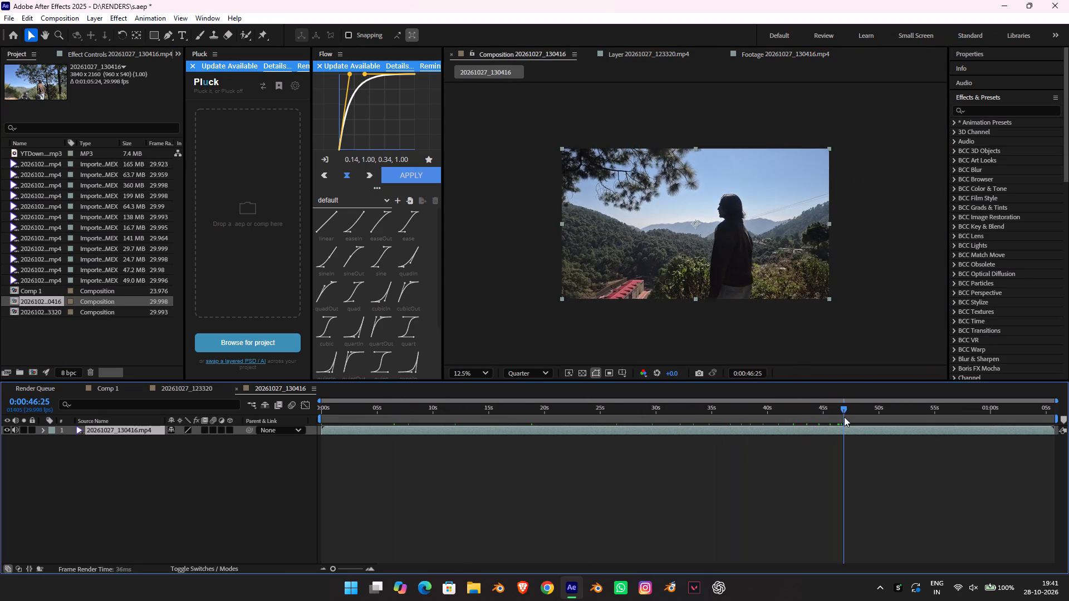
pyautogui.moveTo(844, 417); pyautogui.dragTo(868, 430)
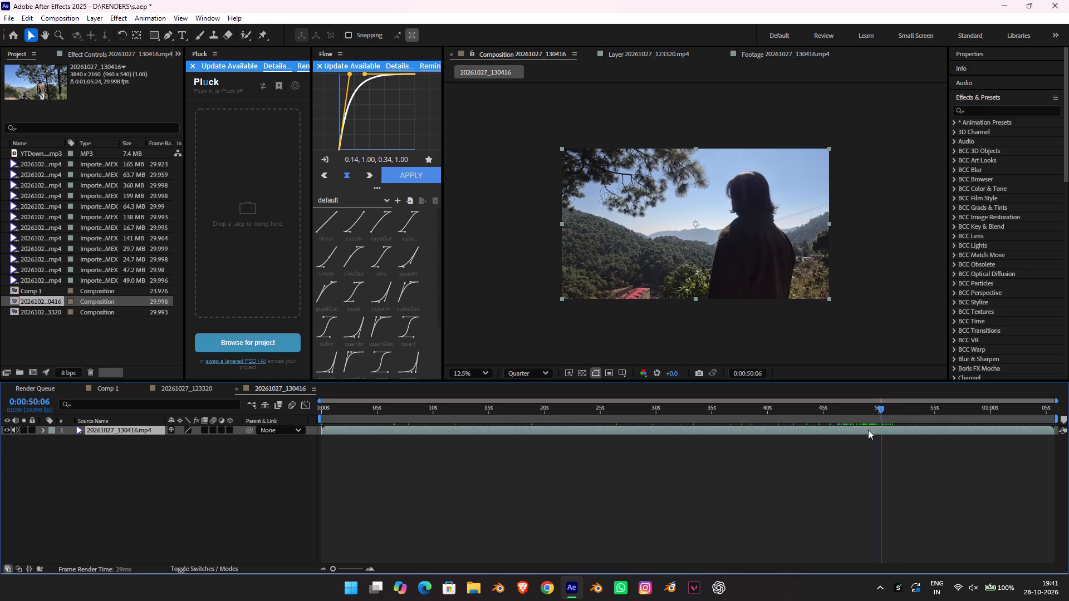
pyautogui.moveTo(868, 430); pyautogui.dragTo(776, 413)
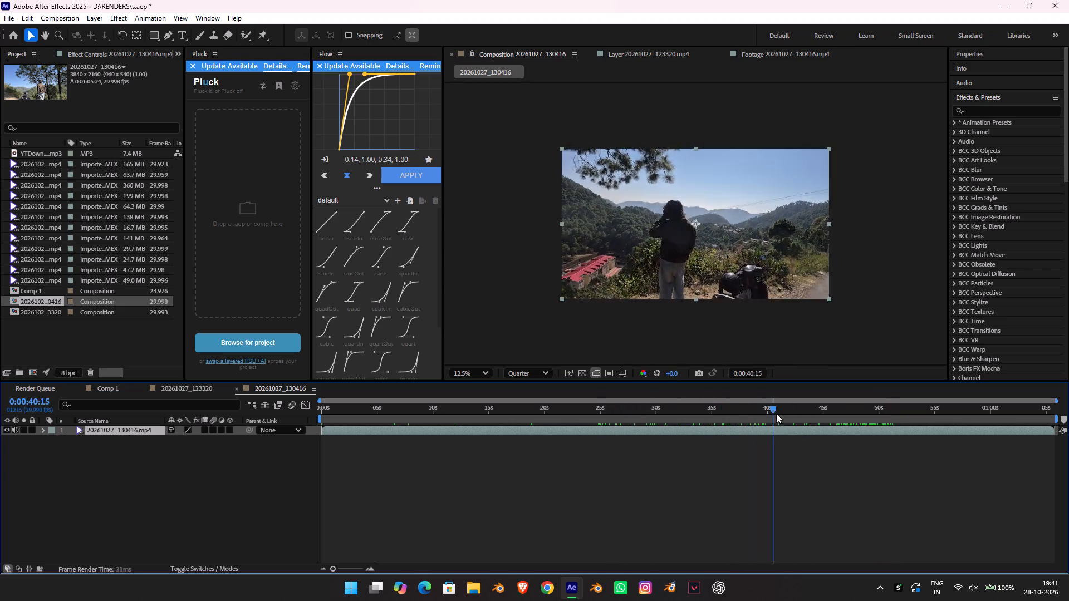
pyautogui.moveTo(776, 413); pyautogui.dragTo(870, 418)
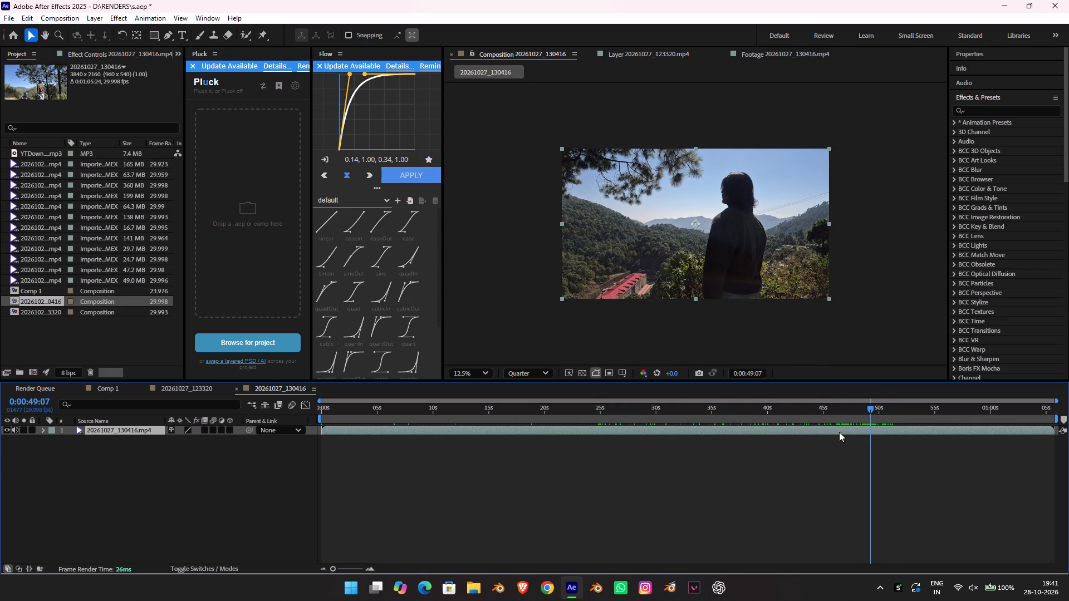
pyautogui.hotkey('ctrl', 'shift', 'd')
pyautogui.click(838, 443)
pyautogui.click(838, 437)
pyautogui.press('Delete')
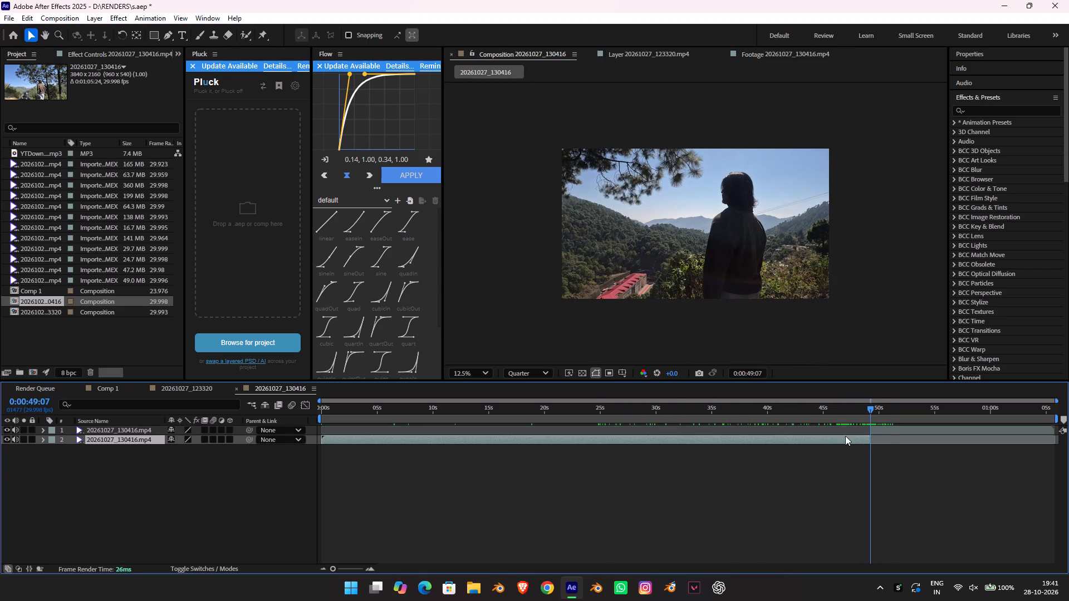
# Move the remaining clip segment to start at 0:00:00:00 and return the playhead to the composition's start.
pyautogui.moveTo(886, 426); pyautogui.dragTo(344, 441)
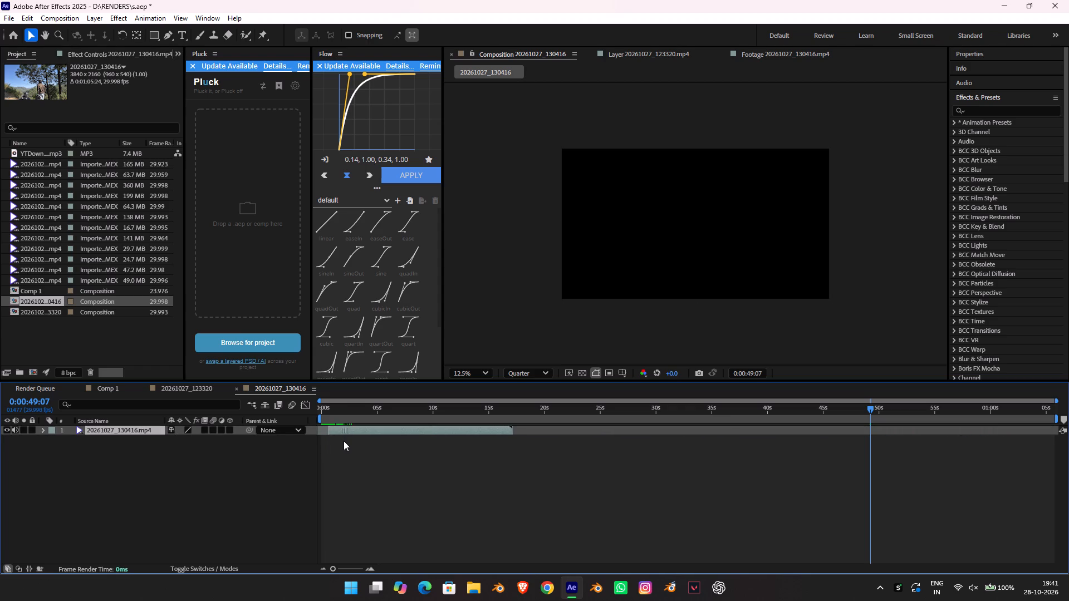
pyautogui.moveTo(344, 441); pyautogui.dragTo(339, 440)
pyautogui.moveTo(333, 415); pyautogui.dragTo(305, 411)
pyautogui.click(343, 431)
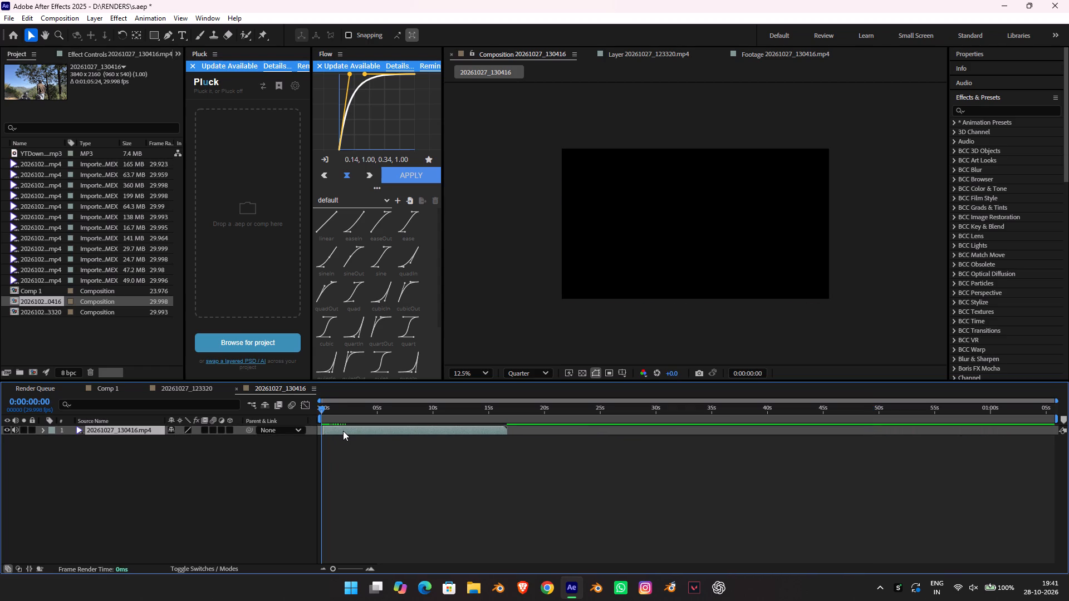
# Play back the first couple of seconds of the trimmed clip.
pyautogui.keyDown('alt'); pyautogui.scroll(3, 314, 427); pyautogui.keyUp('alt')
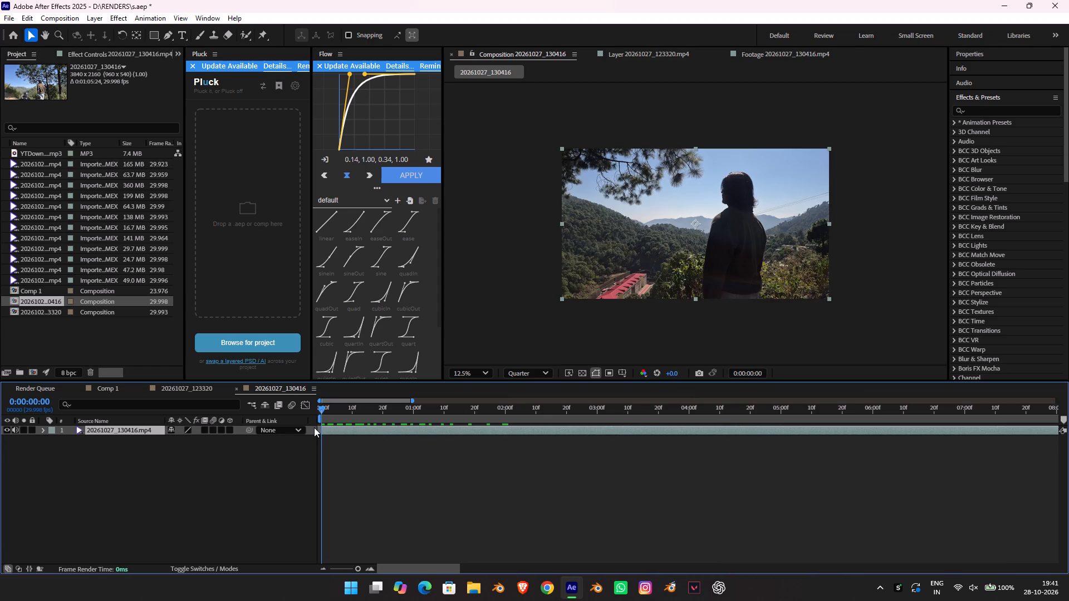
pyautogui.moveTo(397, 564); pyautogui.dragTo(348, 545)
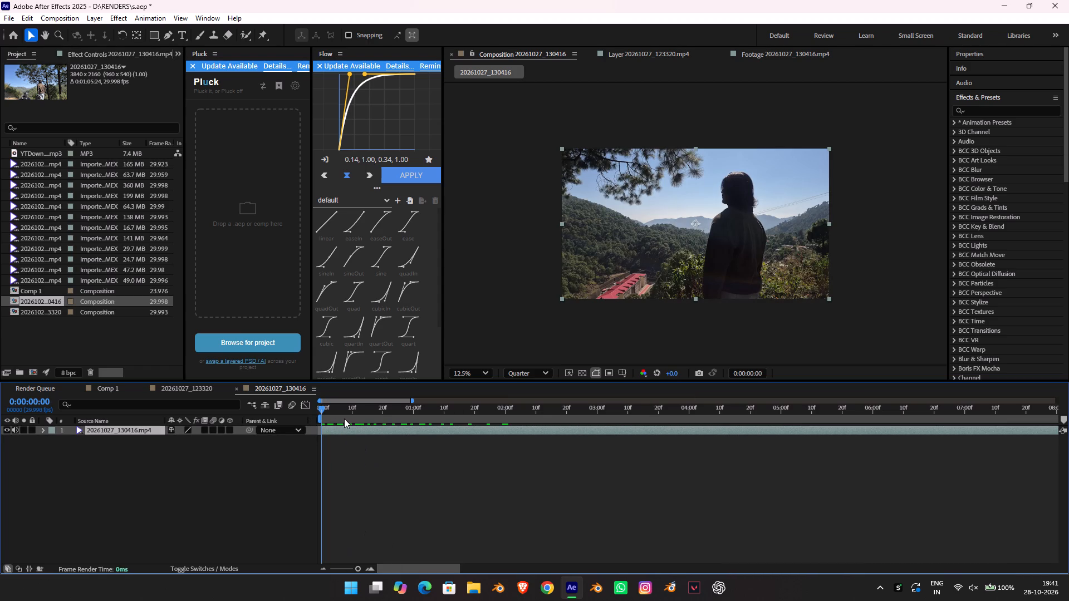
pyautogui.click(344, 431)
pyautogui.press('space')
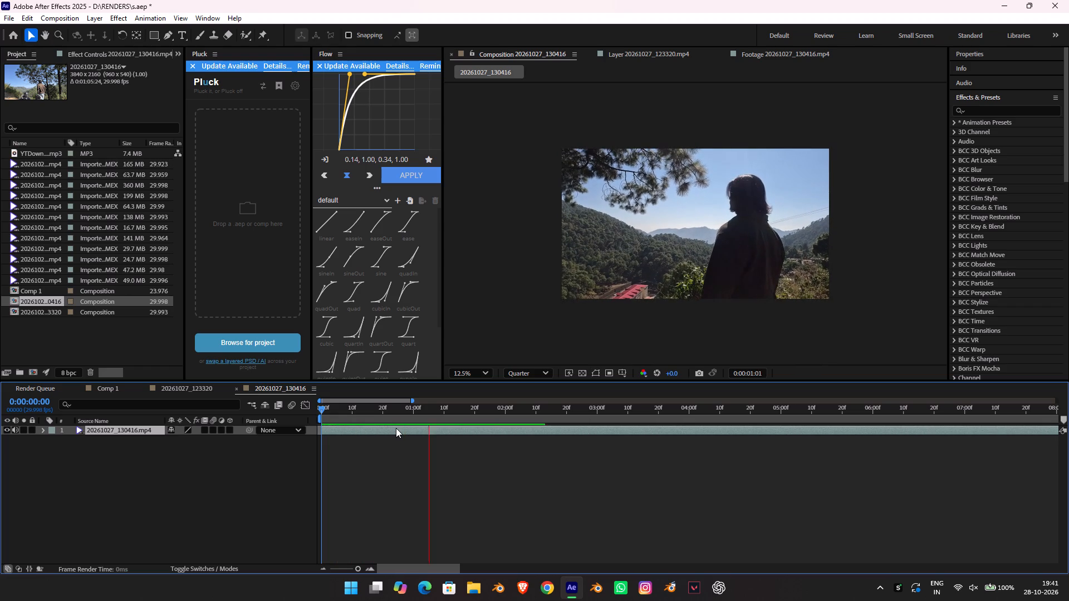
pyautogui.press('space')
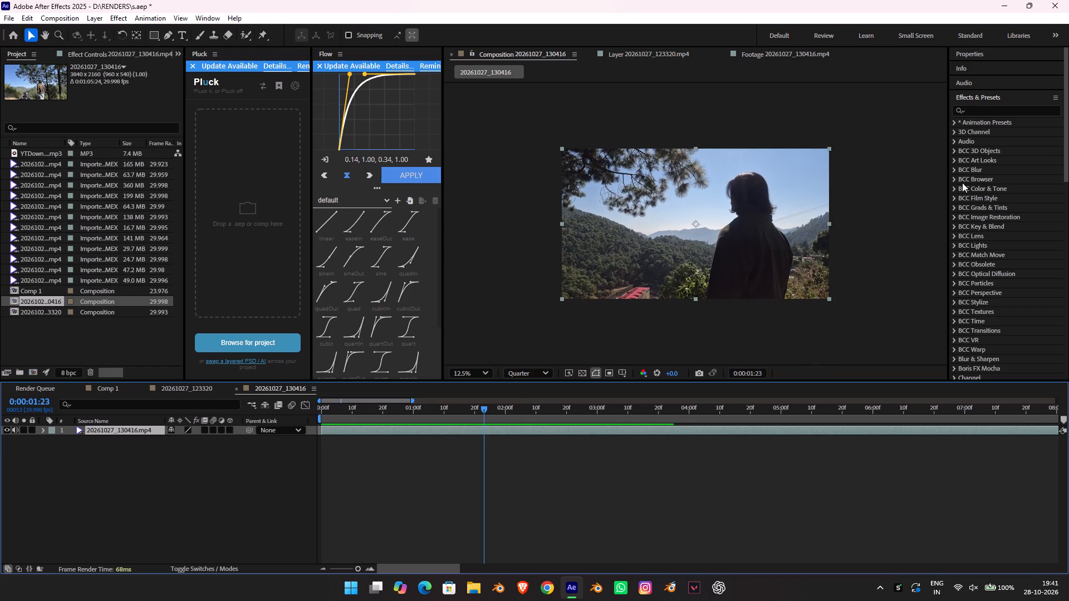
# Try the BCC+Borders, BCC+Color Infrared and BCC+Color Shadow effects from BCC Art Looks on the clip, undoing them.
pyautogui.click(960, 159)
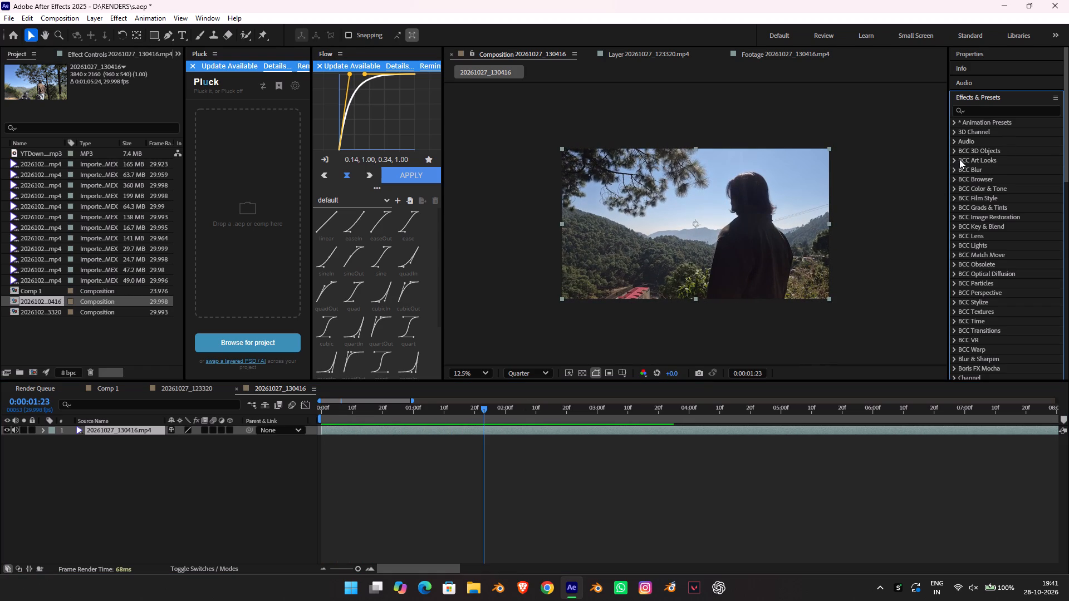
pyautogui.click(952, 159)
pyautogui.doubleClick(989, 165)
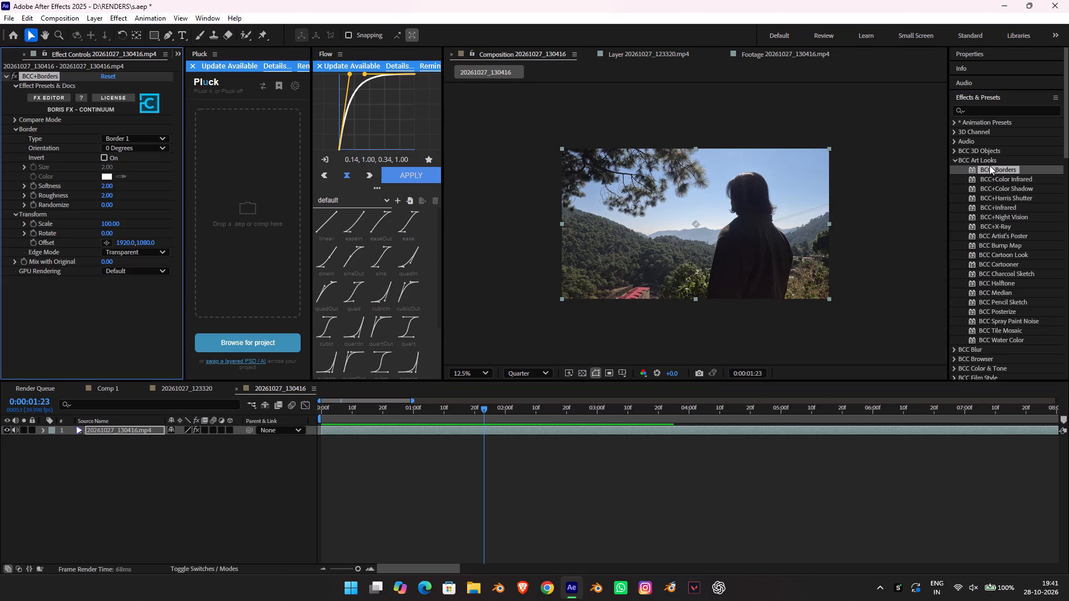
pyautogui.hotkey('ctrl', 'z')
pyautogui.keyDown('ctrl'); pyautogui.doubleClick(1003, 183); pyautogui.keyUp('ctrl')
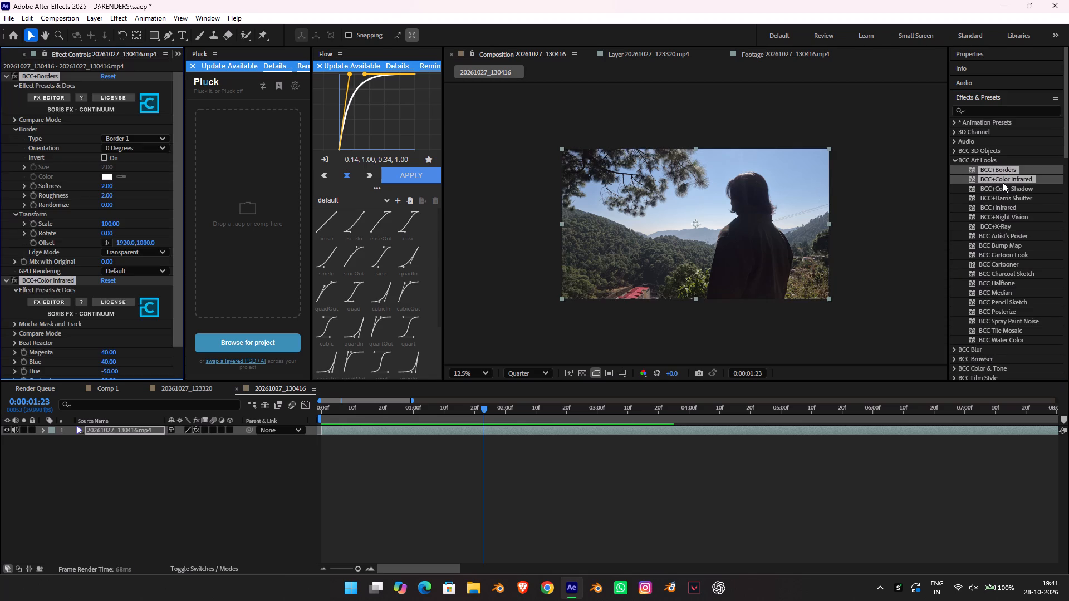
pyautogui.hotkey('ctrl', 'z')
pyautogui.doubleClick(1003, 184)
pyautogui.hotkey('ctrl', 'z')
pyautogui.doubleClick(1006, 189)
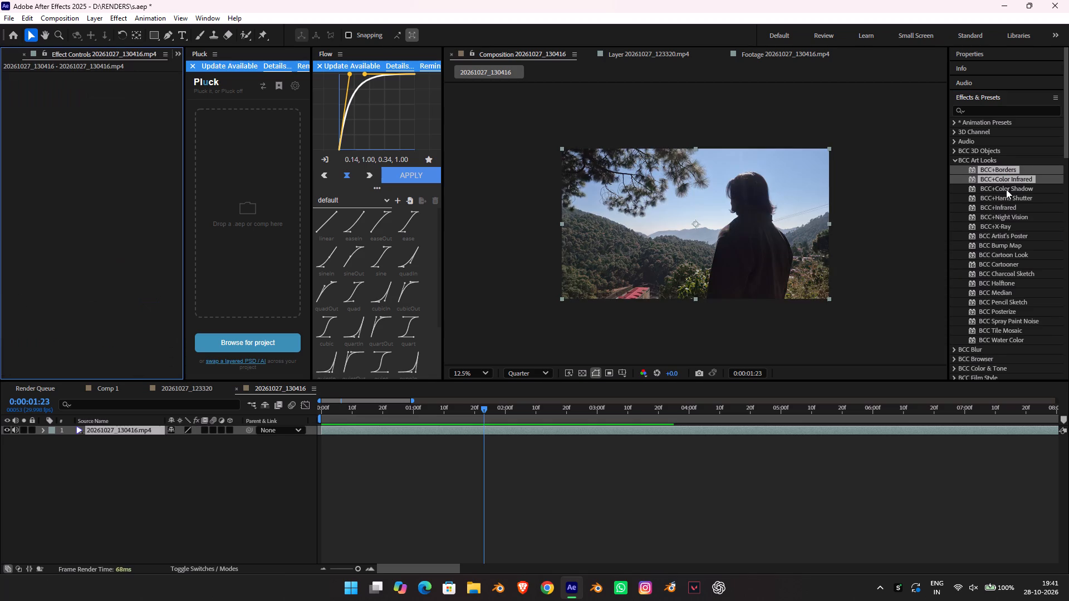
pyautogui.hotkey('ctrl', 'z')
# Apply the BCC+Harris Shutter effect from BCC Art Looks to the 20261027_130416.mp4 layer.
pyautogui.doubleClick(1006, 199)
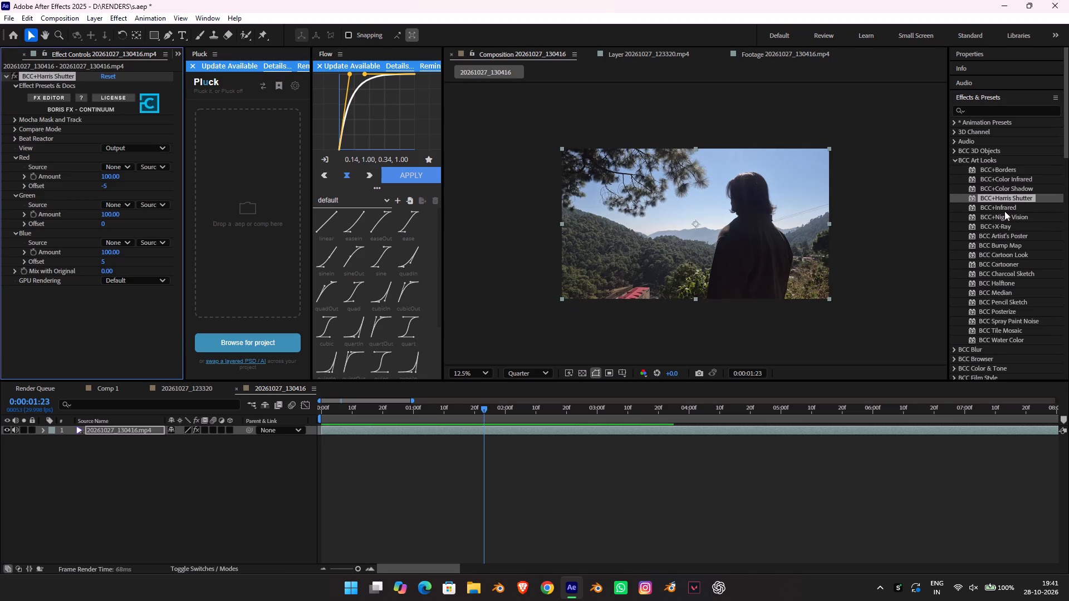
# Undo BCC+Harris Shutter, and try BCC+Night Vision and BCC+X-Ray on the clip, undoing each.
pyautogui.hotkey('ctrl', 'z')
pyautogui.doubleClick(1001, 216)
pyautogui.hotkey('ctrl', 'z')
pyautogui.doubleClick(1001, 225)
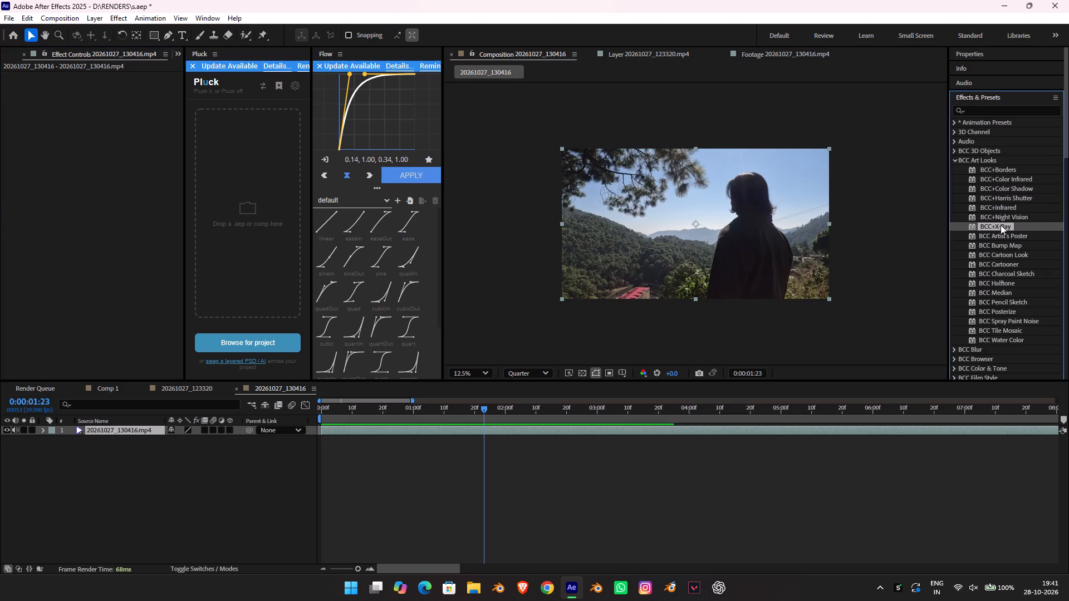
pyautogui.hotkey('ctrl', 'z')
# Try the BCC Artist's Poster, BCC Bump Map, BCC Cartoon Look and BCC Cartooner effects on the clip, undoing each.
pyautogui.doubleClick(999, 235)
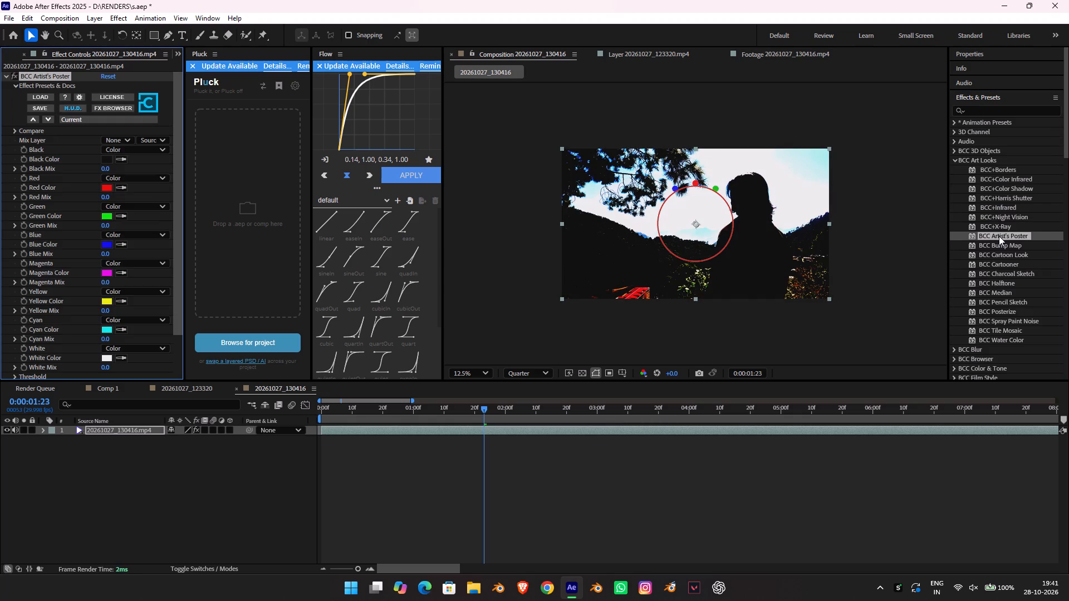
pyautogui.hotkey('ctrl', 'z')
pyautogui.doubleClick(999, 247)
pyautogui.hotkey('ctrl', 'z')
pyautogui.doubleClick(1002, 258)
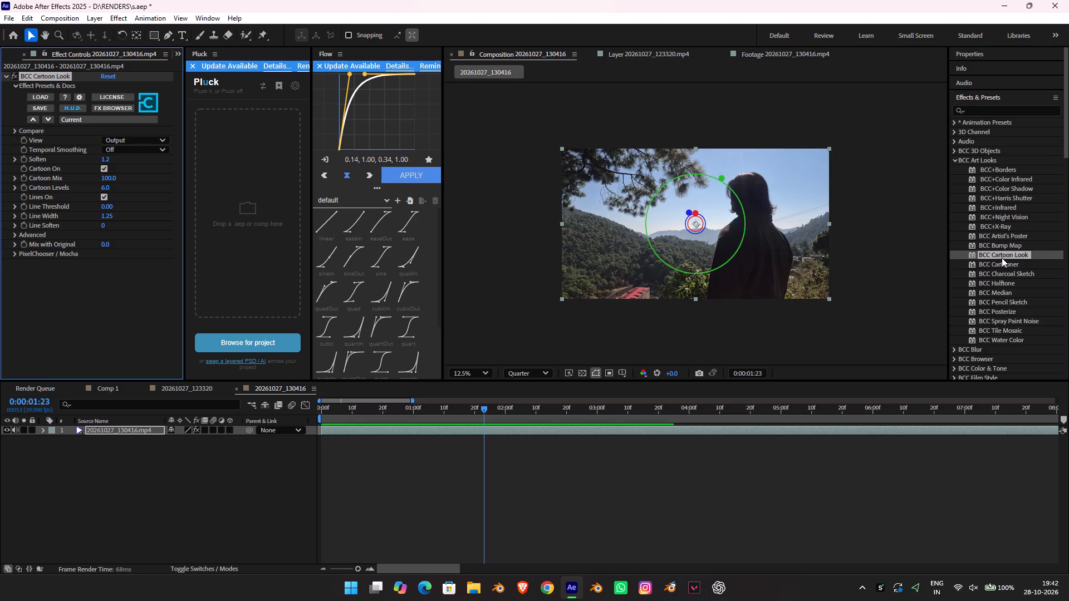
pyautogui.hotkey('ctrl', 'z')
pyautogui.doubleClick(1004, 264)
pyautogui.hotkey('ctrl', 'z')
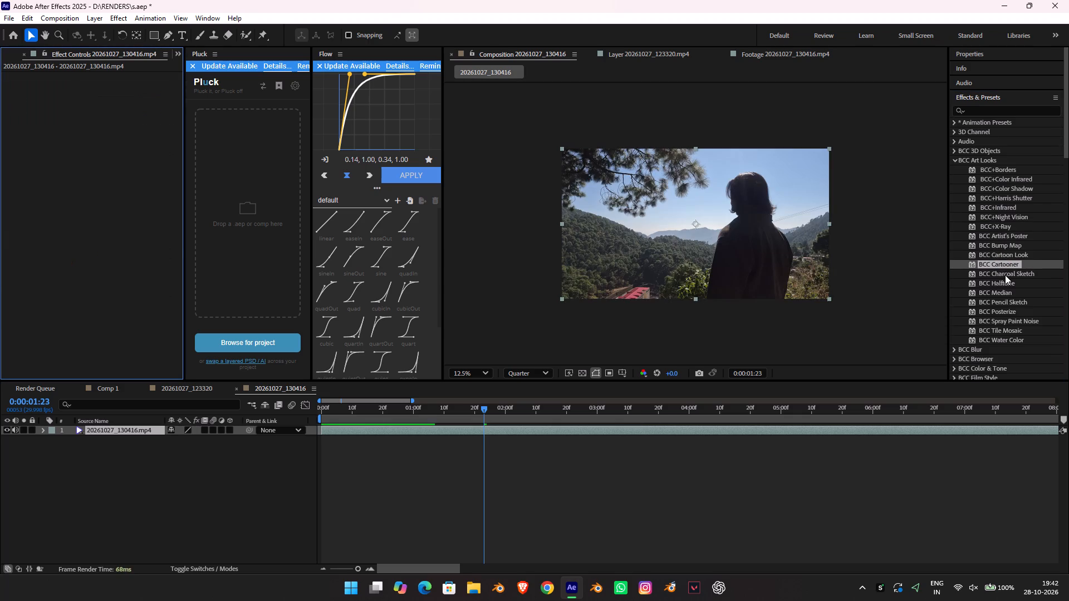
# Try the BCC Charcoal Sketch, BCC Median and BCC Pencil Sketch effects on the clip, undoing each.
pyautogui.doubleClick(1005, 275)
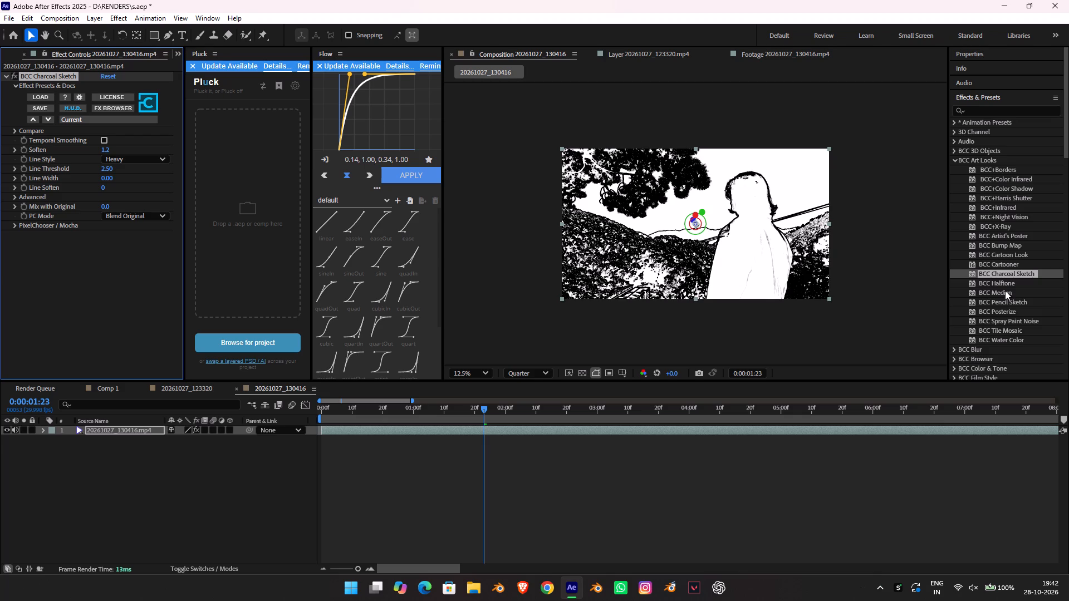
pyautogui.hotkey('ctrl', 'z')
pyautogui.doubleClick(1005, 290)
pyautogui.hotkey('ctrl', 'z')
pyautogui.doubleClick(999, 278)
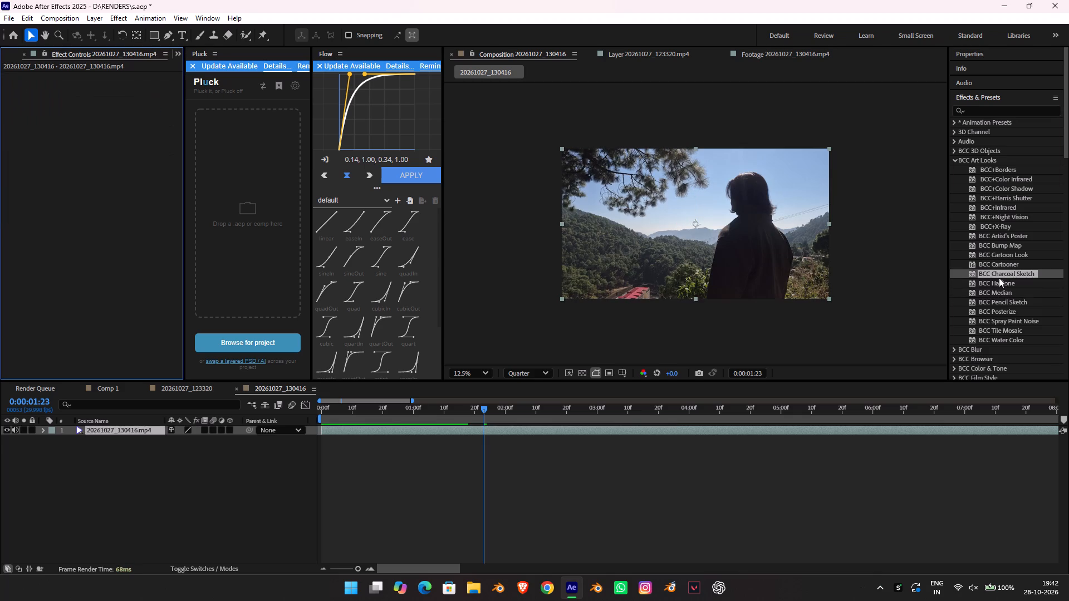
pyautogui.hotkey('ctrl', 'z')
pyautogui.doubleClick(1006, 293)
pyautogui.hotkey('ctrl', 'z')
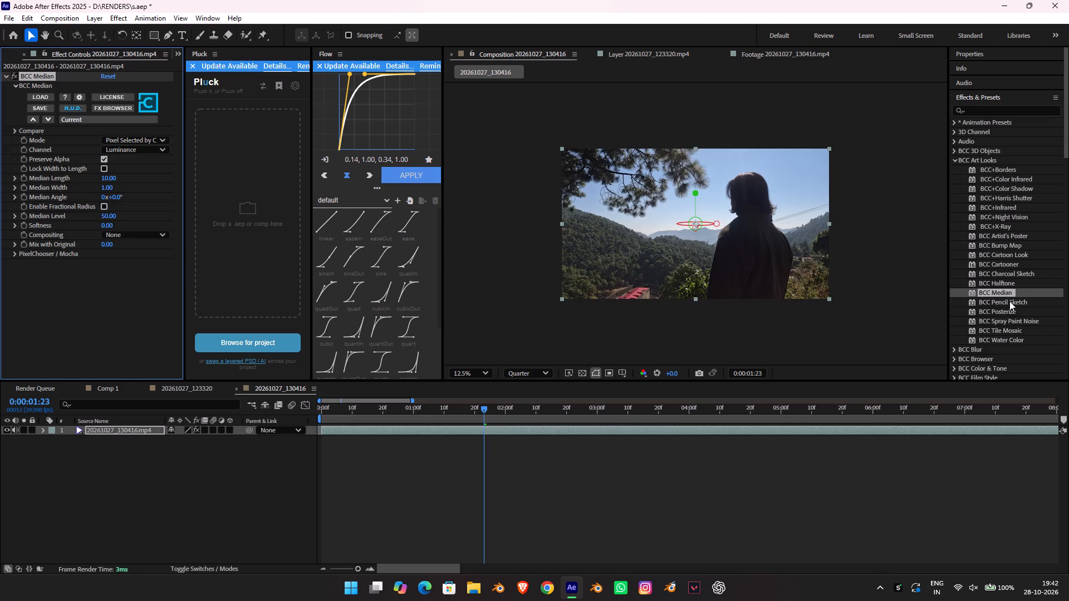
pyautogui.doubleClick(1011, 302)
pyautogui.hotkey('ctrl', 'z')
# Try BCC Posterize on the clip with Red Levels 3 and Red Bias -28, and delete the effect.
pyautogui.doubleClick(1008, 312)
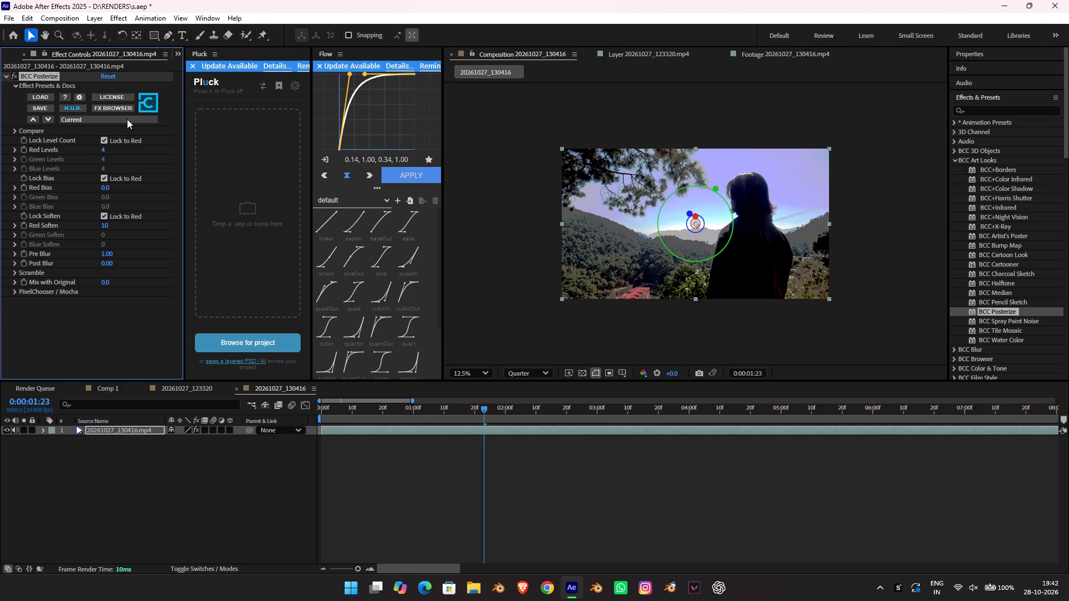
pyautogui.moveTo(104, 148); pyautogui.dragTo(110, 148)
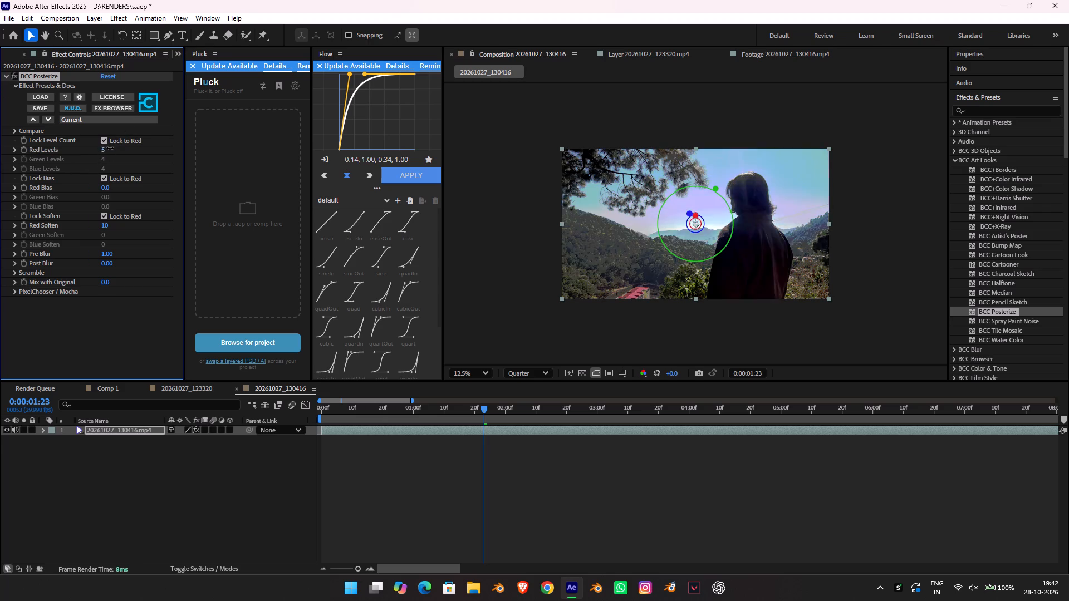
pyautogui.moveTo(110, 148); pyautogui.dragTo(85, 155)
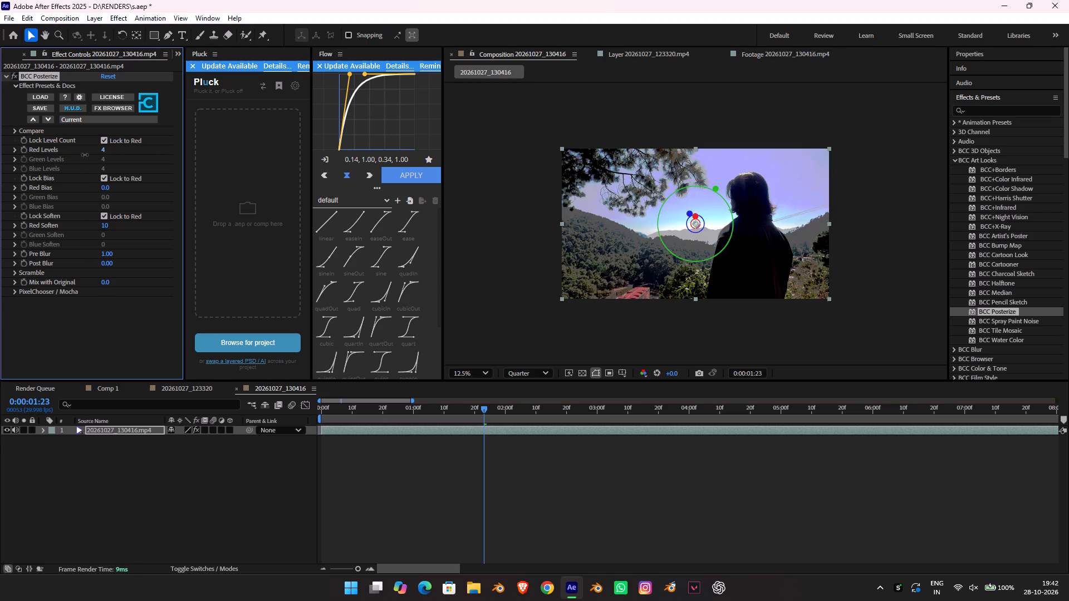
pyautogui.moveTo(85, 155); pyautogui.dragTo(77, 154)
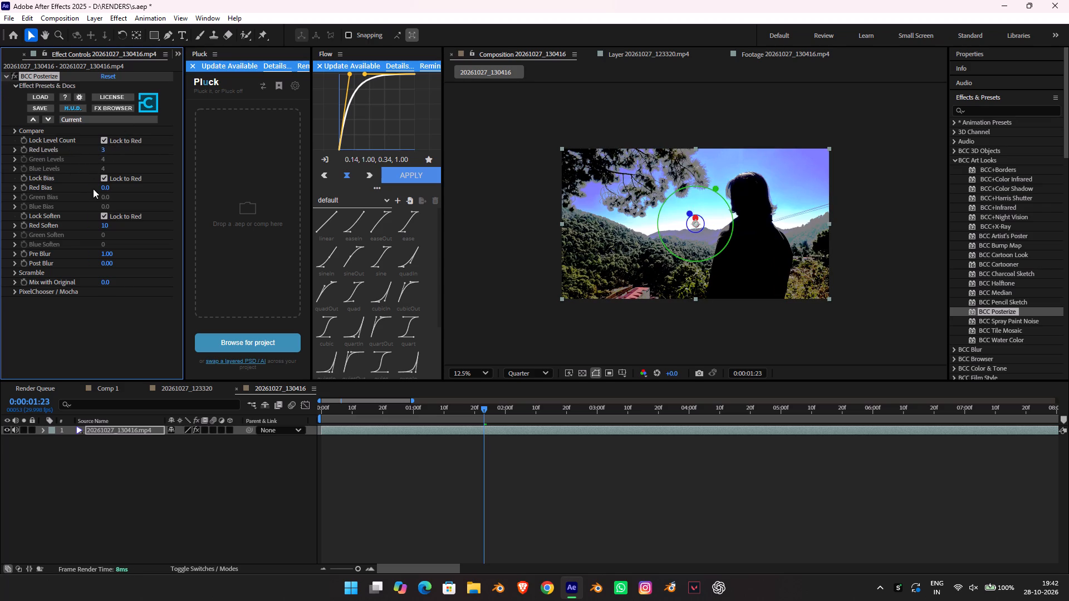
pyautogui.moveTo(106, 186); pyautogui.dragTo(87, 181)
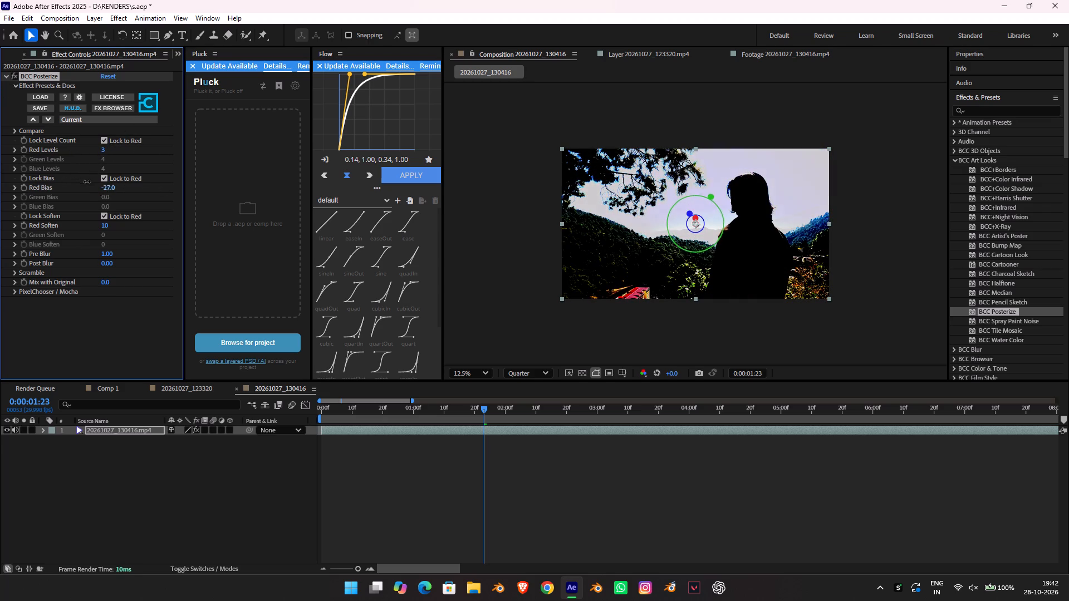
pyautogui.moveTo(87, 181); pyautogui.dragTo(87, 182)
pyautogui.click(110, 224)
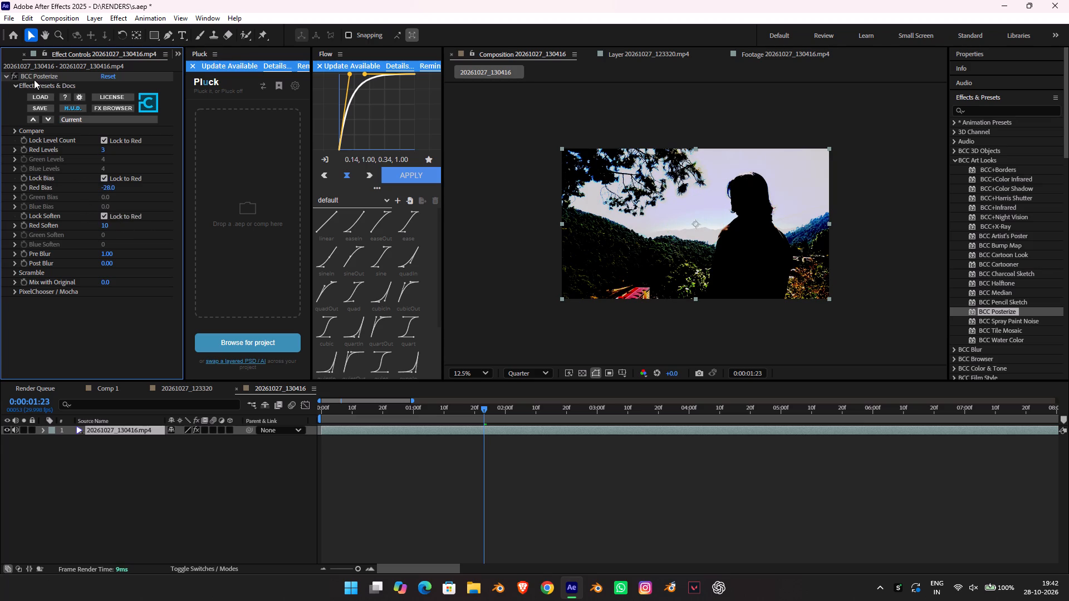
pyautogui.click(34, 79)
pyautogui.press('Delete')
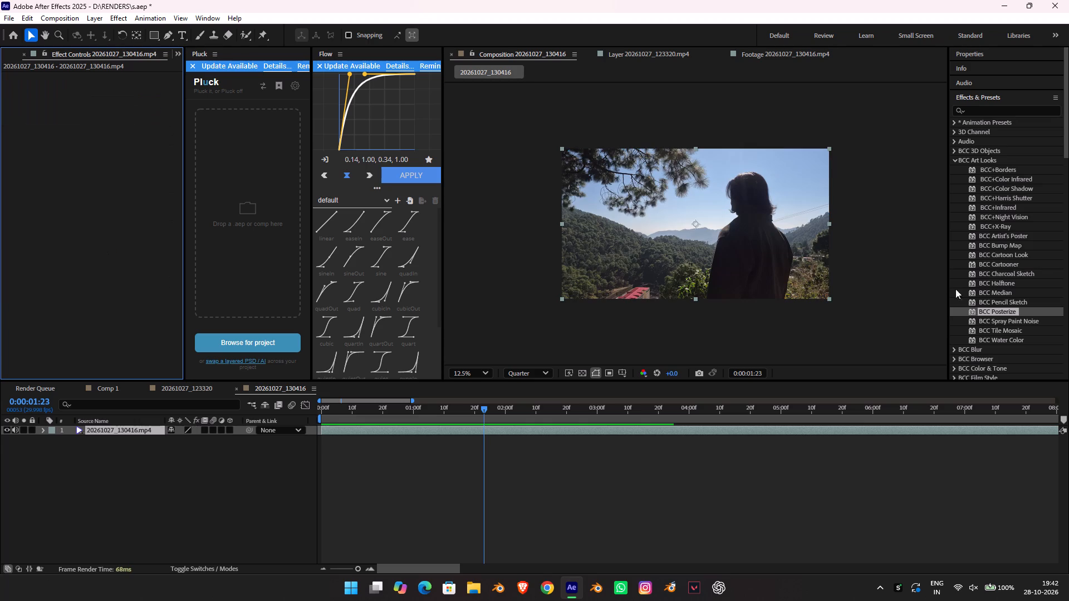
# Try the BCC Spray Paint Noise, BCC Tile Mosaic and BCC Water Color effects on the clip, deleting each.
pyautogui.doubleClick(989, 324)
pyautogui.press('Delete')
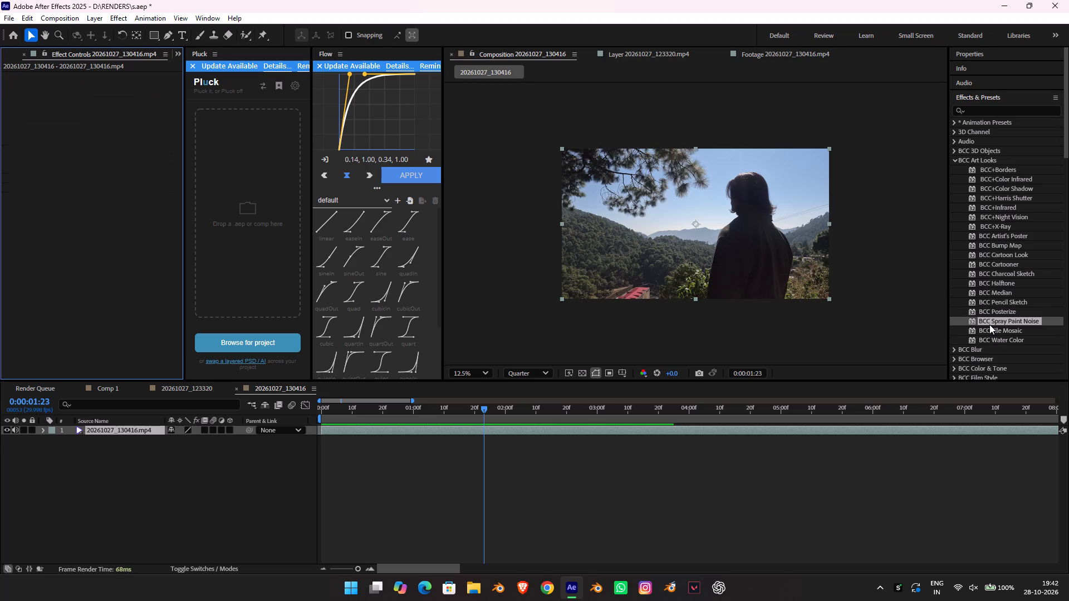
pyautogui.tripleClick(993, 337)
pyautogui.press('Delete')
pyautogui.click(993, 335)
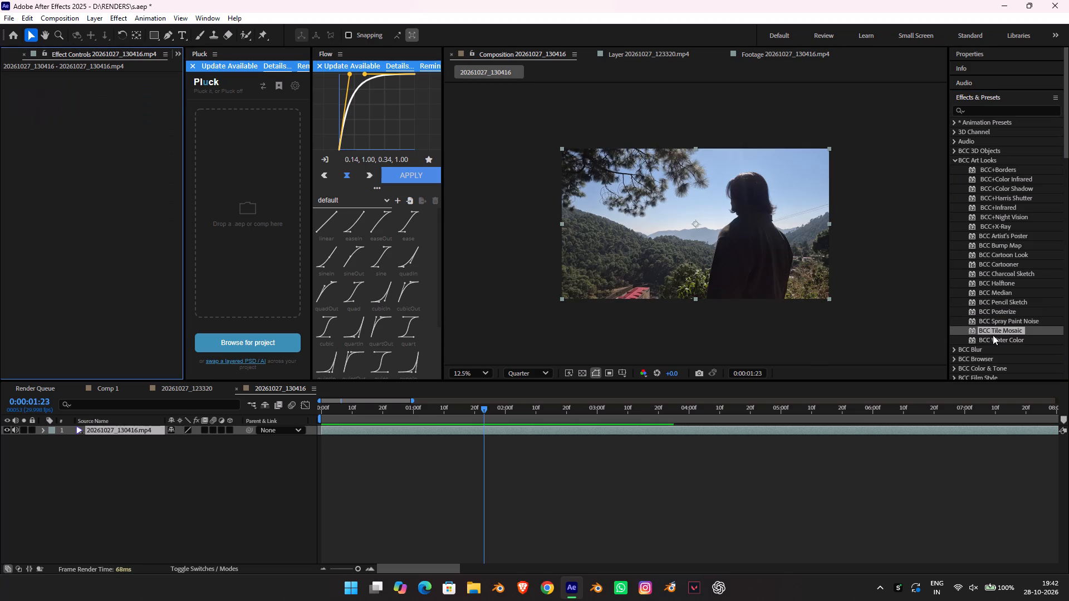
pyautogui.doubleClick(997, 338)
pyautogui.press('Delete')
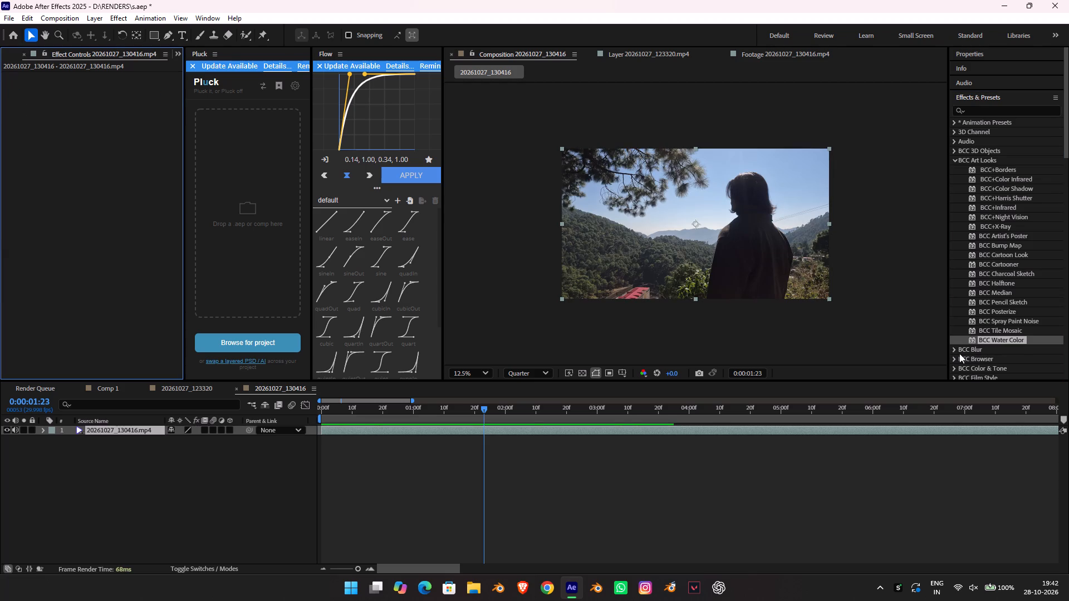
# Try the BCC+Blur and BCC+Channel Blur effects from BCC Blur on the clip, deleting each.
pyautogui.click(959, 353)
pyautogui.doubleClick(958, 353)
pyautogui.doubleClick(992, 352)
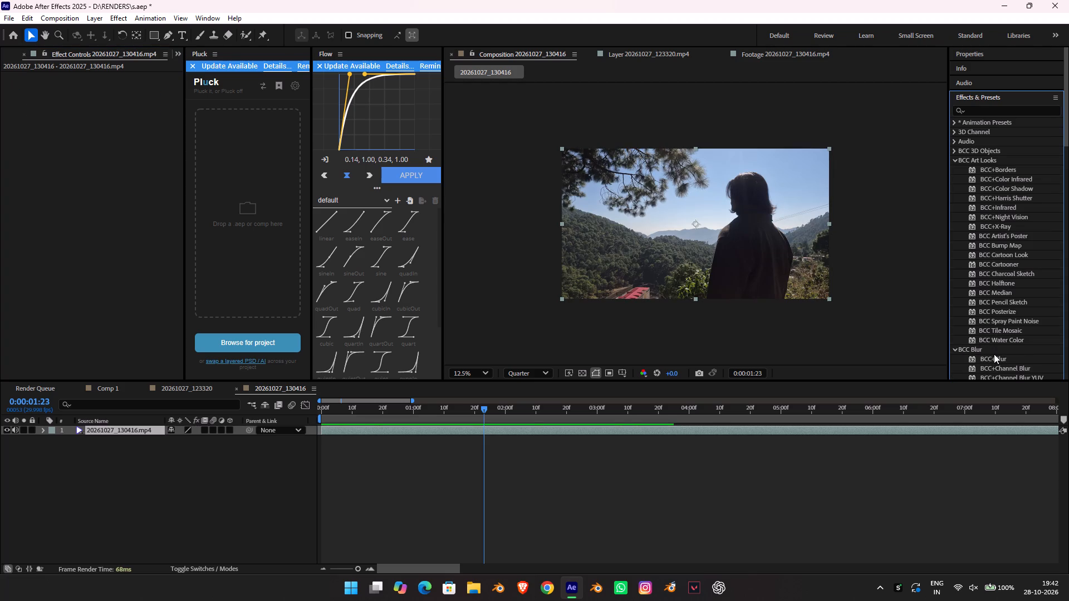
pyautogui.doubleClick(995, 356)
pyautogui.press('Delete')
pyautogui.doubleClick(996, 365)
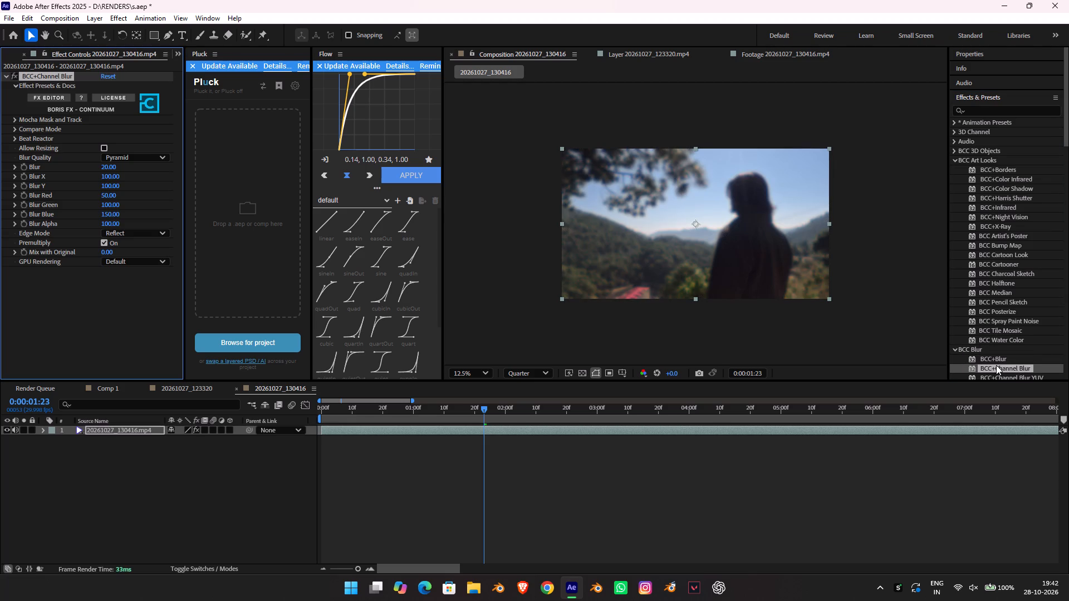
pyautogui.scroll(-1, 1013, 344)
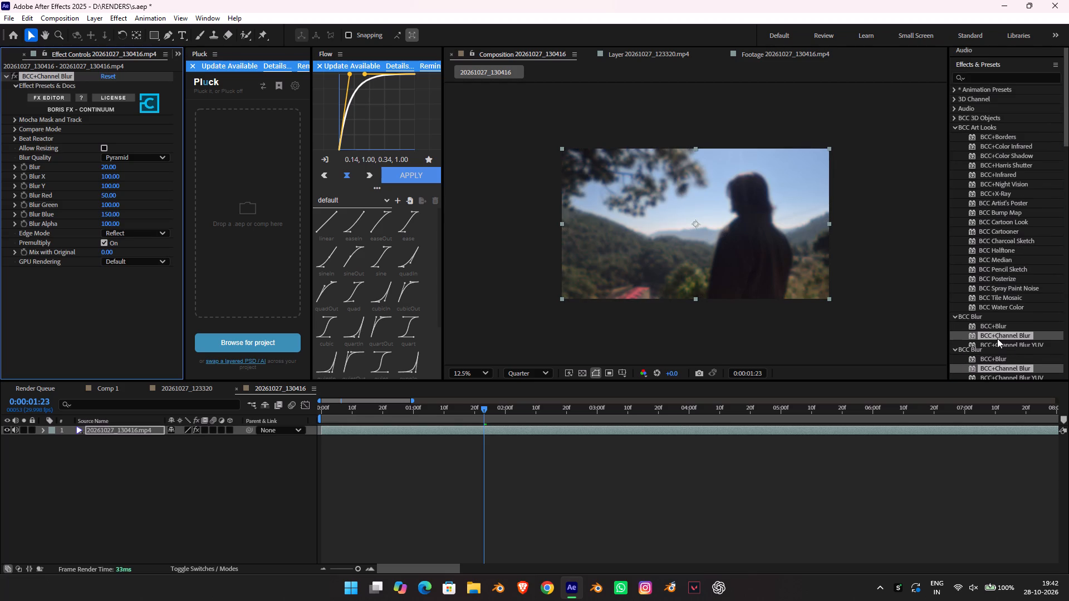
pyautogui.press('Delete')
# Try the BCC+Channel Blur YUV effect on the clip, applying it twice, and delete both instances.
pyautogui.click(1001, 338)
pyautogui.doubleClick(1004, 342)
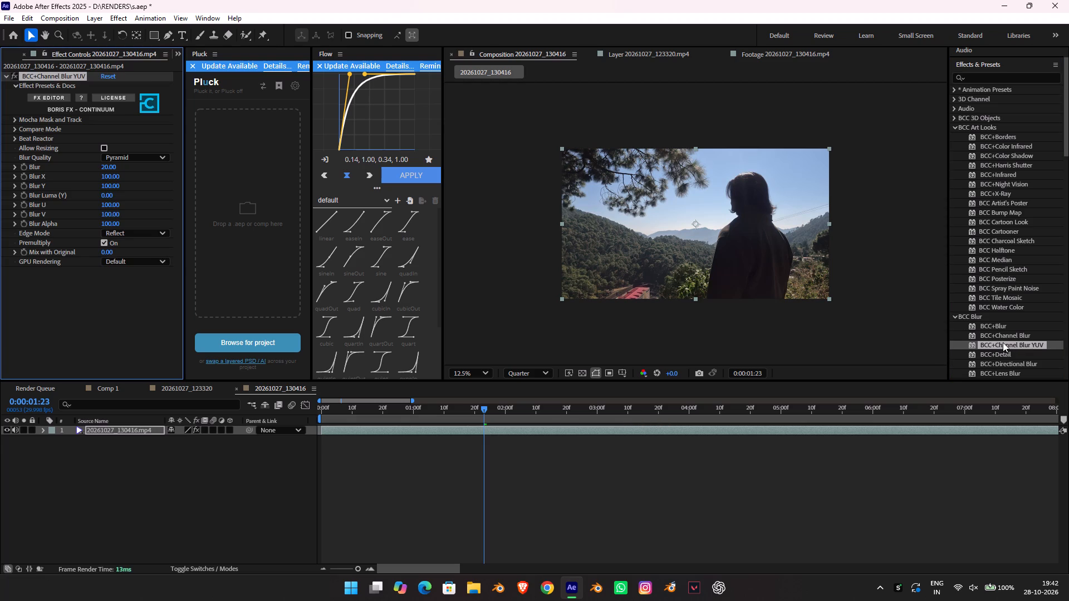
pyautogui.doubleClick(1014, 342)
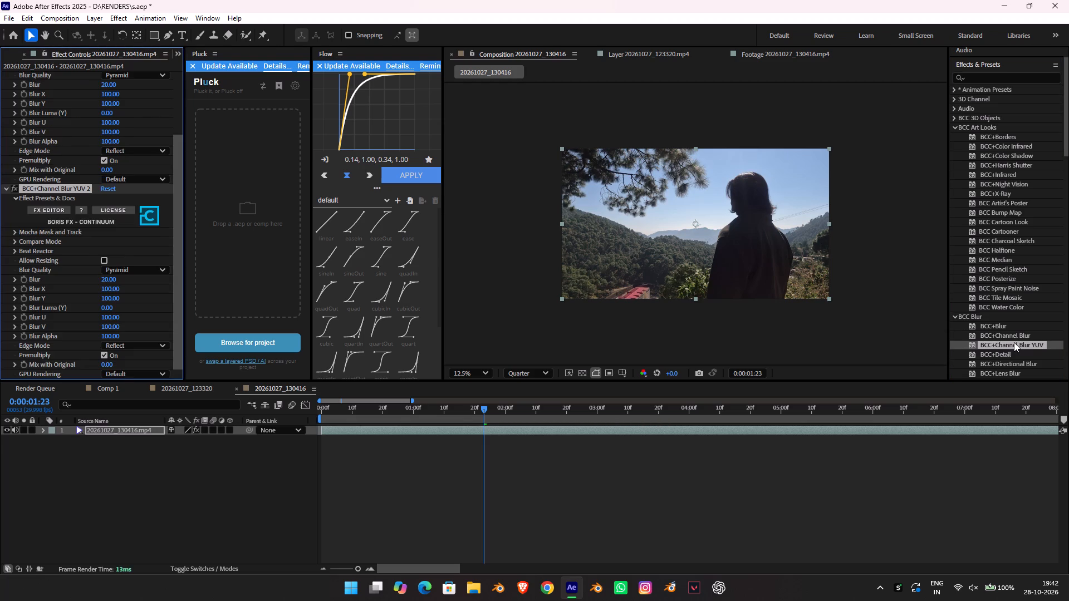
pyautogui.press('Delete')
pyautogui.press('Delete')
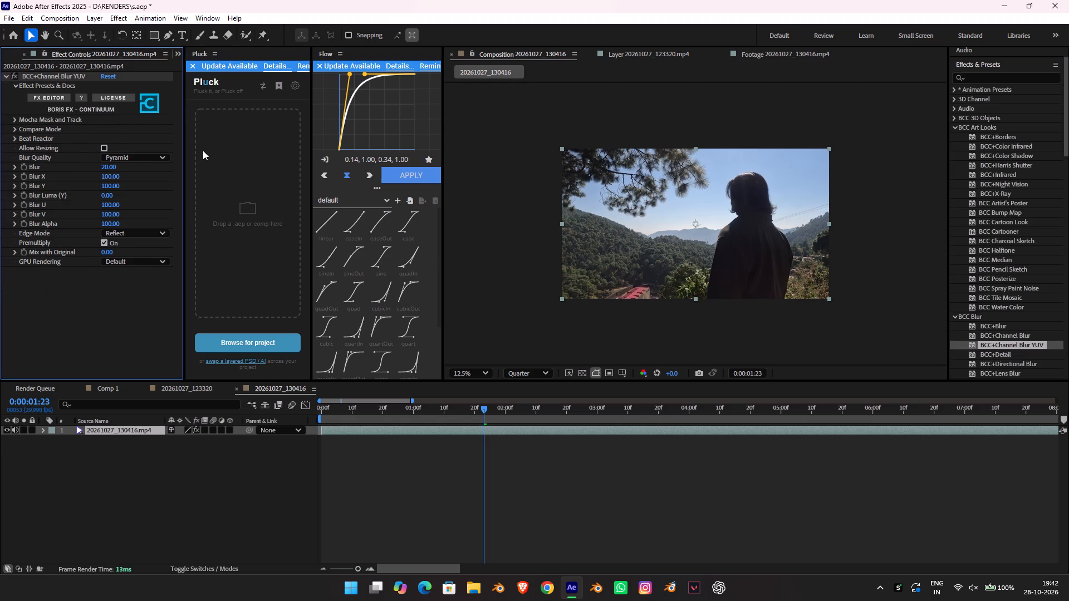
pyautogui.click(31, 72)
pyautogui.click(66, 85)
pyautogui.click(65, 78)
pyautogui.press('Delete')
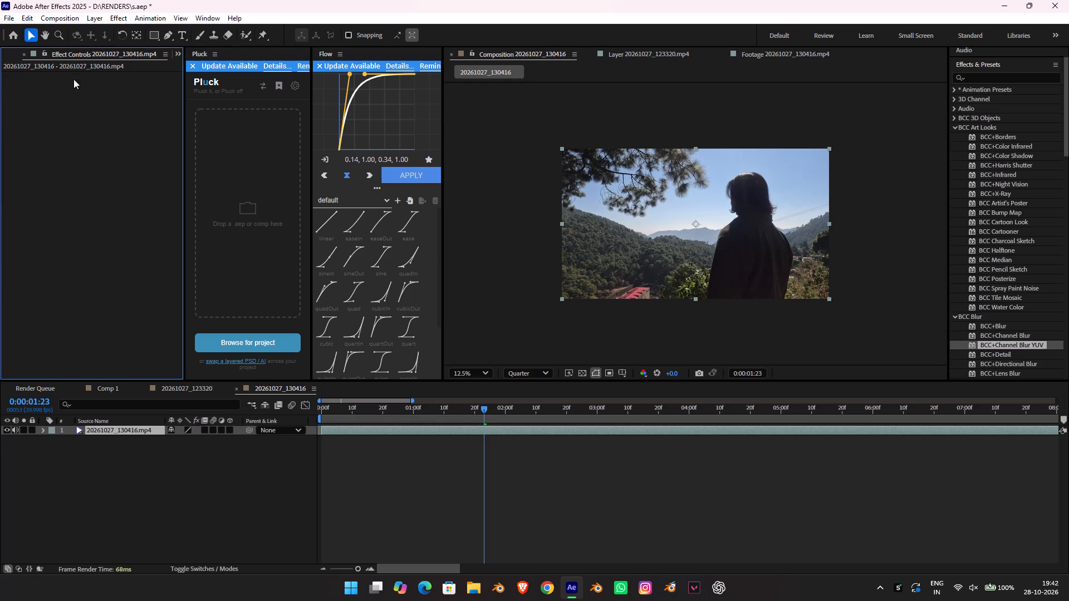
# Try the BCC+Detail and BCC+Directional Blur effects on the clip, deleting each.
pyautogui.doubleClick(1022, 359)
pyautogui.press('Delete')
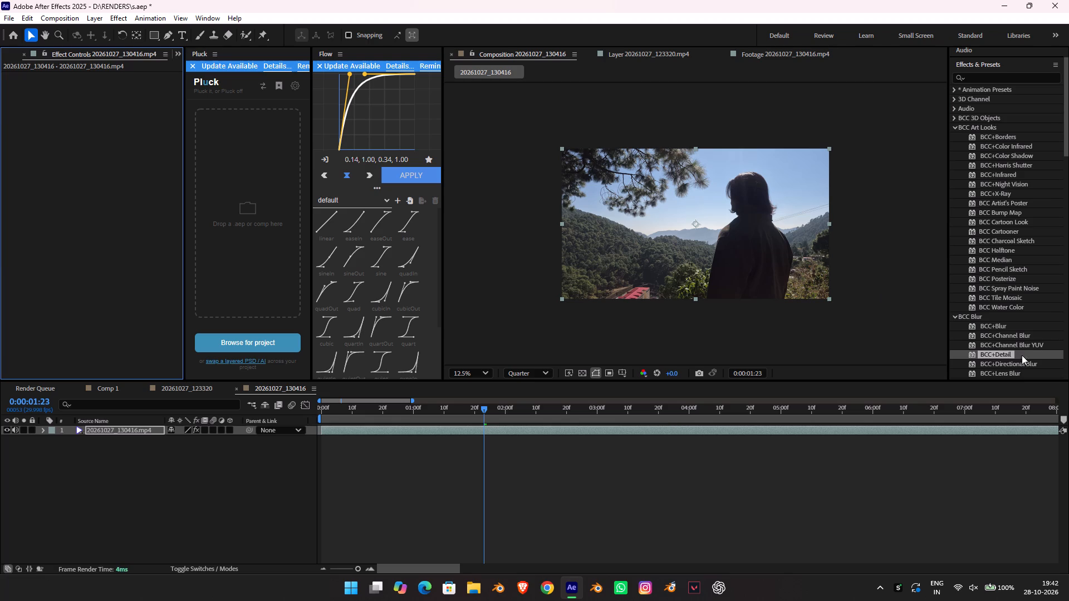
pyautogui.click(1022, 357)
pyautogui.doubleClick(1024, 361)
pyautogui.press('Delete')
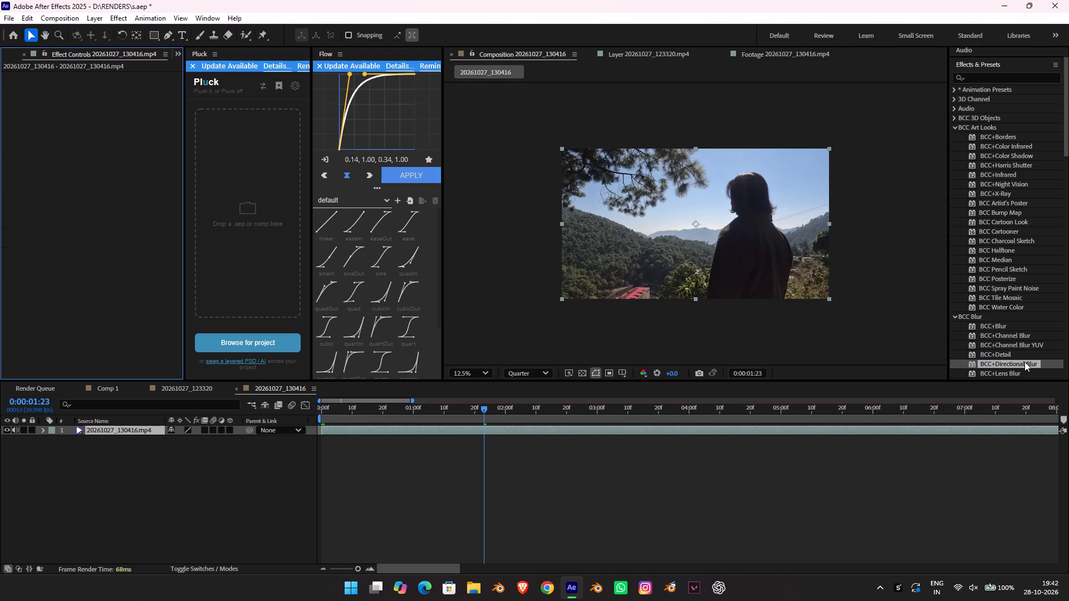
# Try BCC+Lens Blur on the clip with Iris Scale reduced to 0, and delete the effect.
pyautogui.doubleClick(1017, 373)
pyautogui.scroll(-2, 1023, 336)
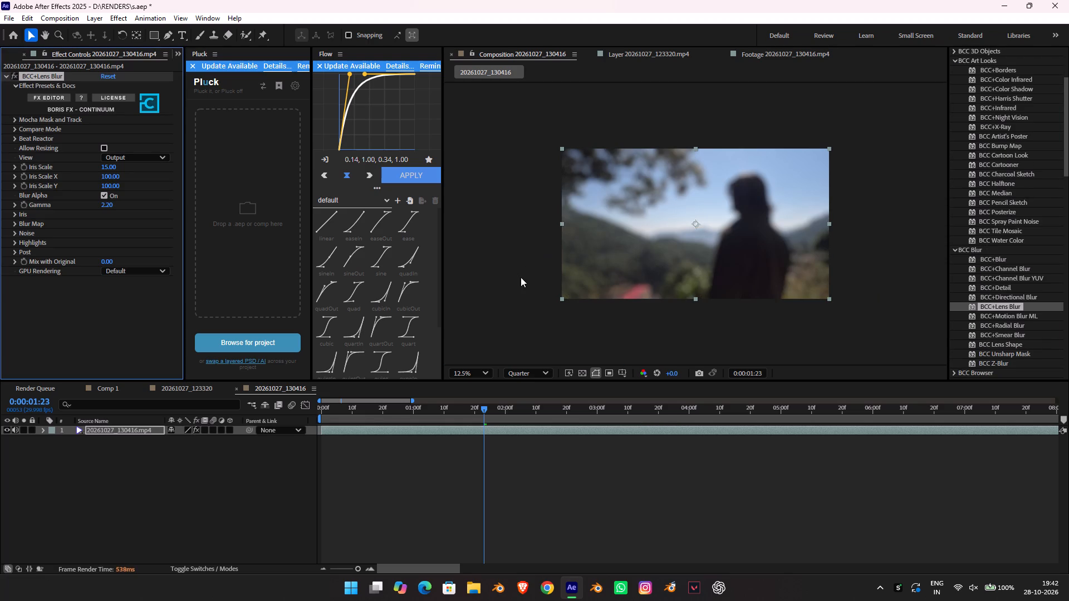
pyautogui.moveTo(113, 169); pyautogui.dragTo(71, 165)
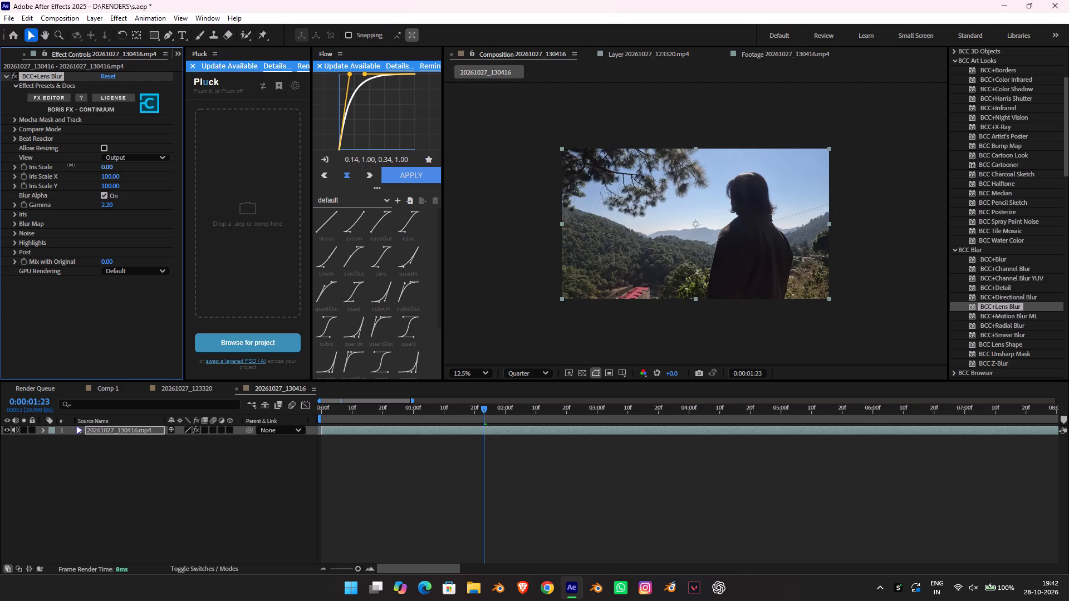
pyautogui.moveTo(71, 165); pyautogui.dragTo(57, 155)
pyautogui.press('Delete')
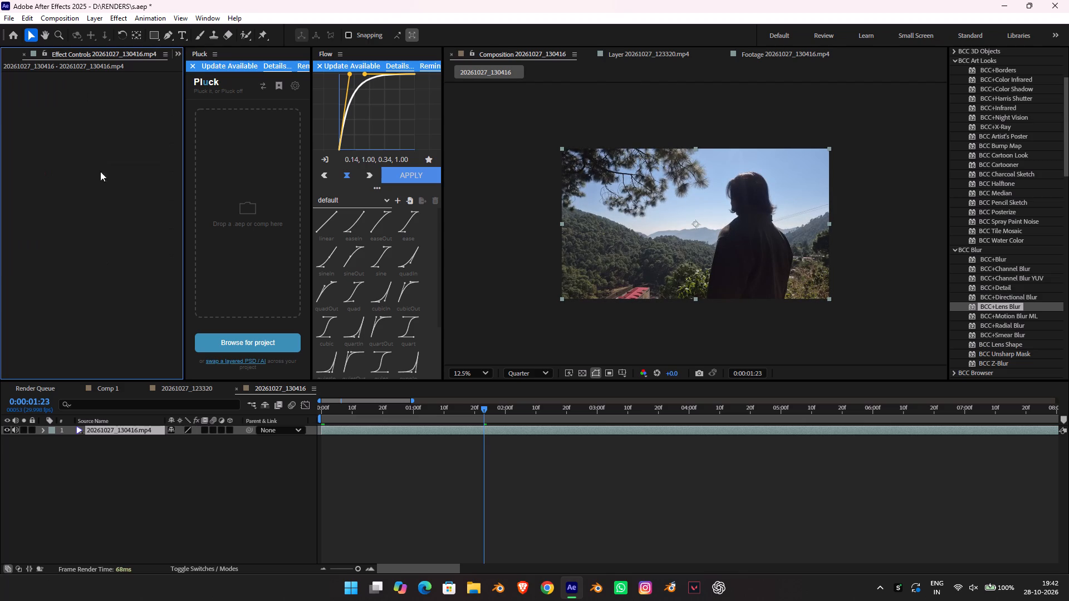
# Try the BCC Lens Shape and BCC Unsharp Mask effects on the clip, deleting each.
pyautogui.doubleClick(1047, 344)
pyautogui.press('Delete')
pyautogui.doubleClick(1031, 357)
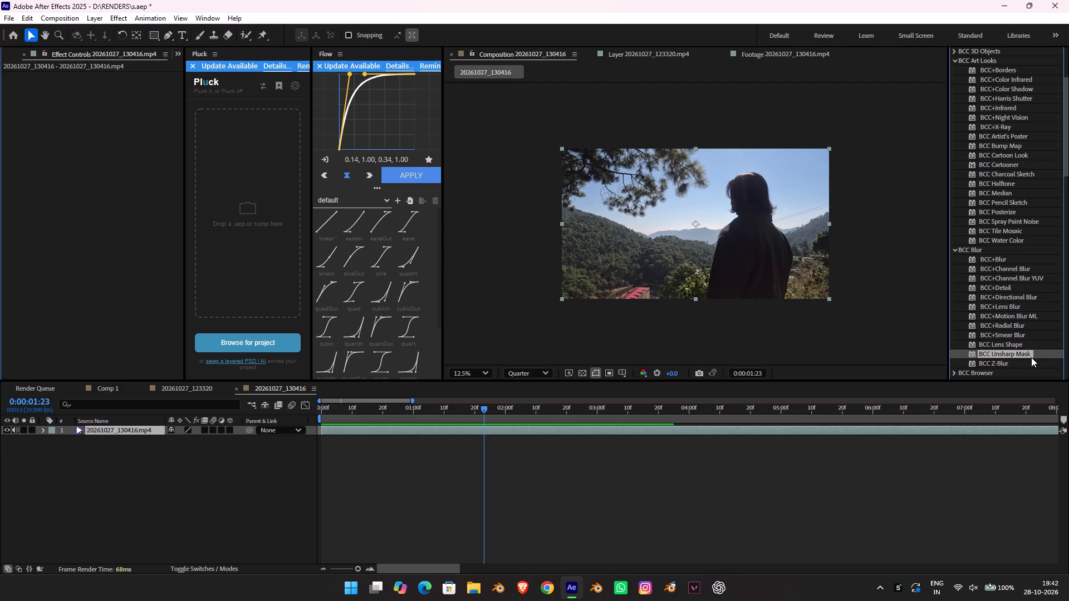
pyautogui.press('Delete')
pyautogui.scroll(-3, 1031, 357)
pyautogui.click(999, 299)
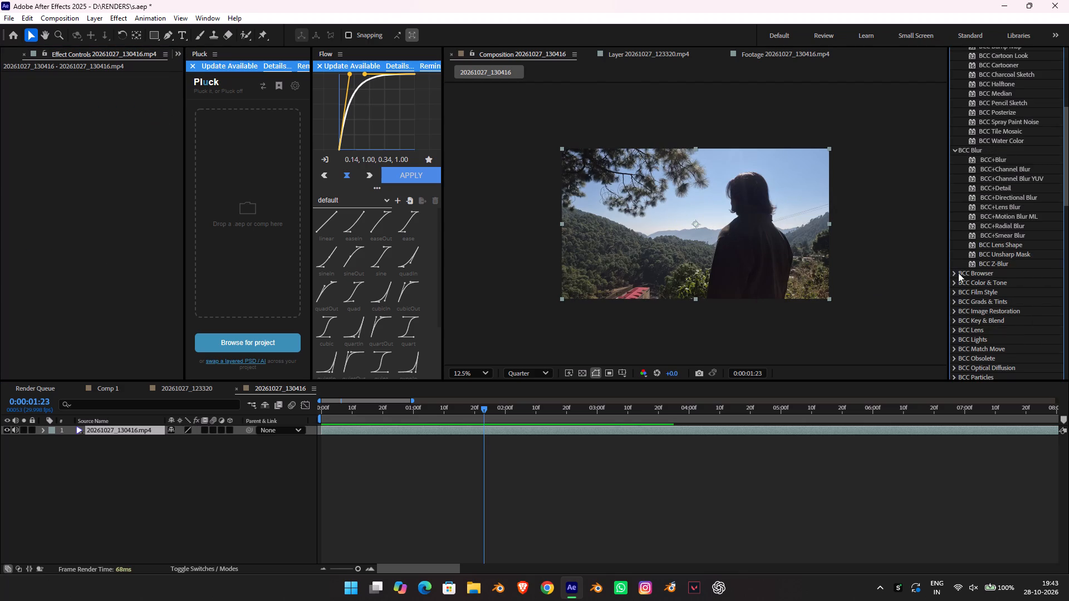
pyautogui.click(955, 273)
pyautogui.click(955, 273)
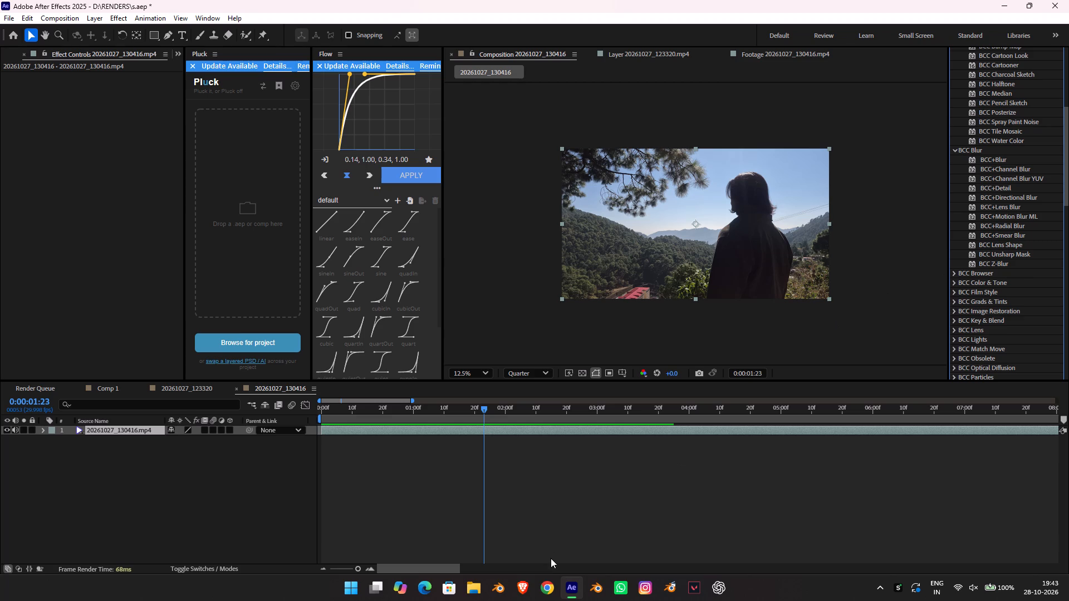
# Switch to the YouTube results in the Brave browser and search for "composition after effects tutorial".
pyautogui.click(512, 589)
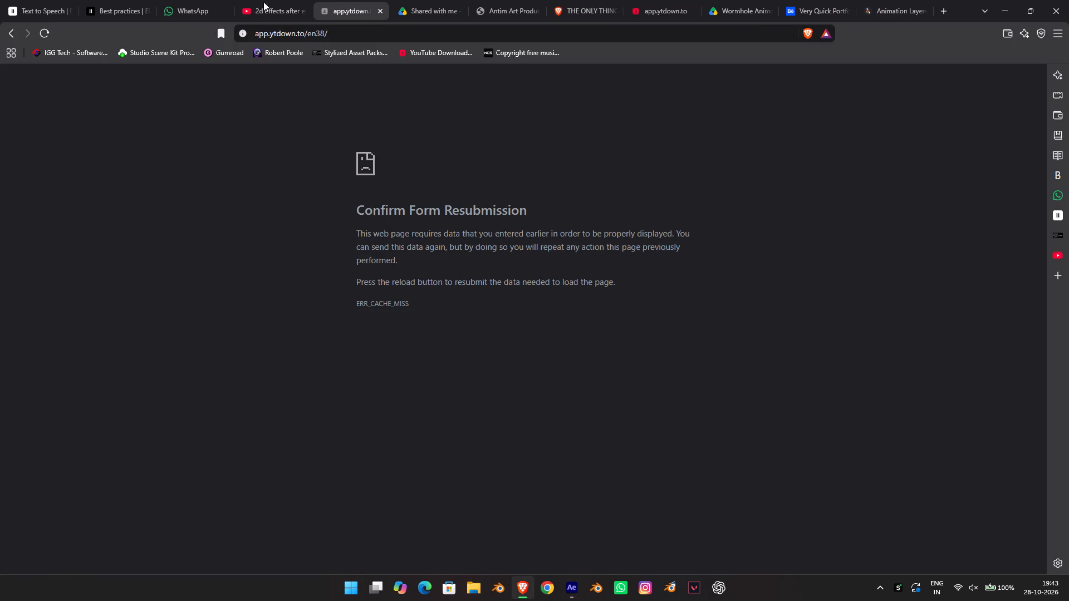
pyautogui.click(273, 0)
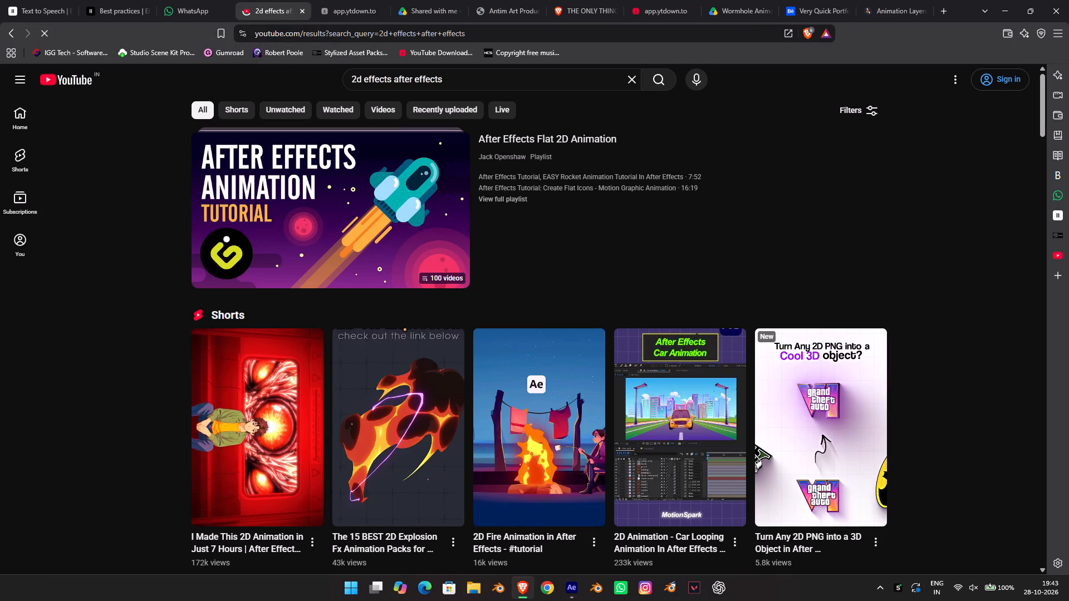
pyautogui.moveTo(390, 79); pyautogui.dragTo(179, 62)
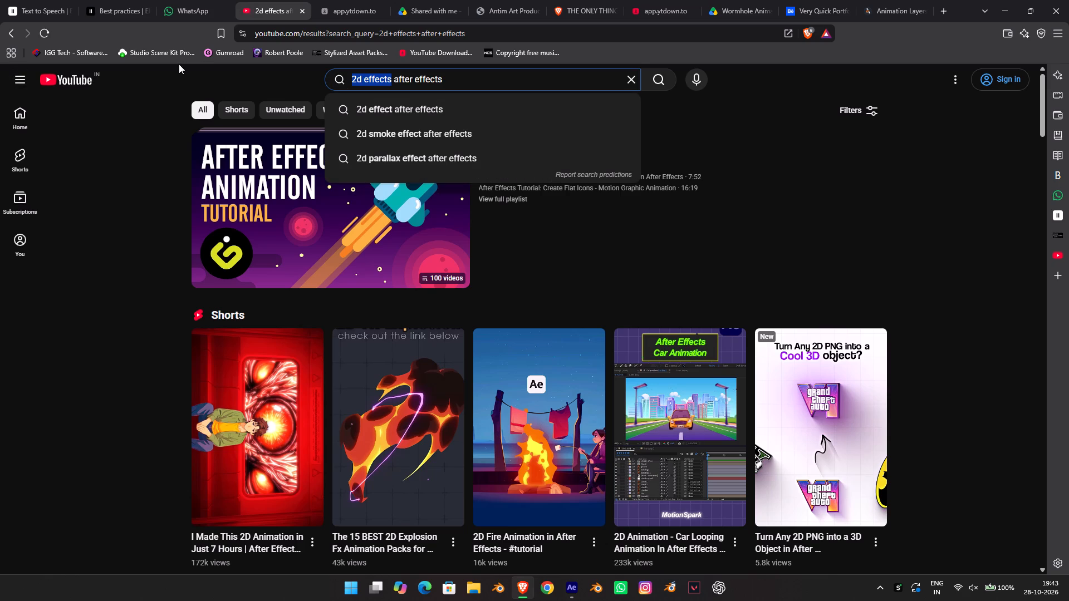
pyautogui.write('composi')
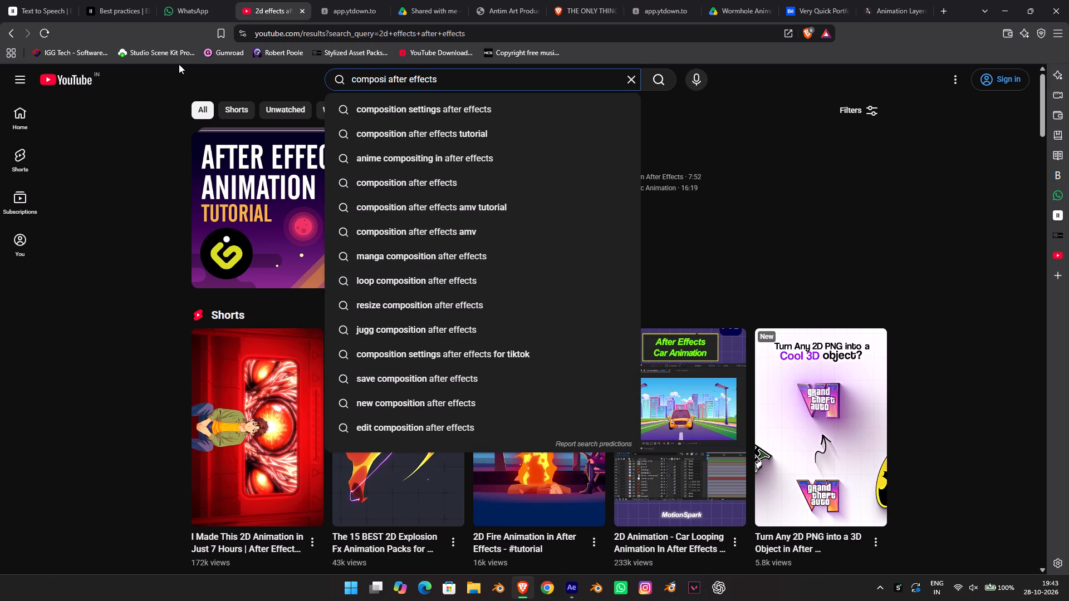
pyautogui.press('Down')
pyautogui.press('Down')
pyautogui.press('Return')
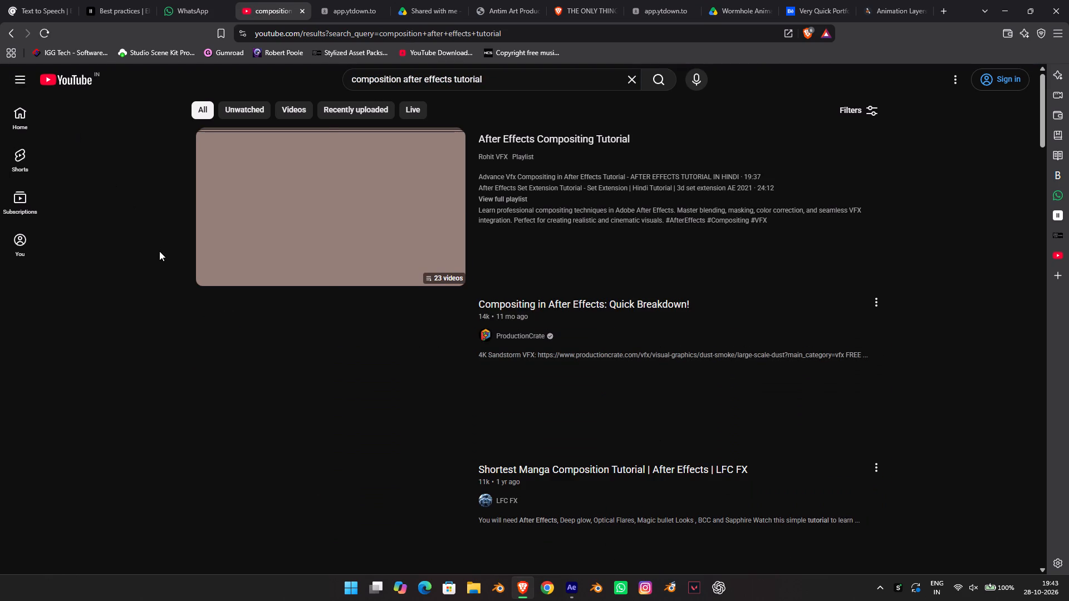
# Look through the search results for a suitable After Effects composition or compositing tutorial.
pyautogui.scroll(-9, 159, 251)
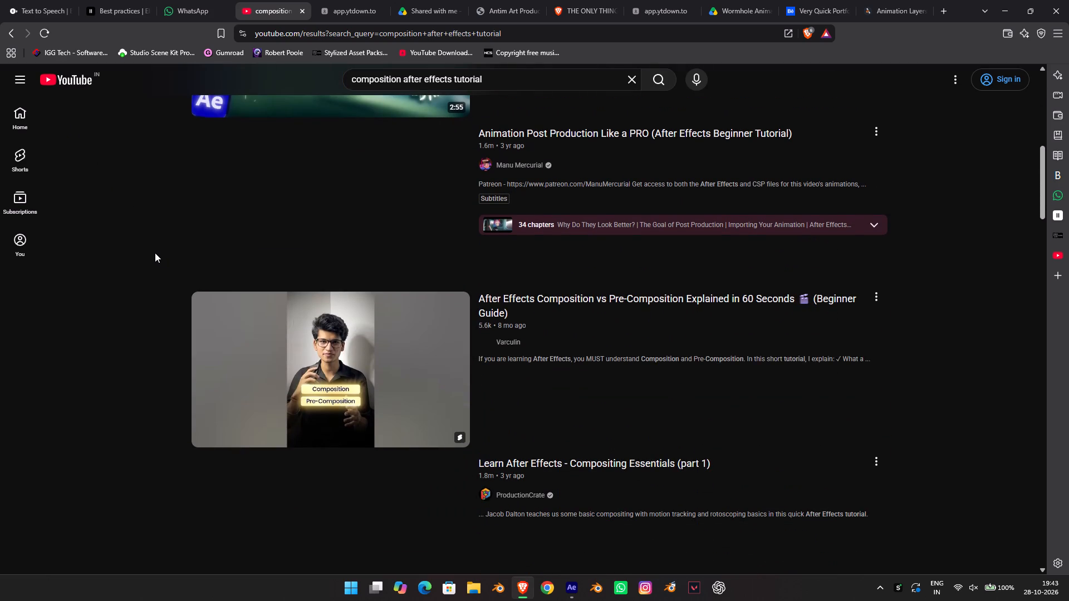
pyautogui.scroll(-9, 153, 252)
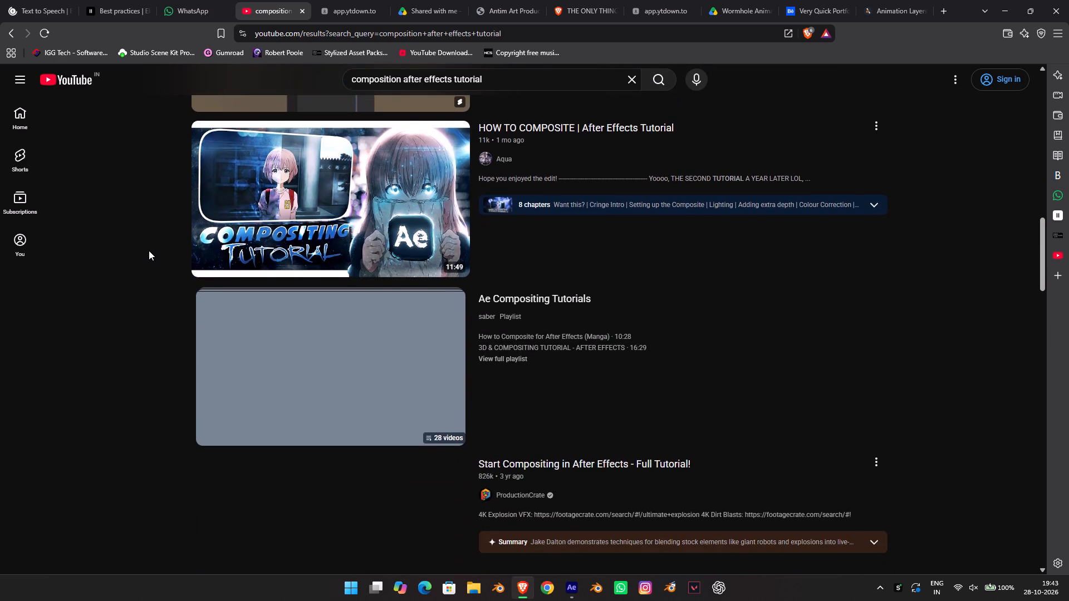
pyautogui.scroll(-14, 149, 250)
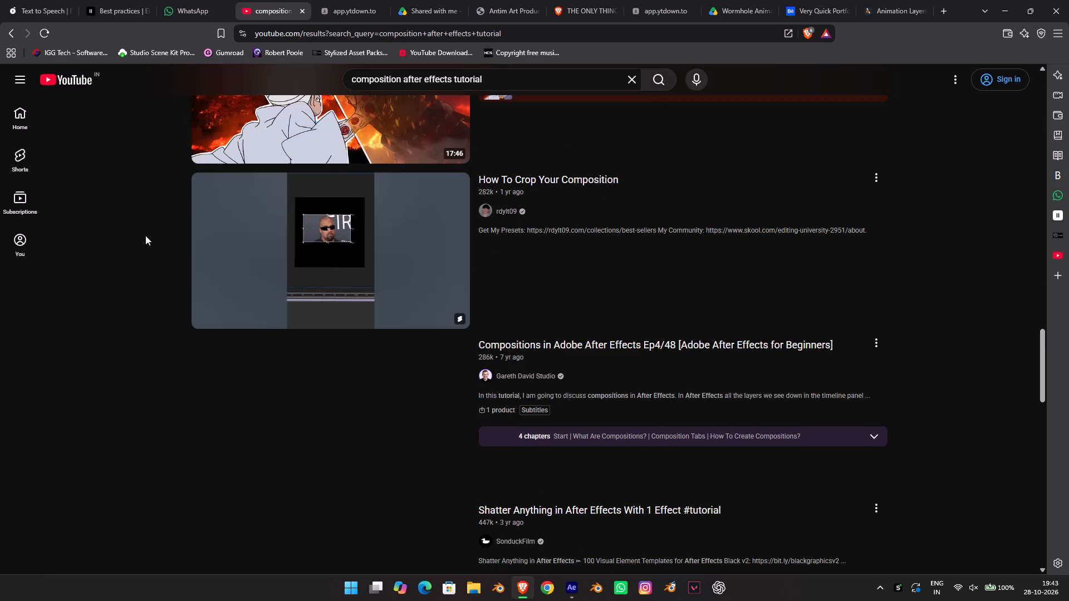
pyautogui.scroll(2, 151, 278)
pyautogui.scroll(-12, 158, 285)
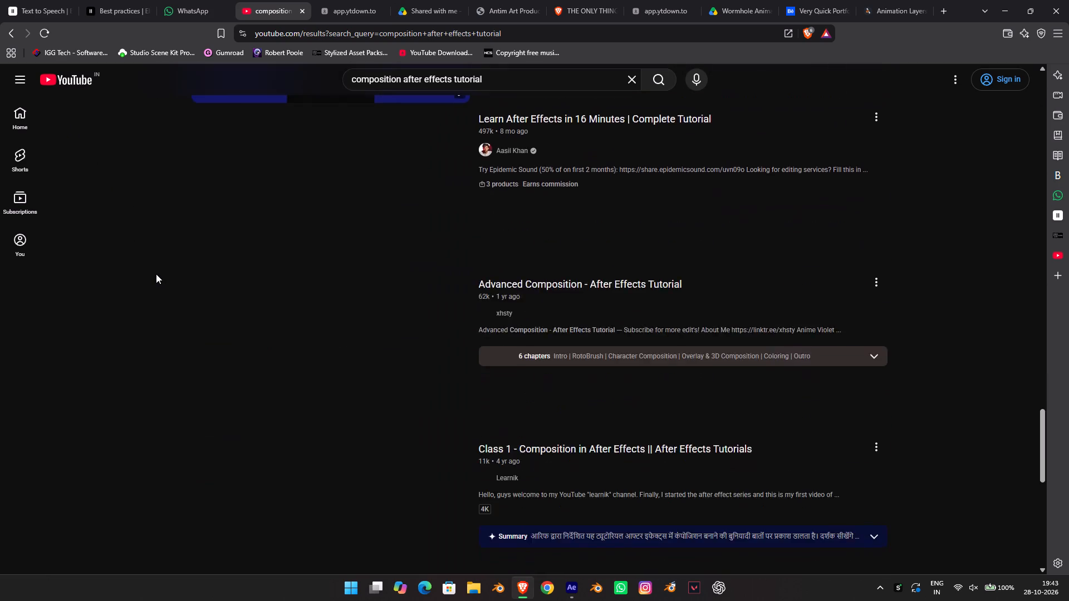
pyautogui.scroll(-2, 156, 274)
pyautogui.scroll(3, 153, 273)
pyautogui.scroll(-6, 144, 277)
pyautogui.scroll(2, 128, 277)
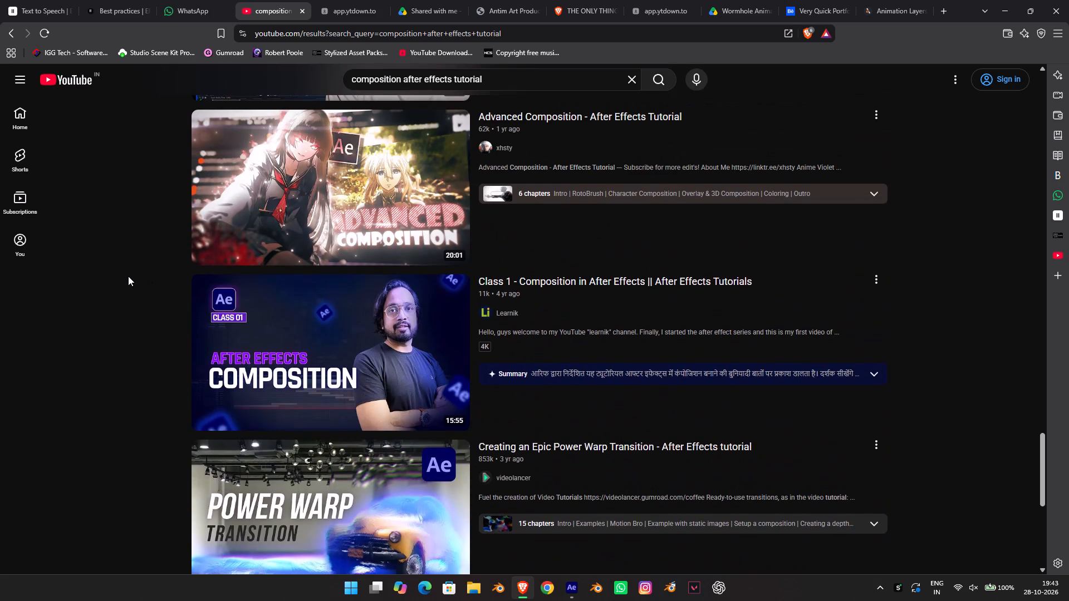
pyautogui.scroll(-6, 299, 182)
pyautogui.scroll(-5, 288, 233)
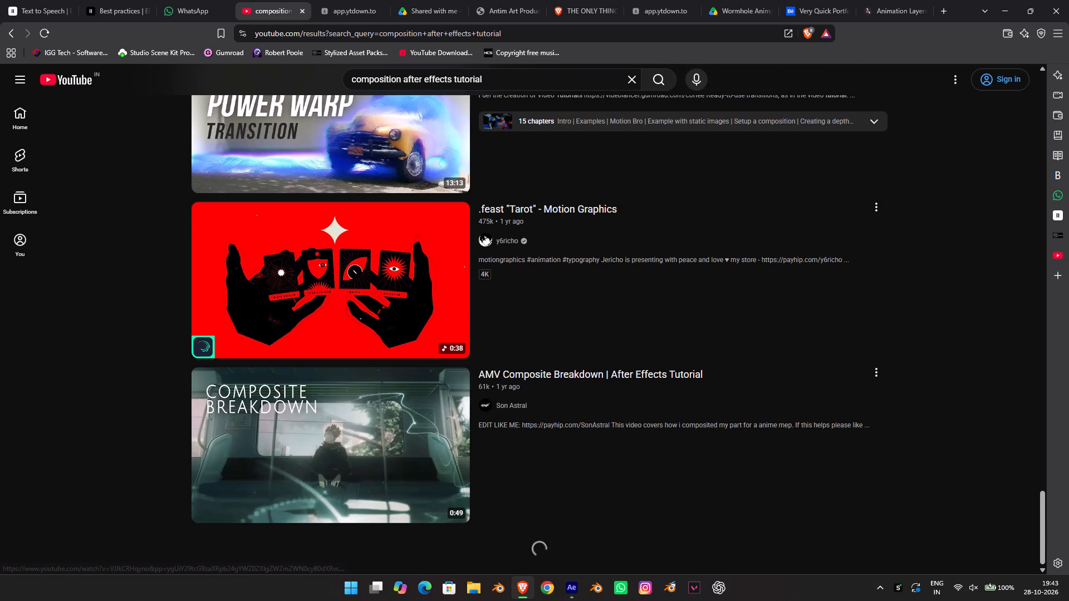
# Extend the YouTube search to "composition after effects tutorial for isnta edits" and run it.
pyautogui.click(405, 83)
pyautogui.click(496, 80)
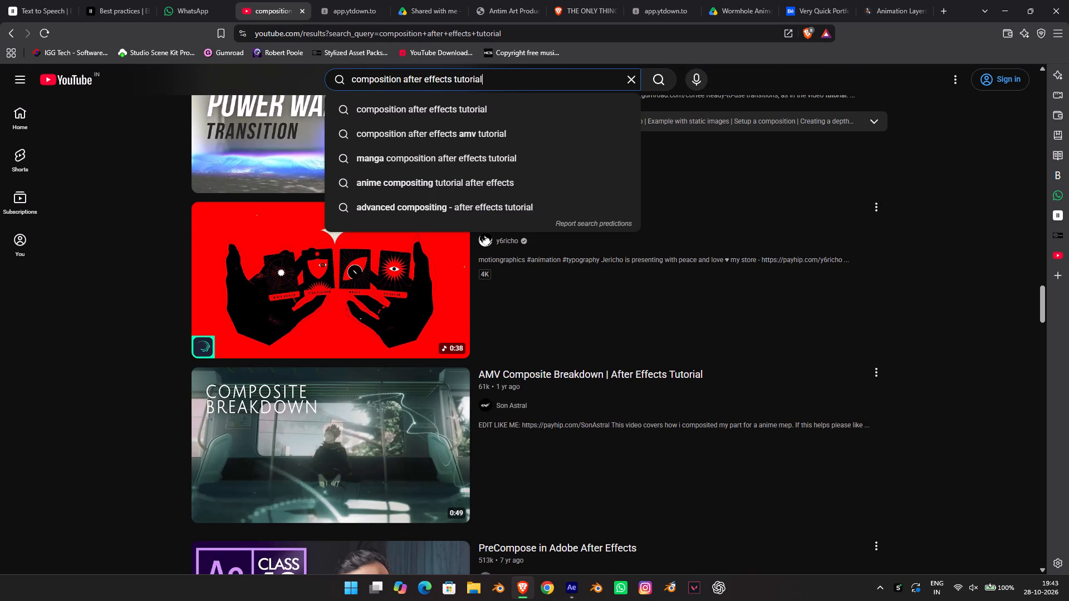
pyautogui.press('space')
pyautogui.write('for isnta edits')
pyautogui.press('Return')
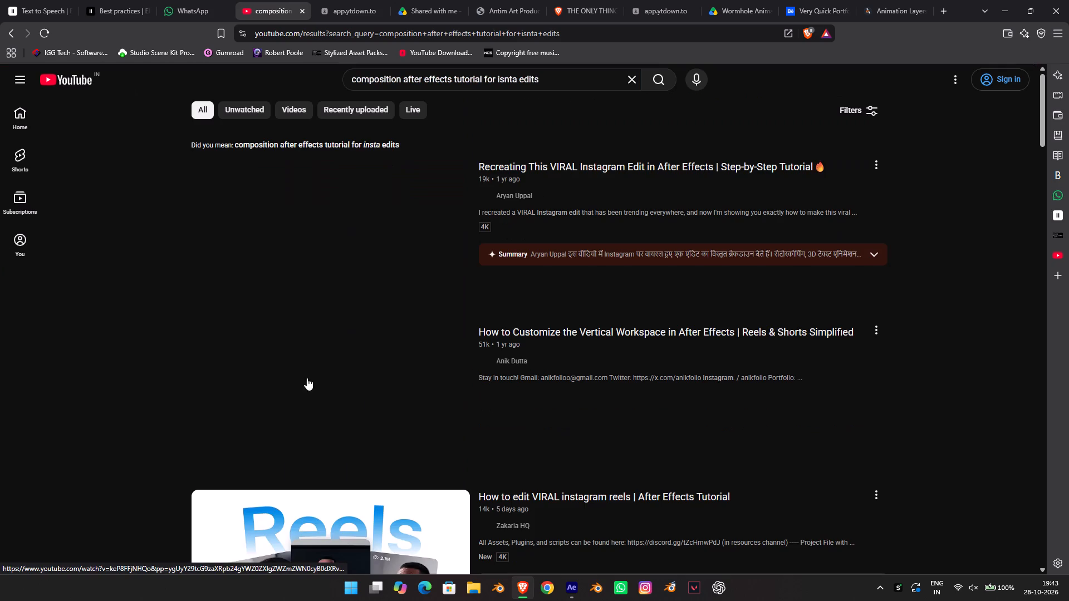
# Browse the refined results for After Effects tutorials on composition and Instagram-style edits, checking titles and thumbnails.
pyautogui.scroll(-9, 92, 269)
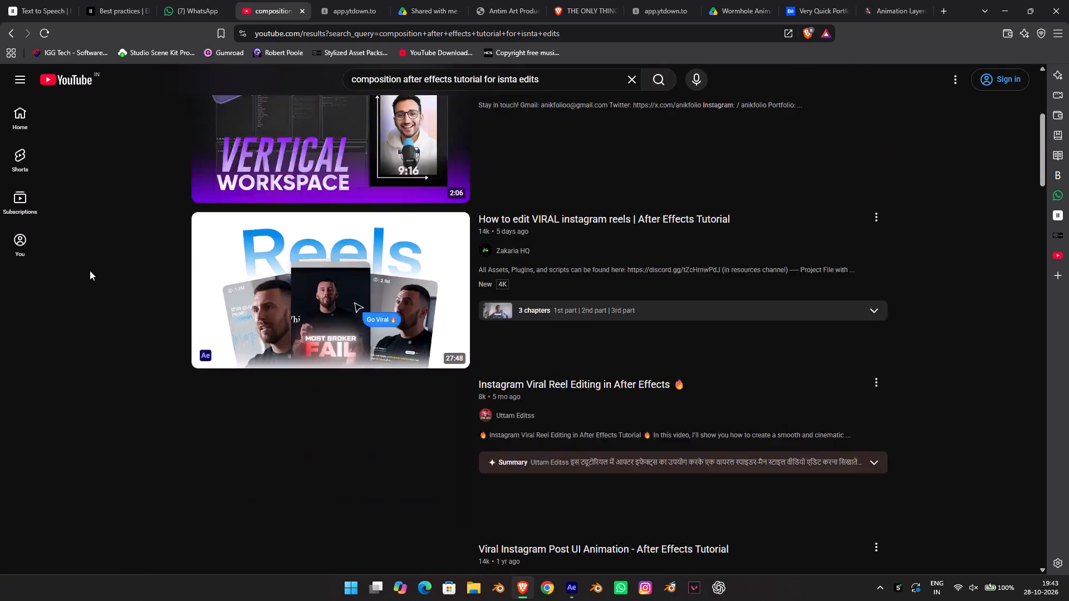
pyautogui.scroll(1, 89, 268)
pyautogui.scroll(-6, 85, 262)
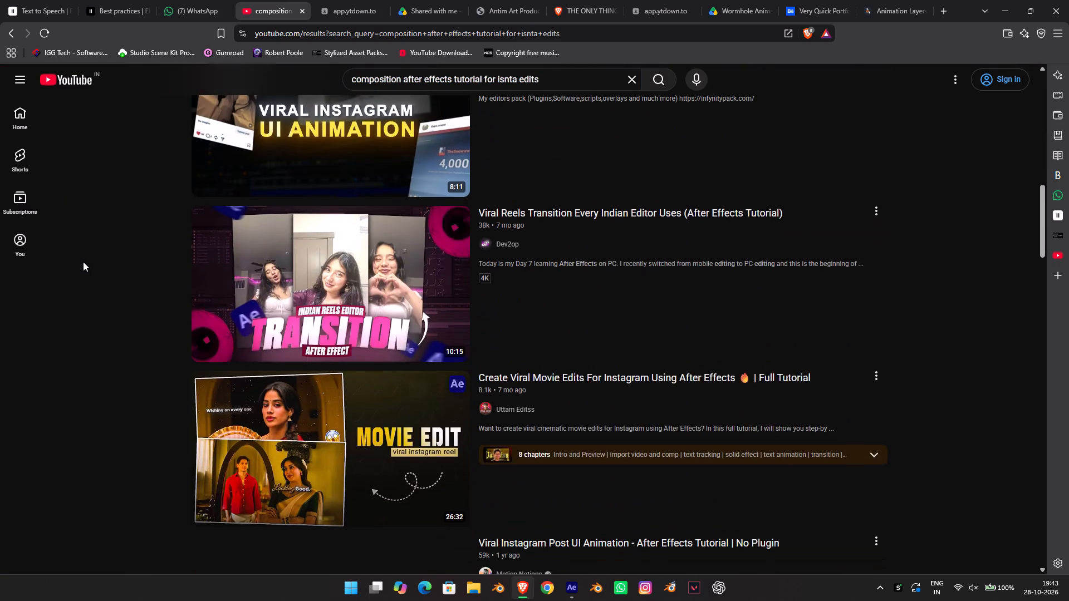
pyautogui.scroll(-14, 83, 262)
pyautogui.scroll(3, 81, 251)
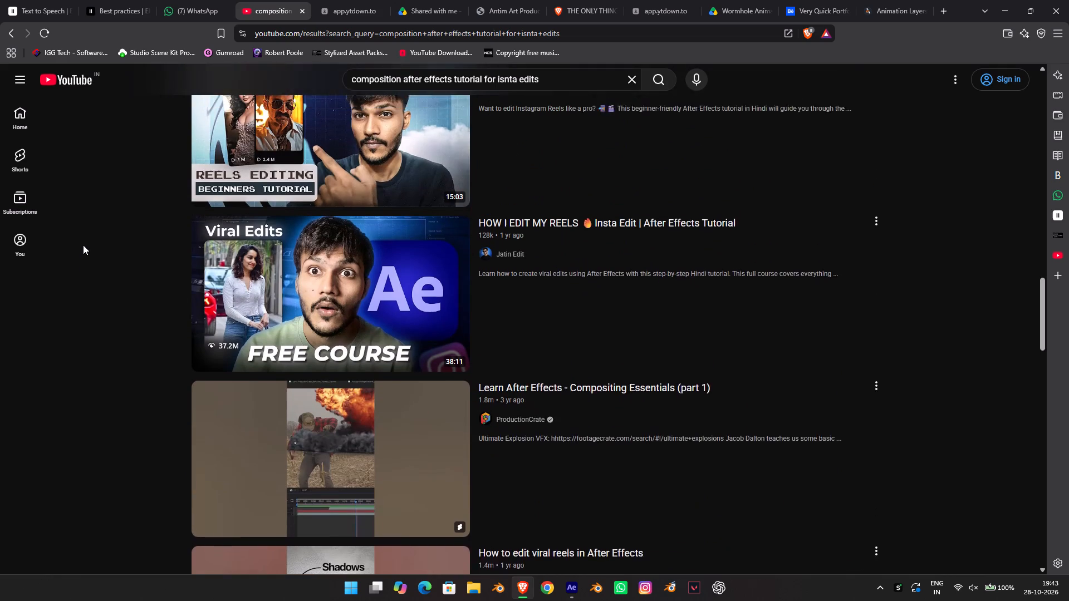
pyautogui.scroll(-20, 83, 246)
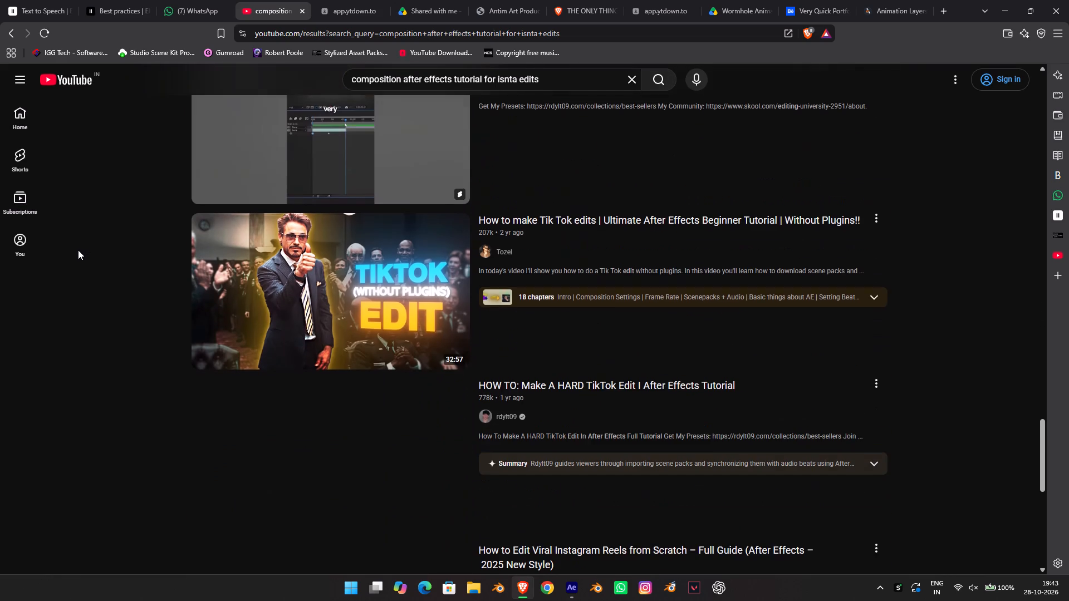
pyautogui.scroll(-12, 257, 262)
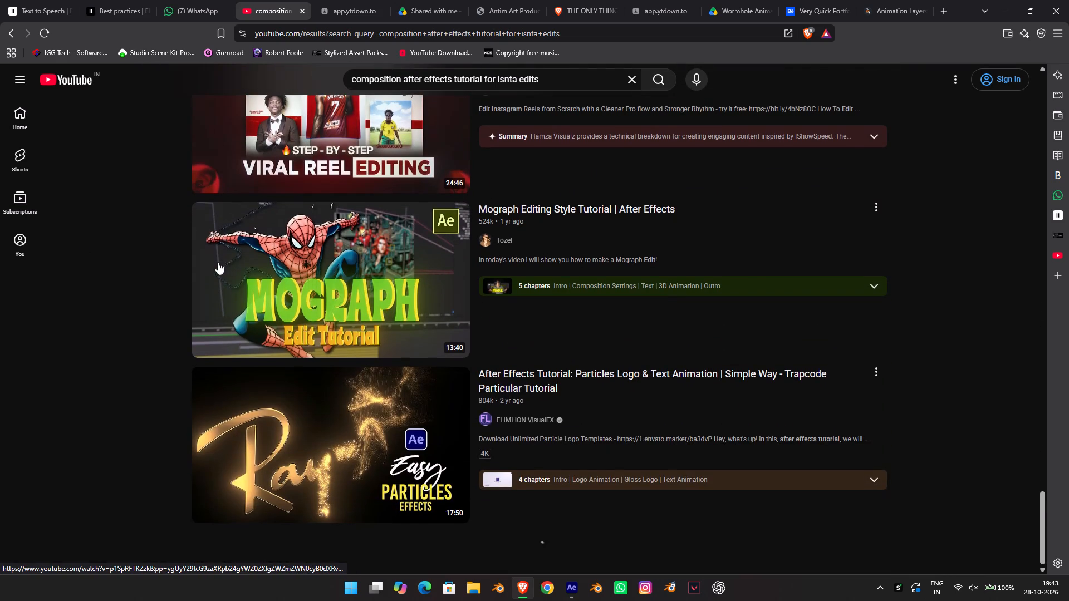
pyautogui.scroll(-5, 208, 259)
pyautogui.scroll(5, 186, 321)
pyautogui.scroll(-18, 186, 321)
pyautogui.scroll(-6, 170, 295)
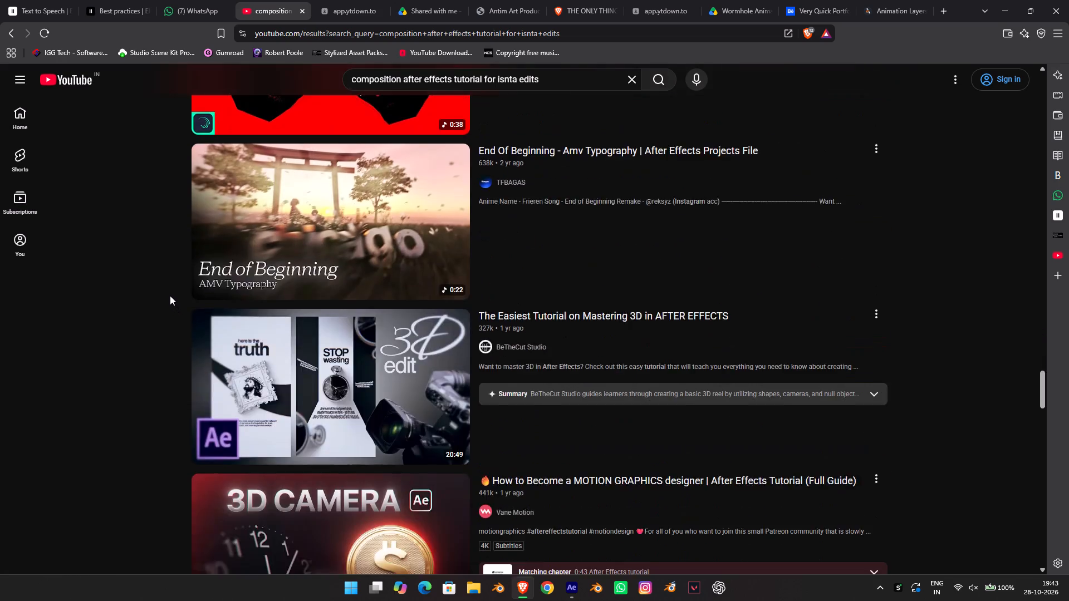
pyautogui.scroll(-17, 169, 290)
pyautogui.scroll(-5, 167, 285)
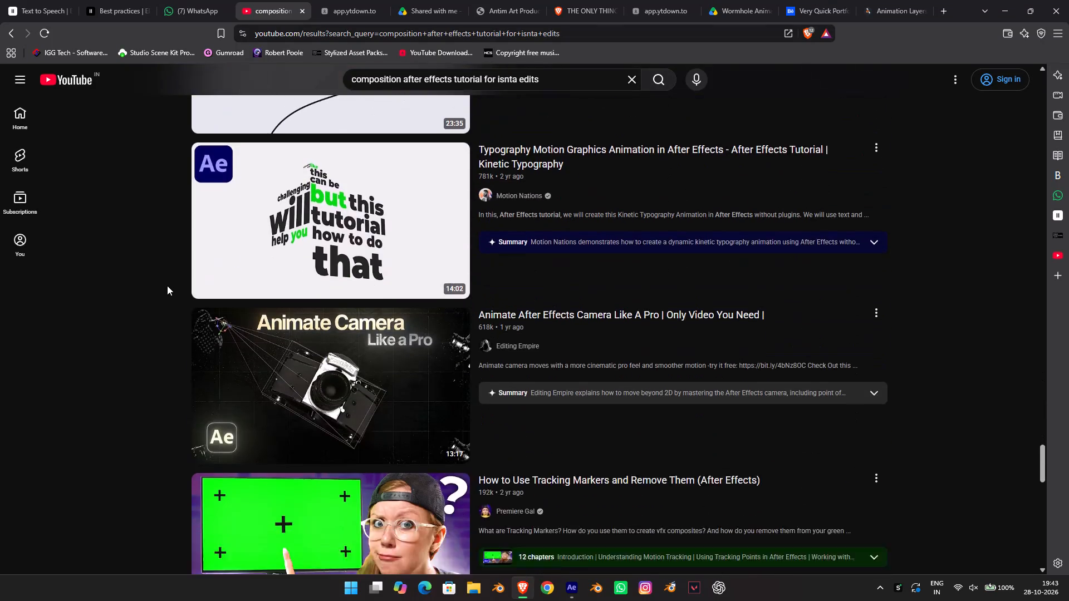
pyautogui.scroll(-18, 167, 285)
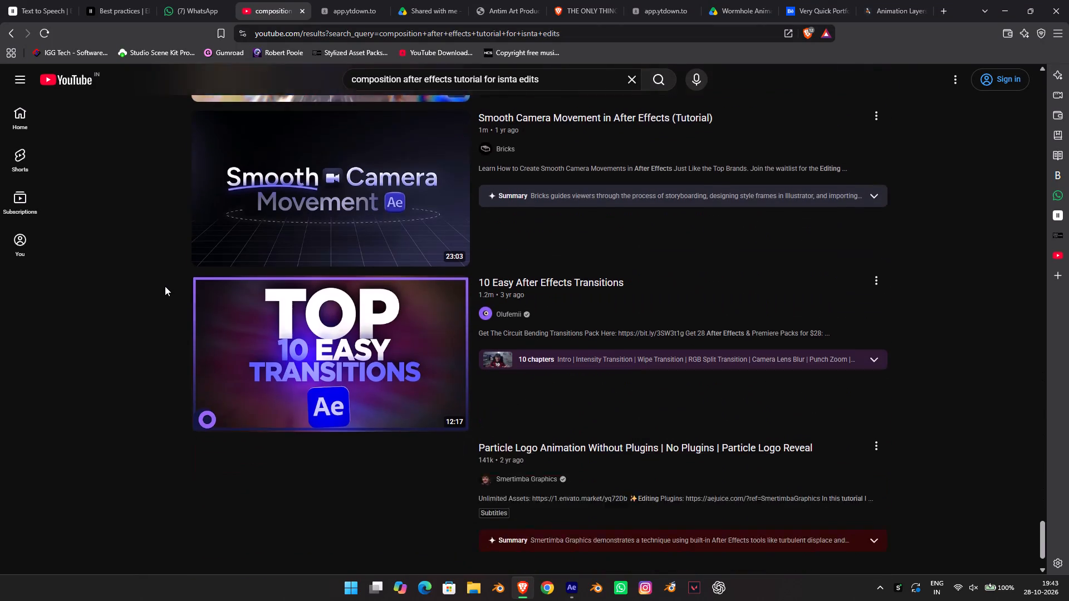
pyautogui.scroll(-11, 164, 285)
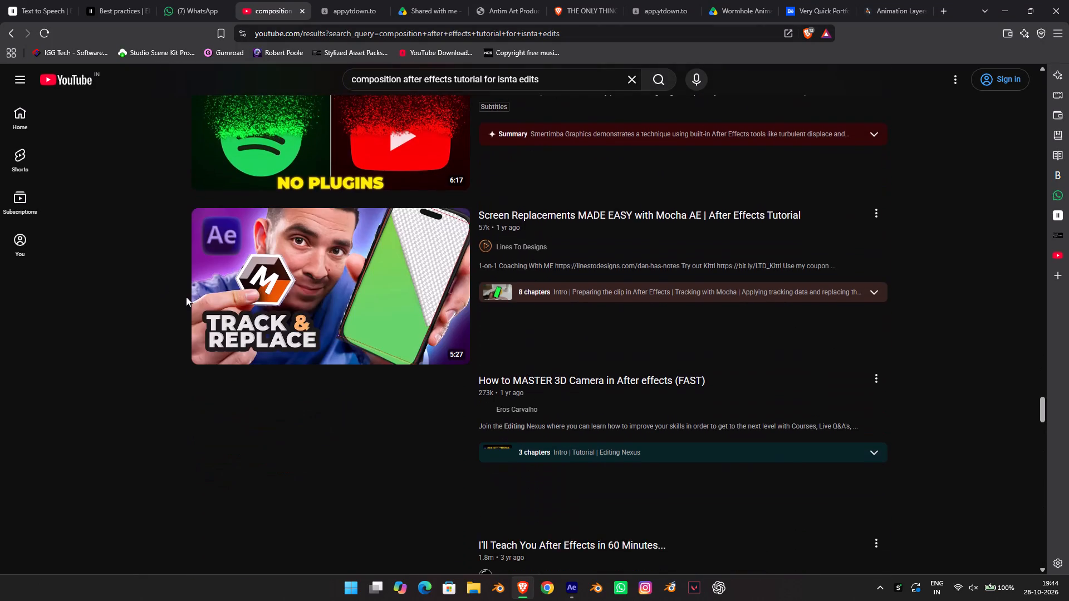
pyautogui.scroll(-16, 185, 296)
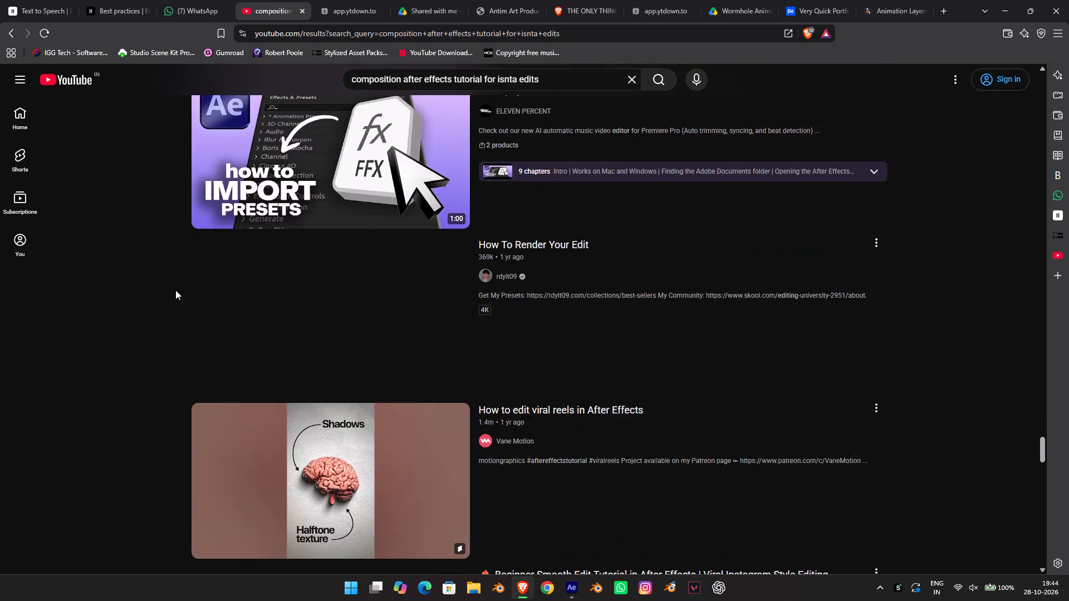
pyautogui.scroll(-4, 175, 290)
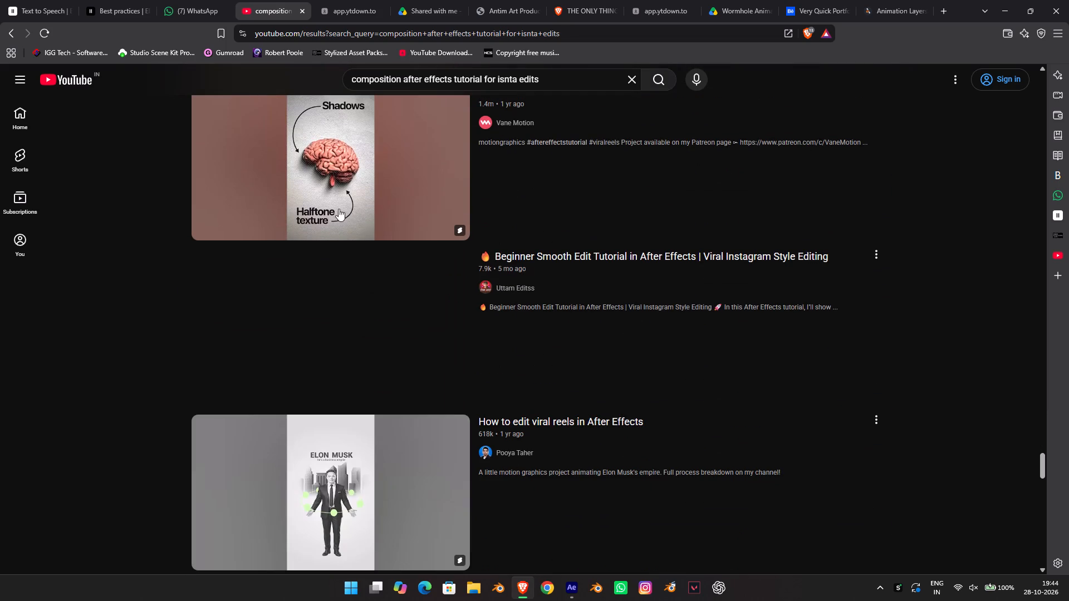
pyautogui.scroll(-18, 342, 226)
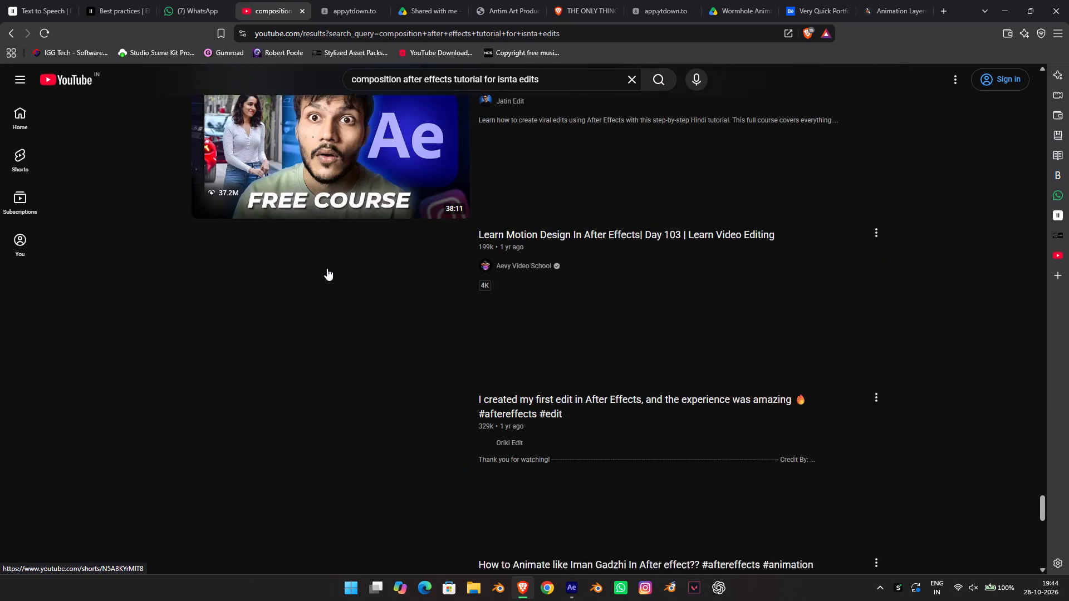
pyautogui.scroll(4, 330, 282)
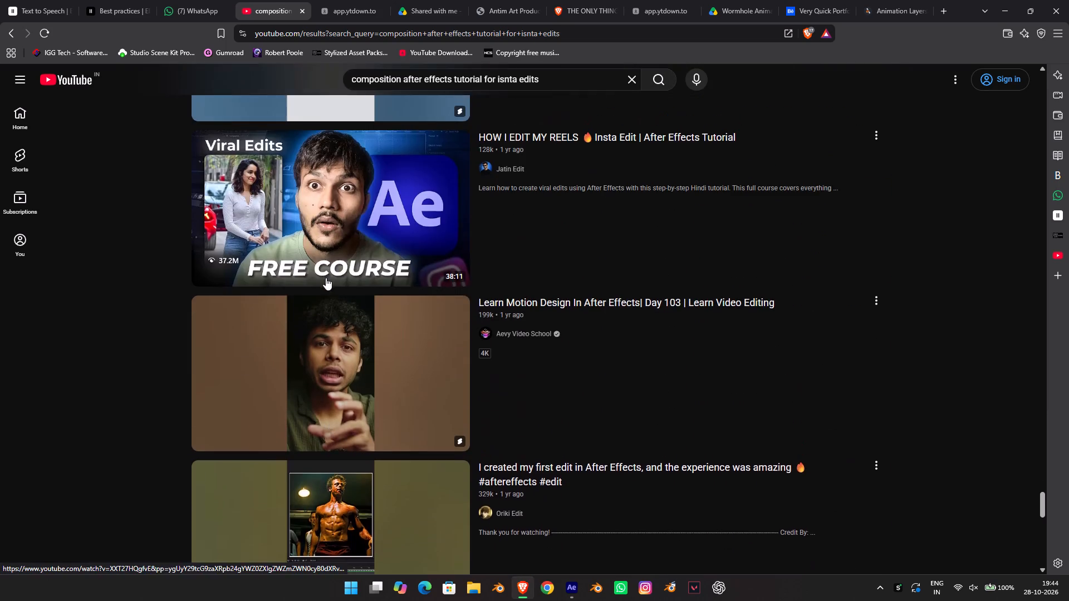
pyautogui.scroll(-16, 322, 273)
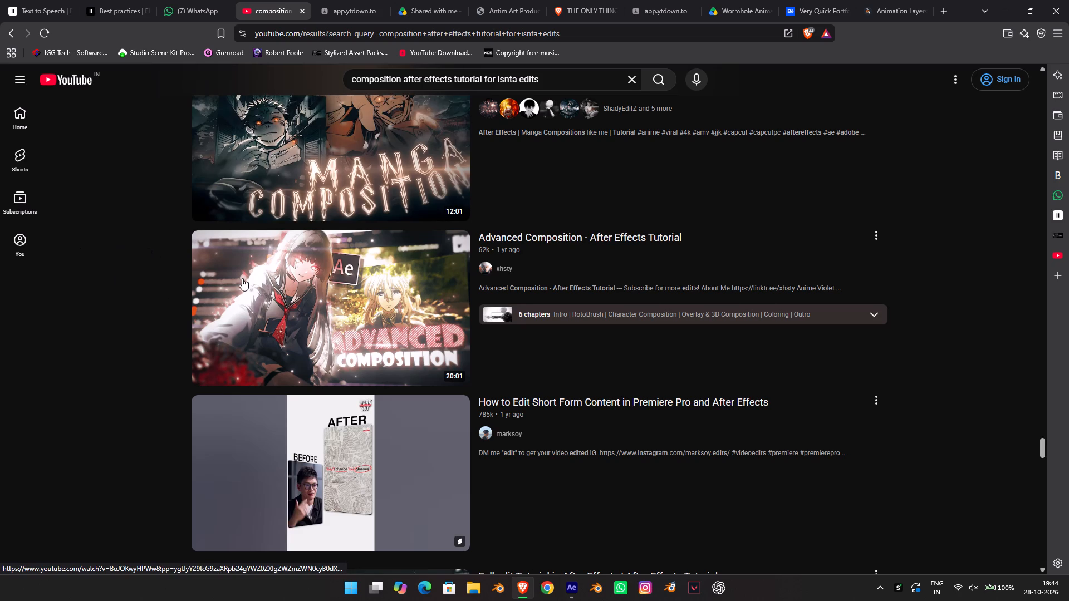
pyautogui.scroll(1, 241, 278)
pyautogui.scroll(-12, 239, 277)
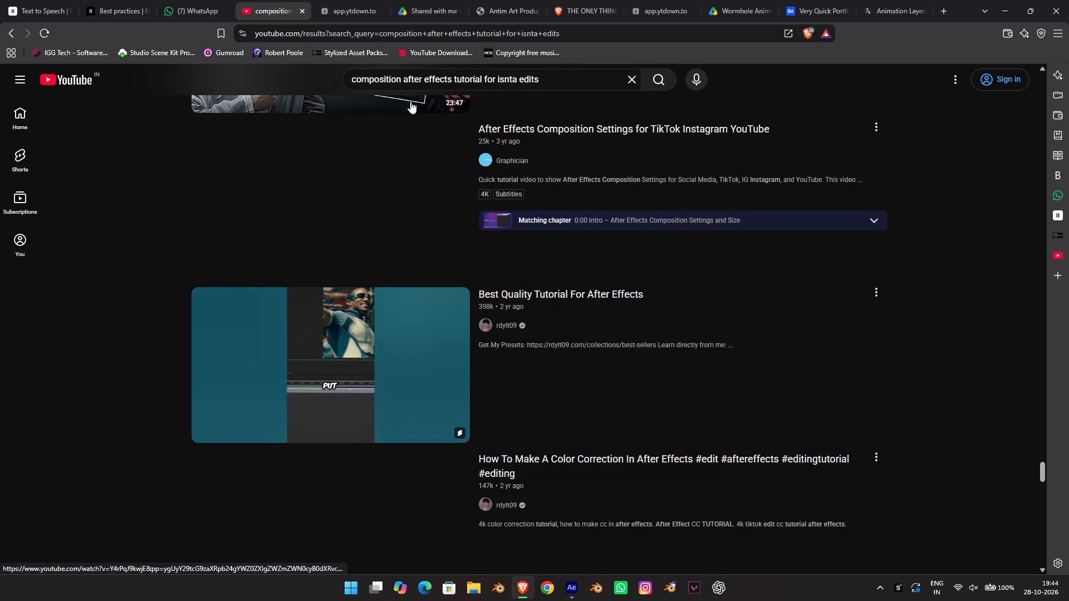
# Select the entire current YouTube search query.
pyautogui.moveTo(565, 77); pyautogui.dragTo(305, 80)
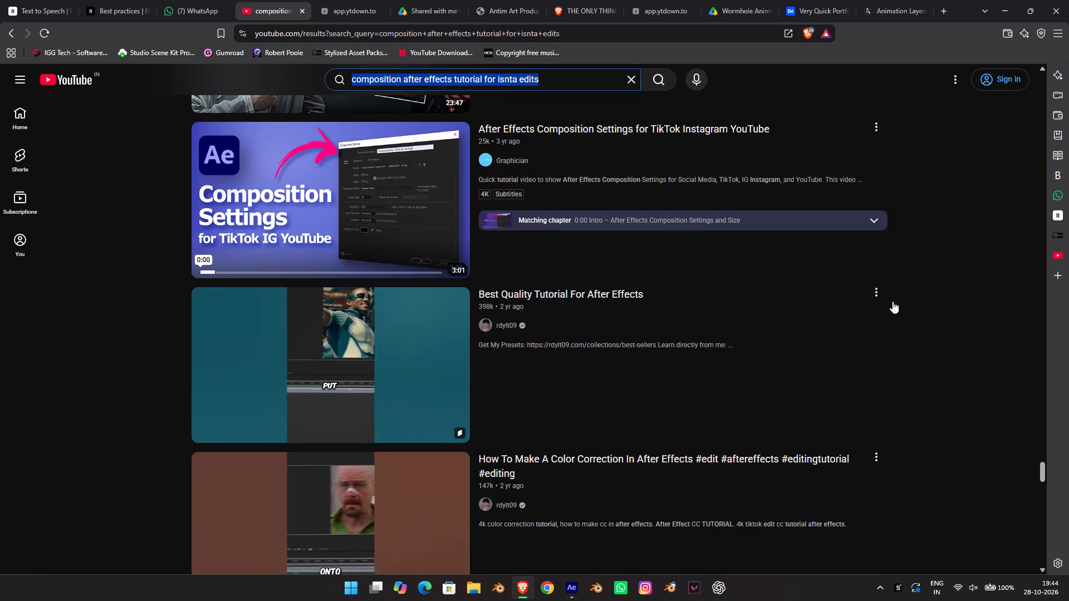
# Return to After Effects and preview the clip from its first frame.
pyautogui.click(1011, 0)
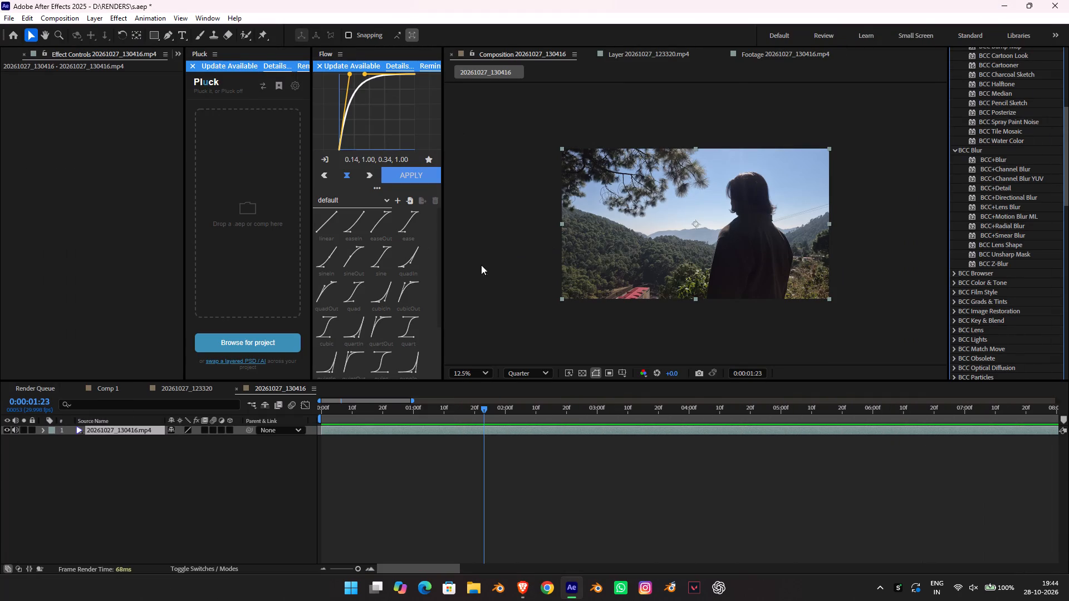
pyautogui.moveTo(388, 410); pyautogui.dragTo(239, 403)
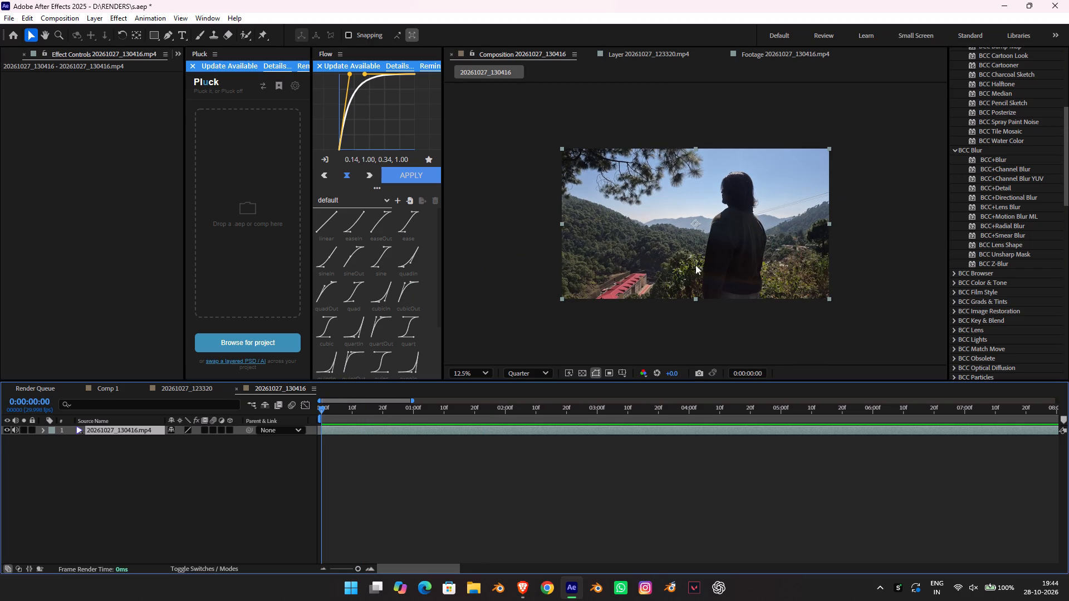
pyautogui.press('space')
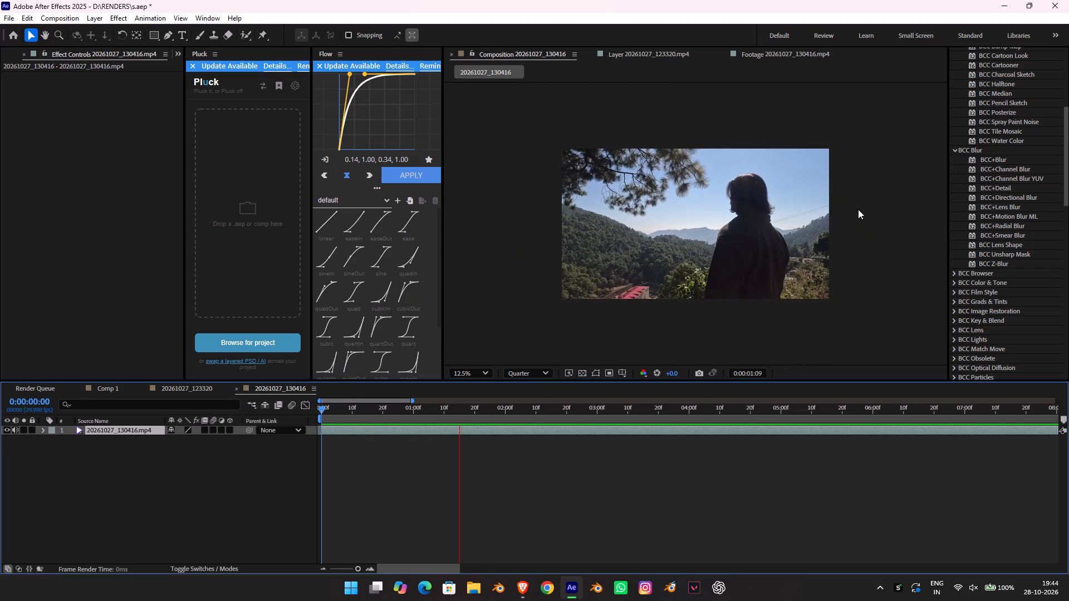
pyautogui.press('space')
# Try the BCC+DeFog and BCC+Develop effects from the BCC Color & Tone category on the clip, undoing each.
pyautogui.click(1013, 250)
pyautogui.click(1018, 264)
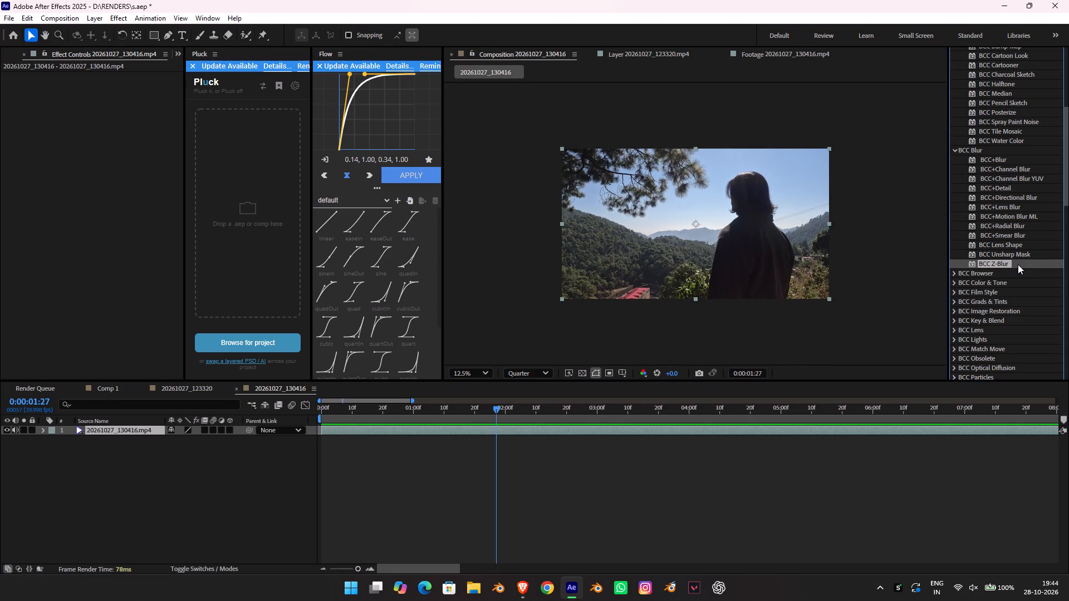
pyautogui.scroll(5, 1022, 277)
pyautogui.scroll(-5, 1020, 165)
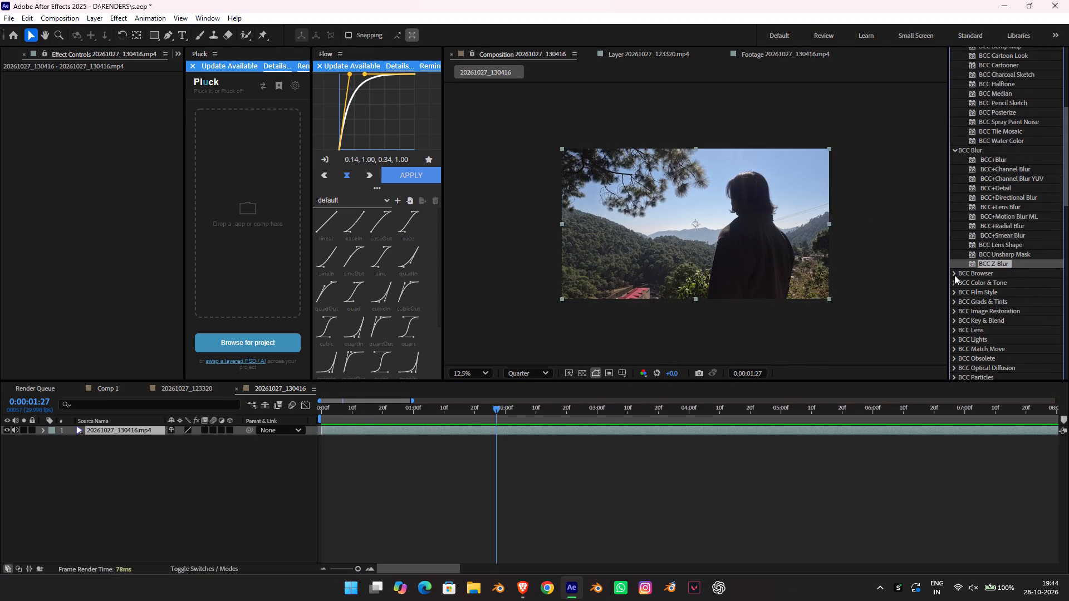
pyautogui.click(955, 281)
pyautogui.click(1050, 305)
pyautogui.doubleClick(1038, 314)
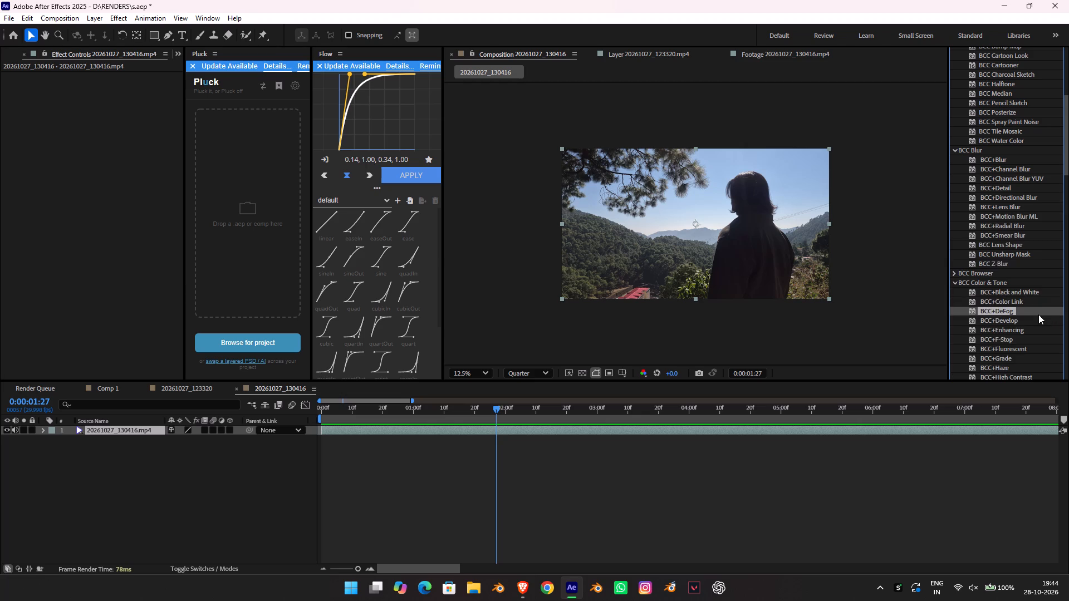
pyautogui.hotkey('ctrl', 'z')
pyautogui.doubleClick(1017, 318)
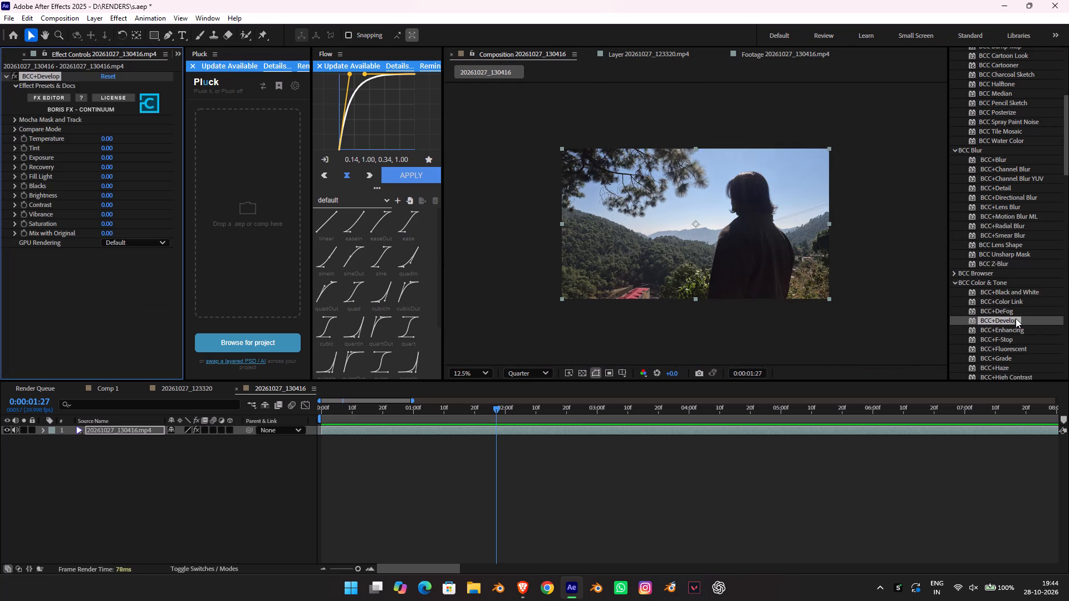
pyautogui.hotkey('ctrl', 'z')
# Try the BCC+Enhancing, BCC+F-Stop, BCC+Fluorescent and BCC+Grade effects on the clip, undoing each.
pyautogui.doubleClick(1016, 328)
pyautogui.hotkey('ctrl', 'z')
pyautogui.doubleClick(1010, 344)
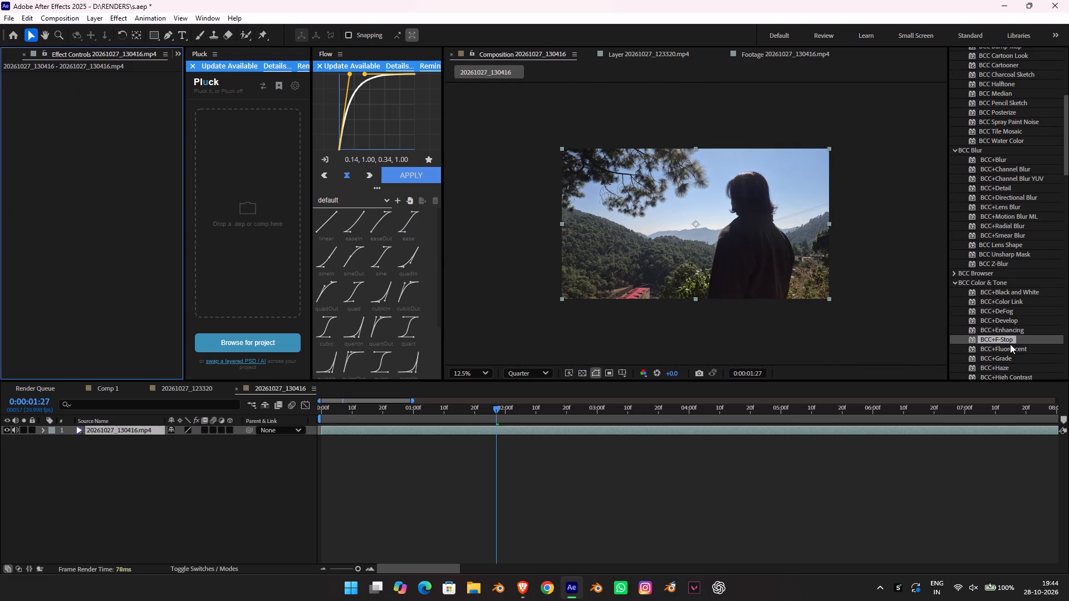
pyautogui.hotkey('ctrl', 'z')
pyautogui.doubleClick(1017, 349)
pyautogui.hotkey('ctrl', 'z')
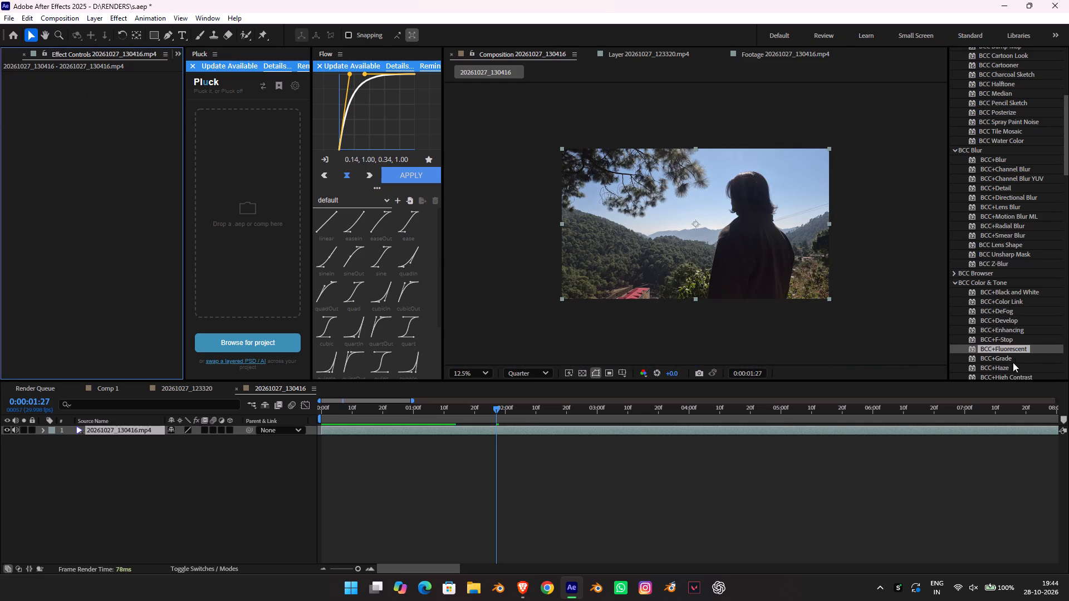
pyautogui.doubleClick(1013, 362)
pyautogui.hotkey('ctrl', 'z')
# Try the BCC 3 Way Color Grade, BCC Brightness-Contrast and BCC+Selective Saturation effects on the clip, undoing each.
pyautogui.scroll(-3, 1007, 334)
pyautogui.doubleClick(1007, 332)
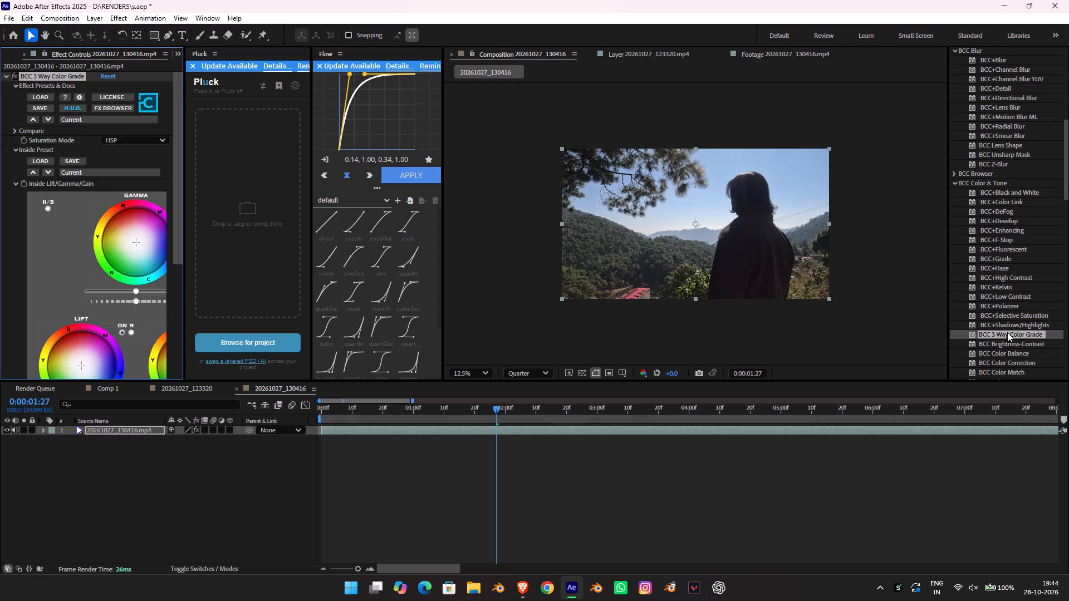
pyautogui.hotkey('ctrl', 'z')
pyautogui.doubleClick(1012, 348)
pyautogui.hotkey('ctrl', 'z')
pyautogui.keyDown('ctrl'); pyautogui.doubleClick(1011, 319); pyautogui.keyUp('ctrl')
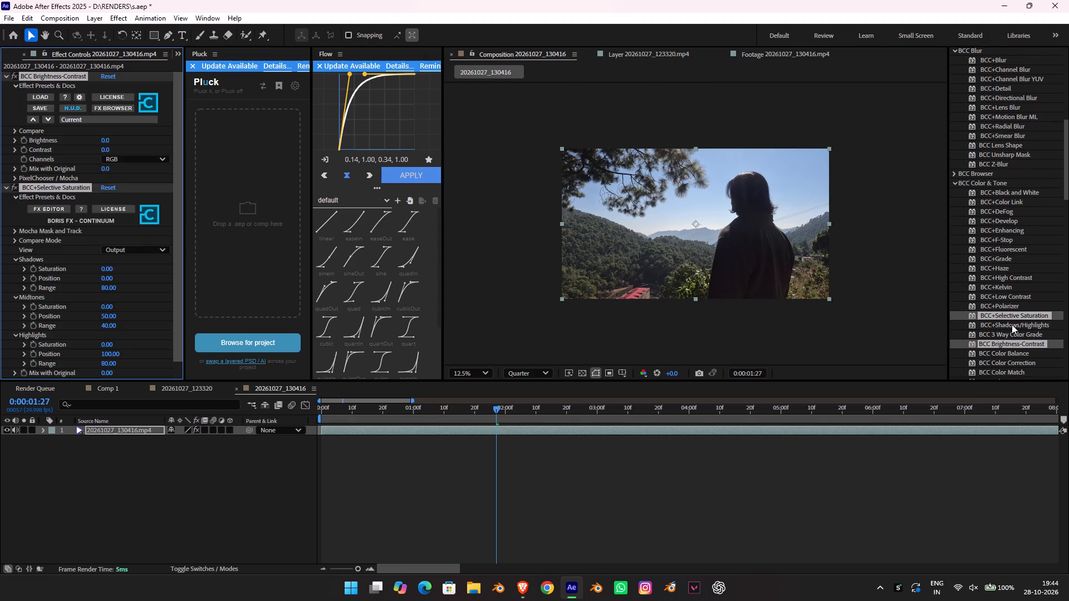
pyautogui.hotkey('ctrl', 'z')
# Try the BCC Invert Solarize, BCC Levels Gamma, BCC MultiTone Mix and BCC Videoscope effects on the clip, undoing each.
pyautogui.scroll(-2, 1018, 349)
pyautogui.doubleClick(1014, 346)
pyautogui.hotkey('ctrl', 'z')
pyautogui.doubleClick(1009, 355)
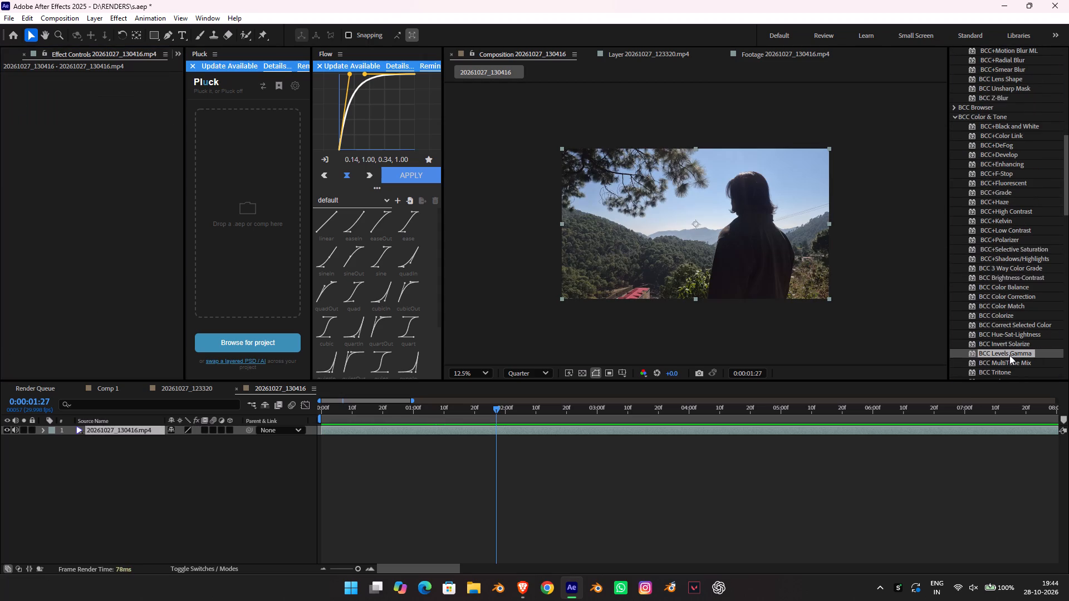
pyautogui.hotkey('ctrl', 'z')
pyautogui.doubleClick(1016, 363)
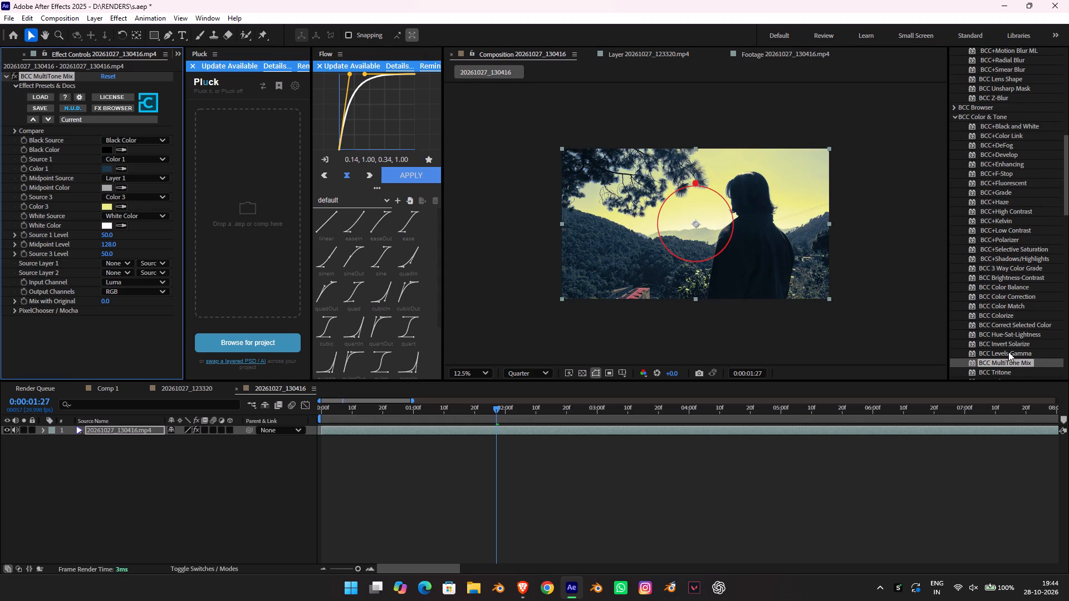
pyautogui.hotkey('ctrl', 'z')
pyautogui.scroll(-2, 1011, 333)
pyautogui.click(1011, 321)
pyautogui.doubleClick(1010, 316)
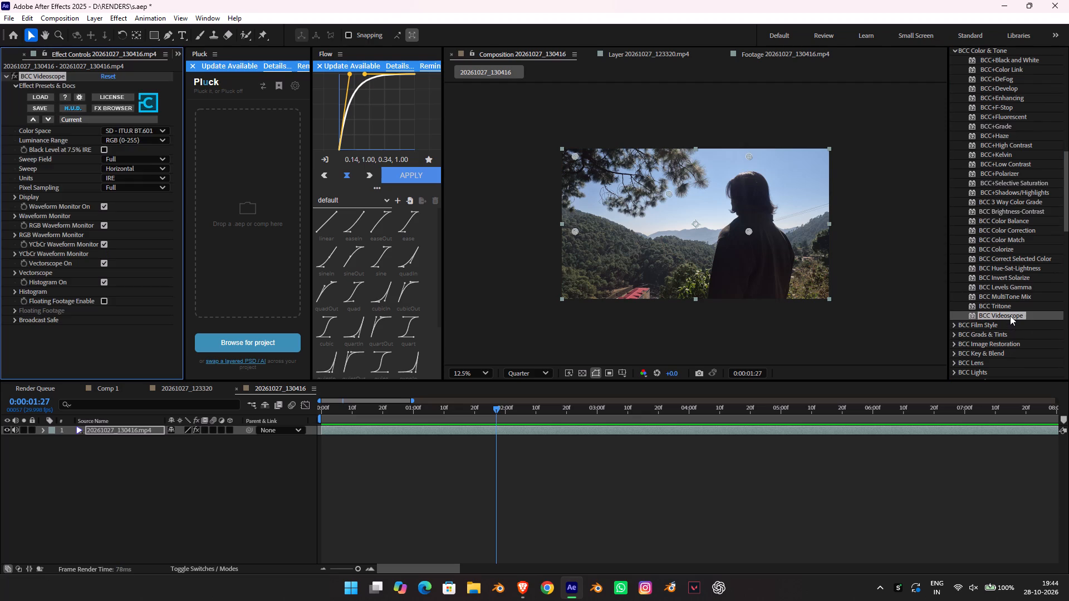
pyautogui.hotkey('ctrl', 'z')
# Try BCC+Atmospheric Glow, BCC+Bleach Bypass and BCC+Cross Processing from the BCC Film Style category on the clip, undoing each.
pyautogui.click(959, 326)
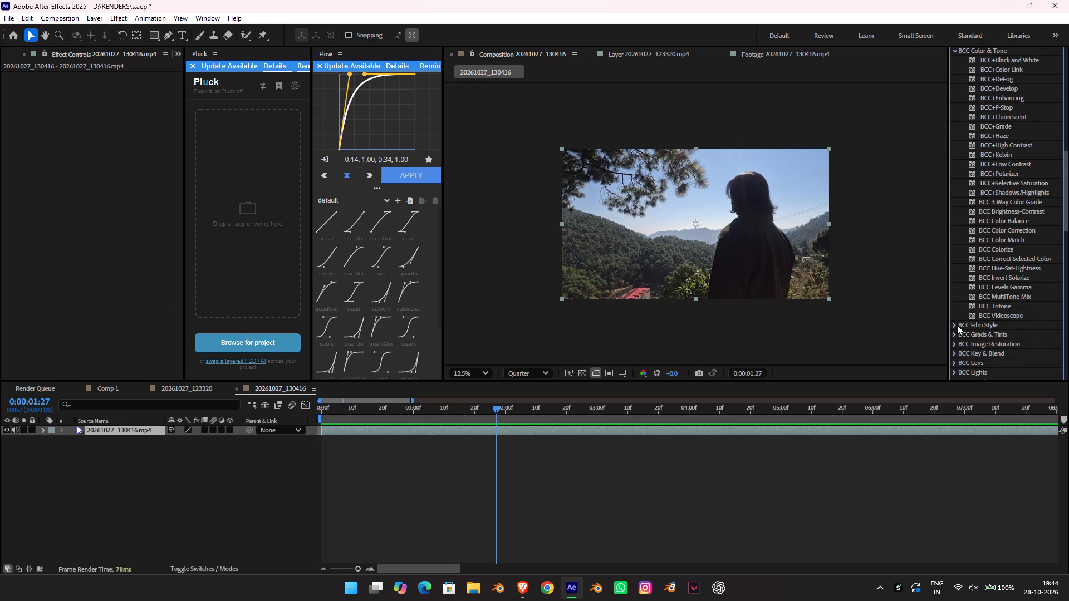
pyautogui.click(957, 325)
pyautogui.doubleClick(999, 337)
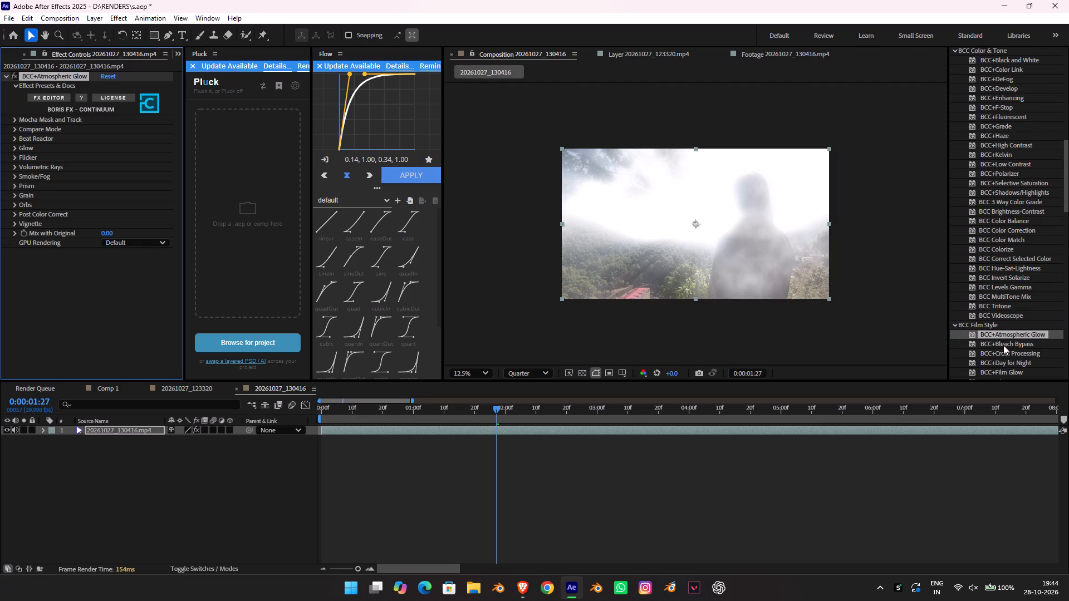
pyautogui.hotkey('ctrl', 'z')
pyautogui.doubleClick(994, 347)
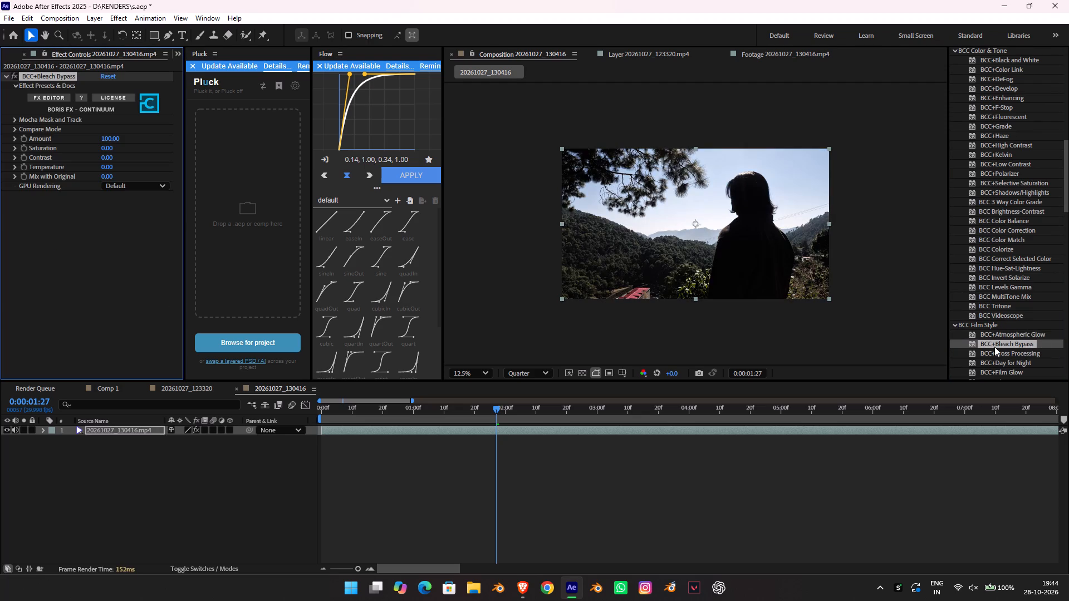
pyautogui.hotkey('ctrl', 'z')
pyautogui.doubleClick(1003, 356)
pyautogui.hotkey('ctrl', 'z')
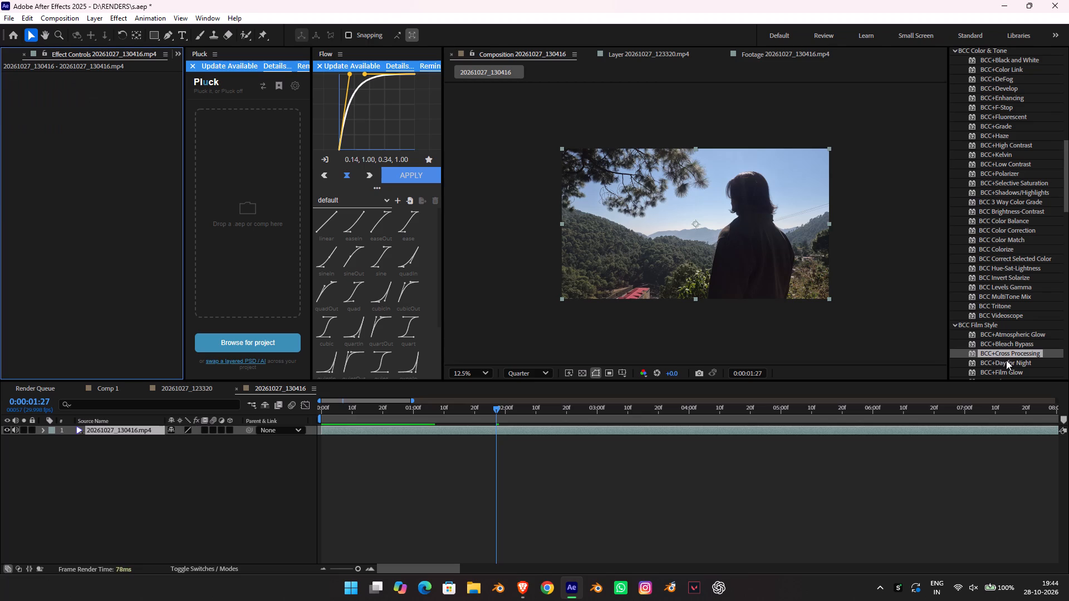
# Apply the BCC+Day for Night effect to the clip and preview the result from the first frame.
pyautogui.doubleClick(1007, 361)
pyautogui.press('space')
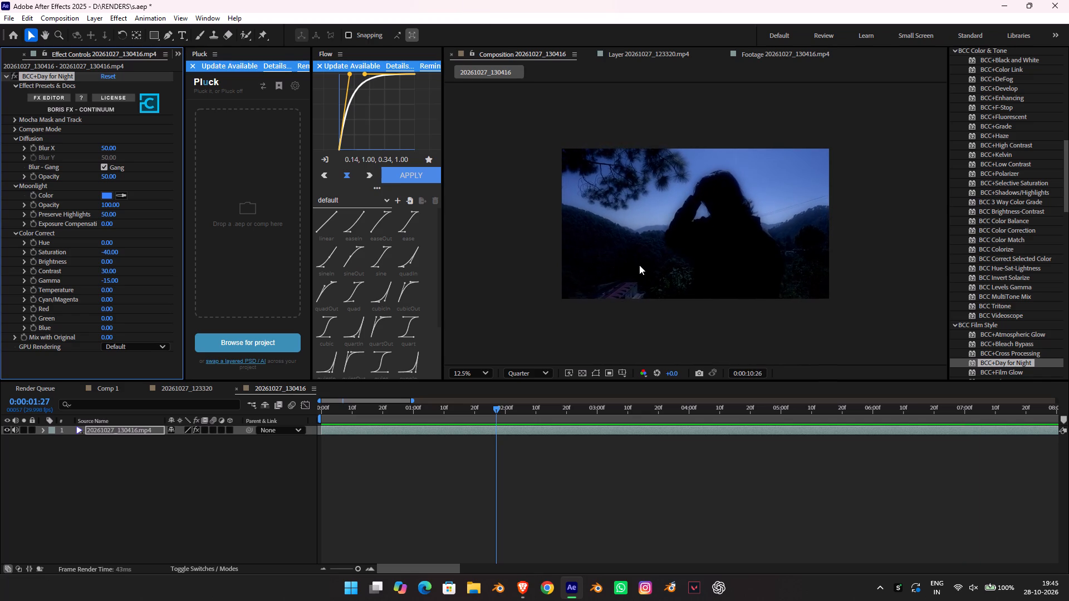
pyautogui.moveTo(500, 415); pyautogui.dragTo(268, 374)
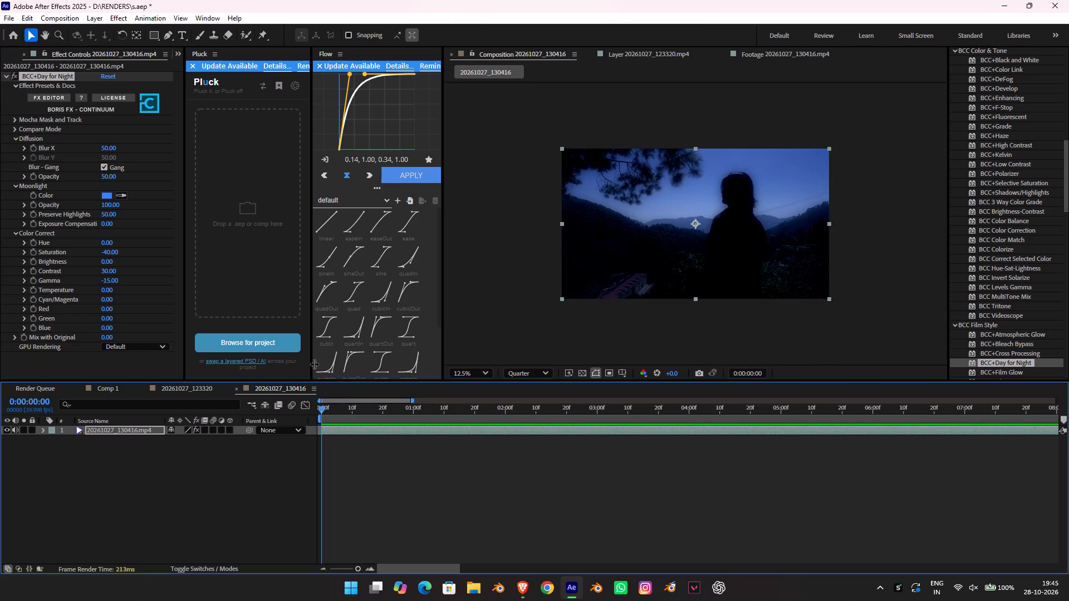
pyautogui.press('space')
pyautogui.press('space')
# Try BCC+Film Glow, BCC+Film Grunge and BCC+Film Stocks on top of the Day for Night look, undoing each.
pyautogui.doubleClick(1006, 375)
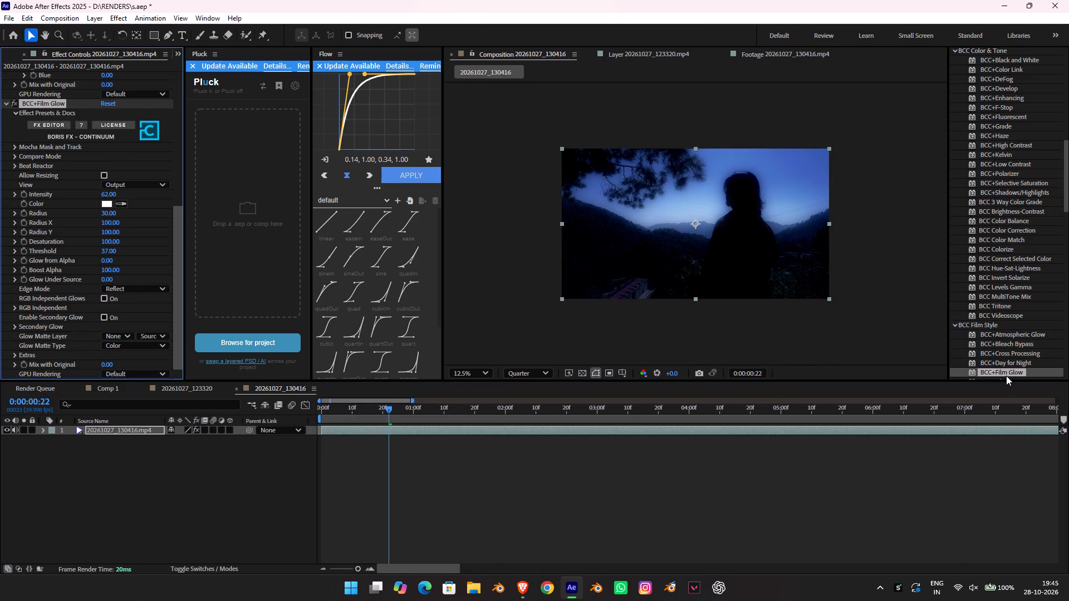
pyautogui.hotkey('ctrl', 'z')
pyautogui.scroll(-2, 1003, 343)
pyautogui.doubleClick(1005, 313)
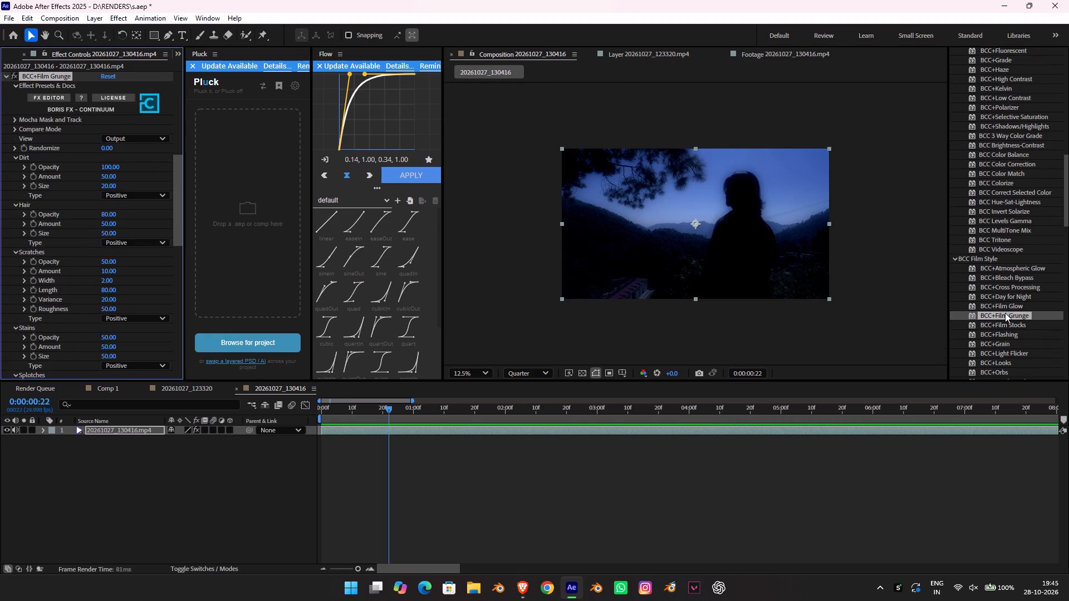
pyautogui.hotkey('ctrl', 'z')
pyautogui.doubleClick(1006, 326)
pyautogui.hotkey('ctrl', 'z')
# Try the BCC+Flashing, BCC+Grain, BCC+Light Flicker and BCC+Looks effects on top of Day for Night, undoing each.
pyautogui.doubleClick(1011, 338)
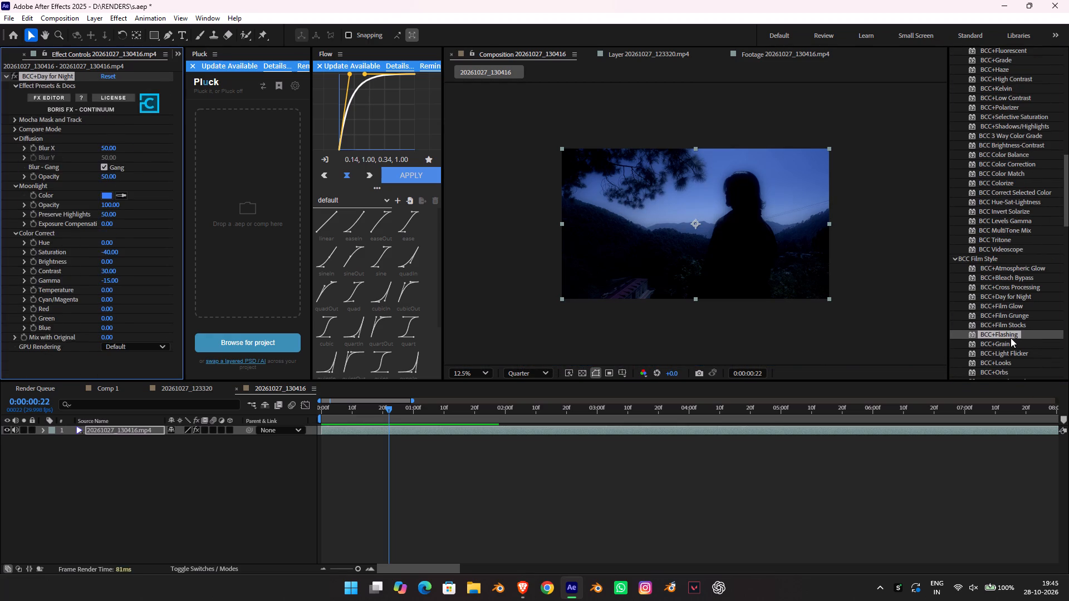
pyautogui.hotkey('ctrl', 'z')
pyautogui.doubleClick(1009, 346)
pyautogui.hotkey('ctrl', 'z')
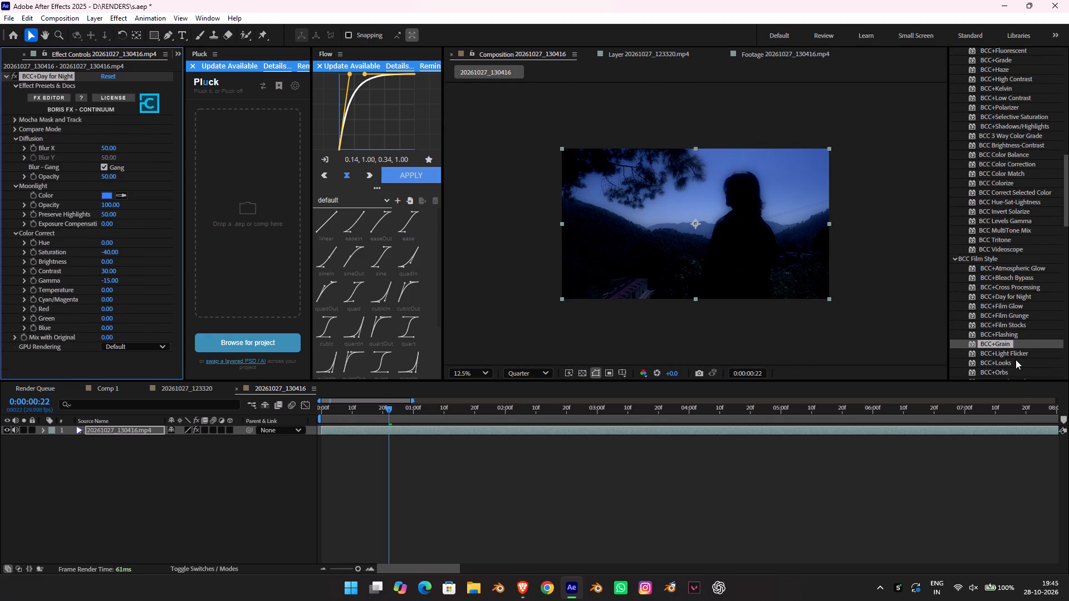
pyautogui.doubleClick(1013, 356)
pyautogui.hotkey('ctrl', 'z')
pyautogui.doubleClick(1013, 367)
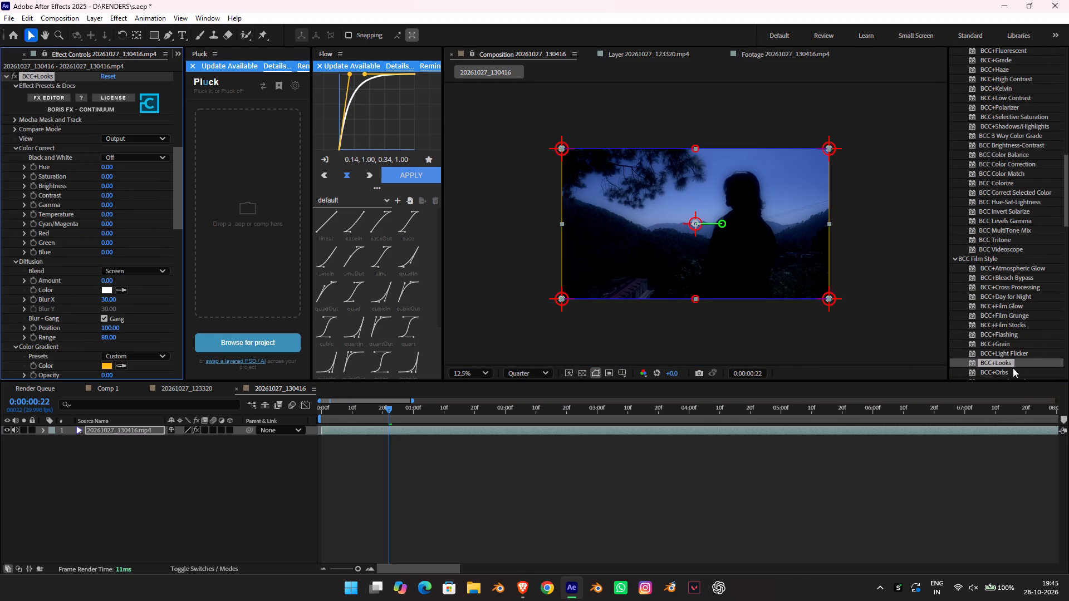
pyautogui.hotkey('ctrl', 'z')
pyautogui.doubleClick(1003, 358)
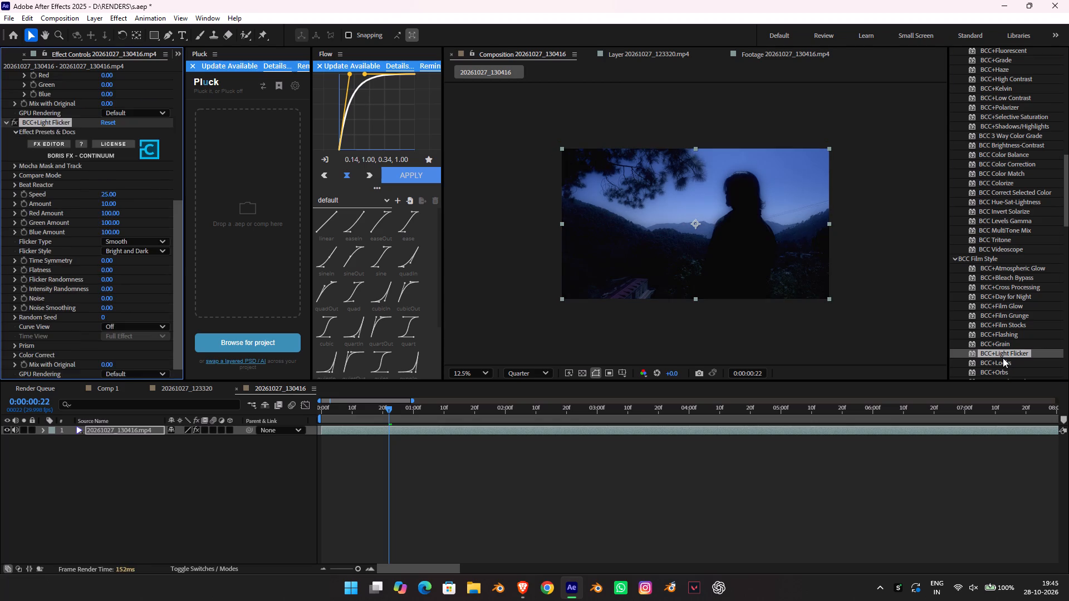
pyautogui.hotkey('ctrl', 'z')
# Apply the BCC+Light Flicker effect on top of Day for Night and preview the clip.
pyautogui.doubleClick(998, 350)
pyautogui.press('space')
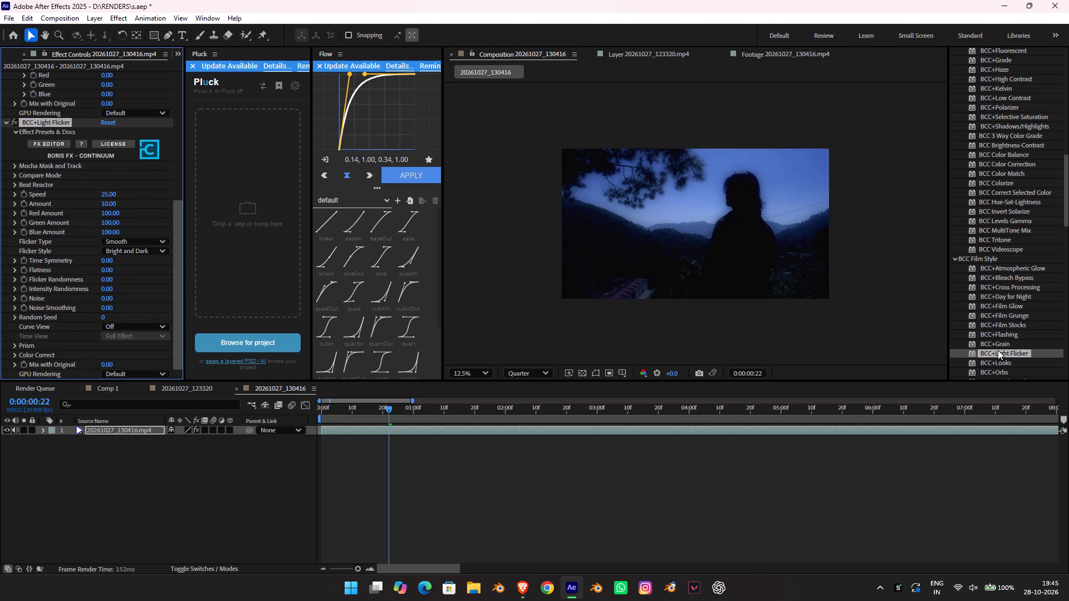
# Preview the clip with BCC+Light Flicker, undo that effect, and preview the Day for Night look alone.
pyautogui.press('space')
pyautogui.hotkey('ctrl', 'z')
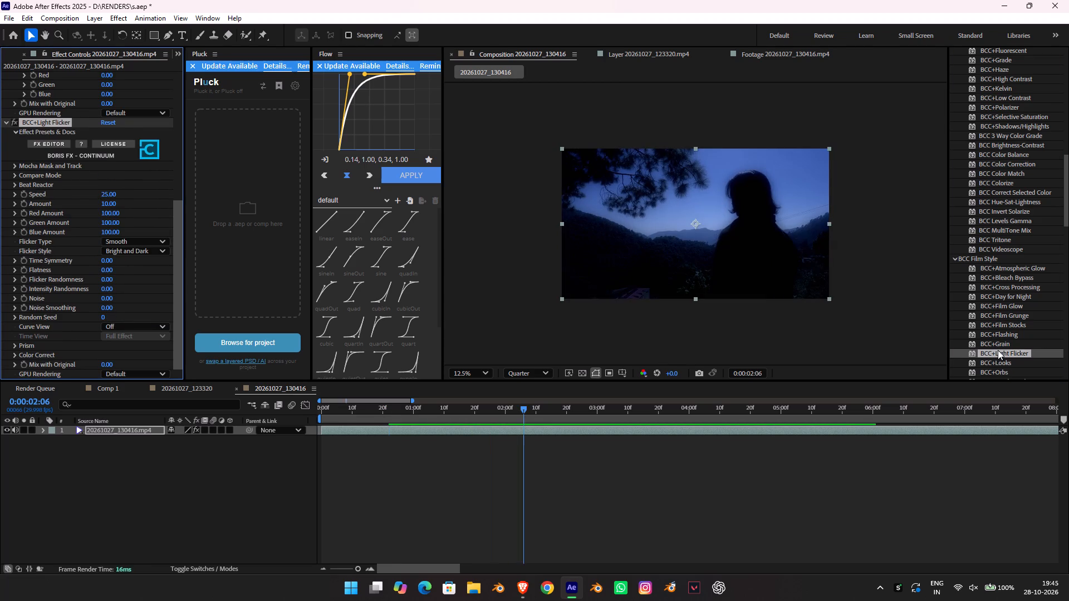
pyautogui.press('space')
pyautogui.press('space')
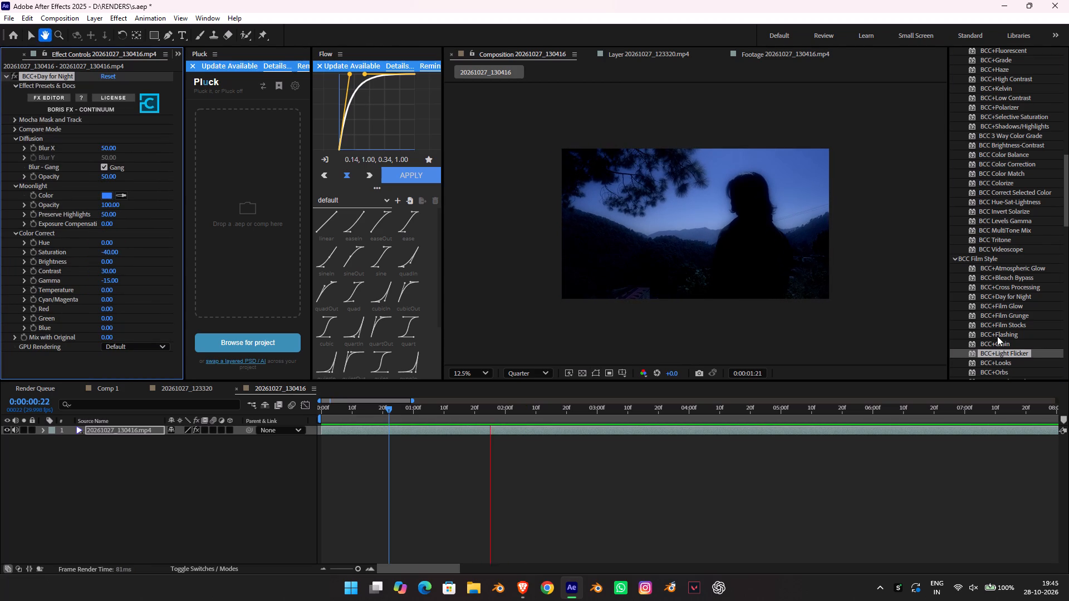
# Apply the BCC+Two Strip effect on top of Day for Night and preview the clip from the first frame.
pyautogui.scroll(-2, 997, 336)
pyautogui.doubleClick(997, 336)
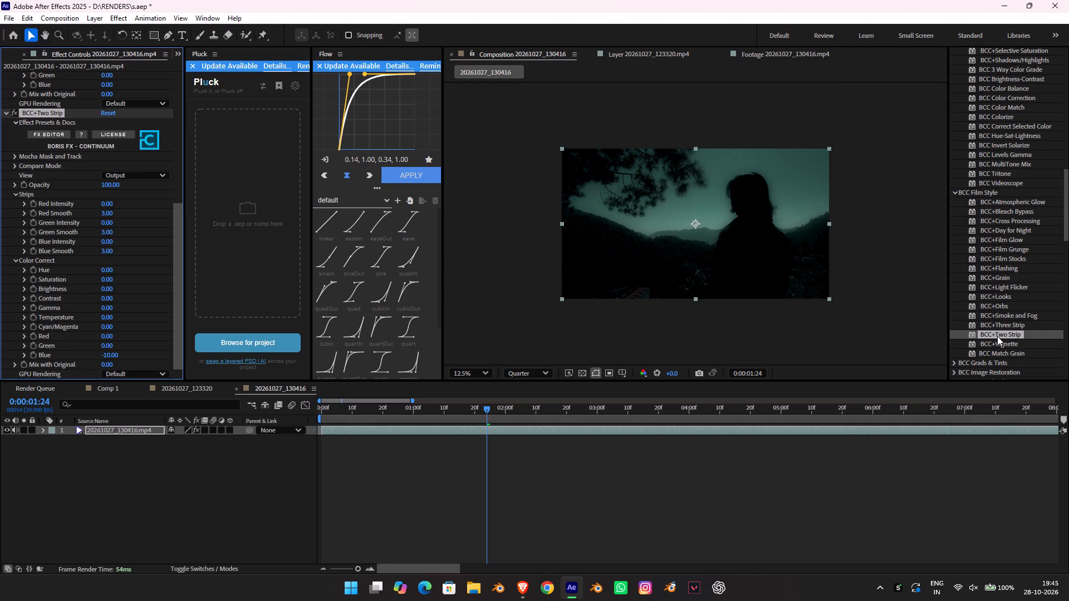
pyautogui.press('space')
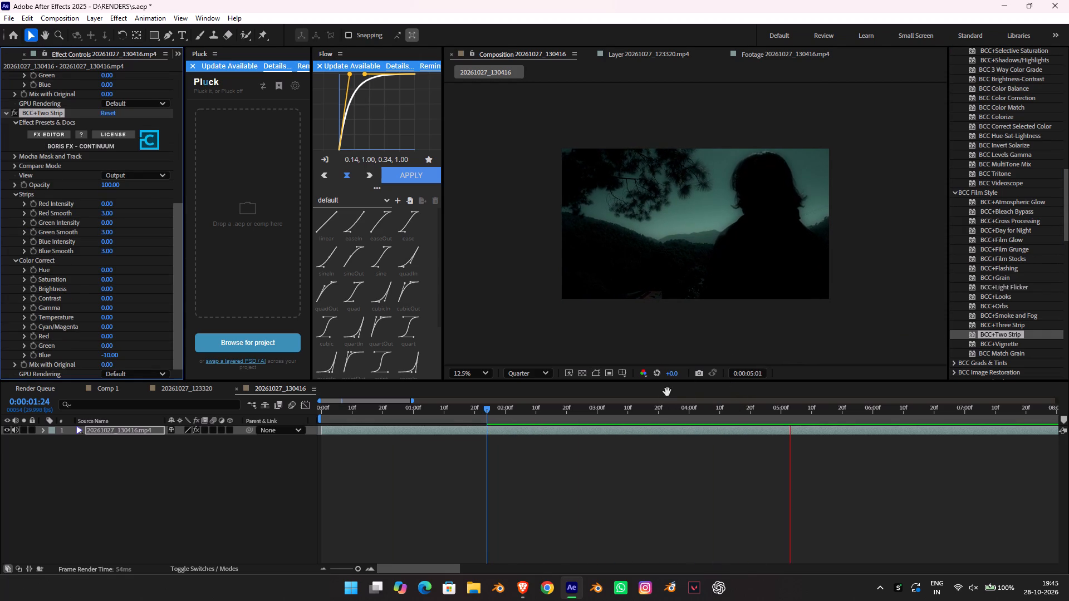
pyautogui.press('space')
pyautogui.moveTo(596, 408); pyautogui.dragTo(137, 378)
pyautogui.press('space')
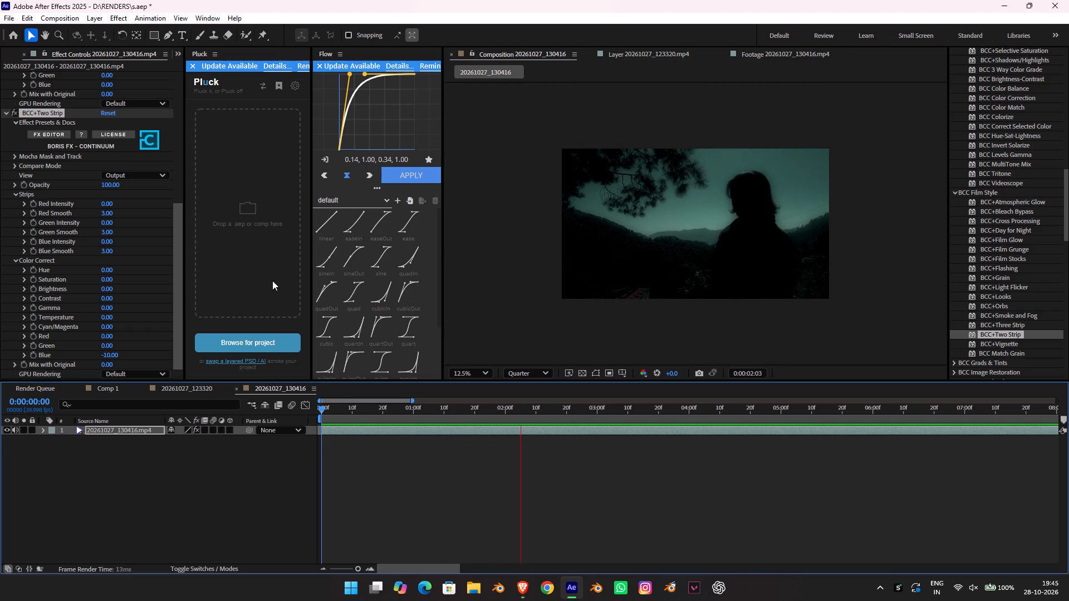
pyautogui.press('space')
# Compare the look with BCC+Two Strip and BCC+Day for Night each switched off and on again, previewing the clip.
pyautogui.click(13, 110)
pyautogui.click(13, 110)
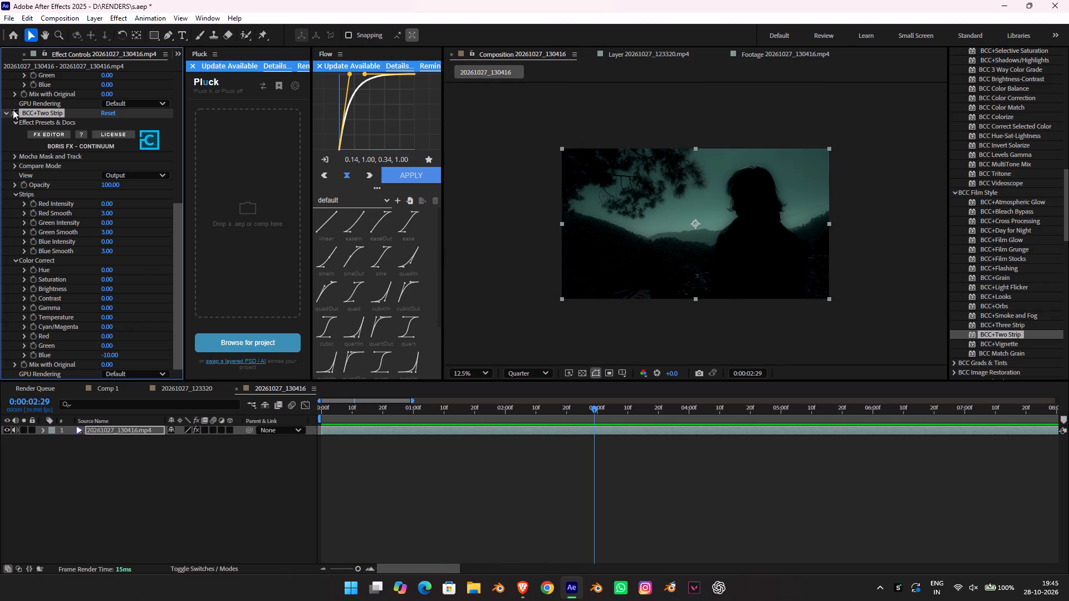
pyautogui.scroll(12, 19, 129)
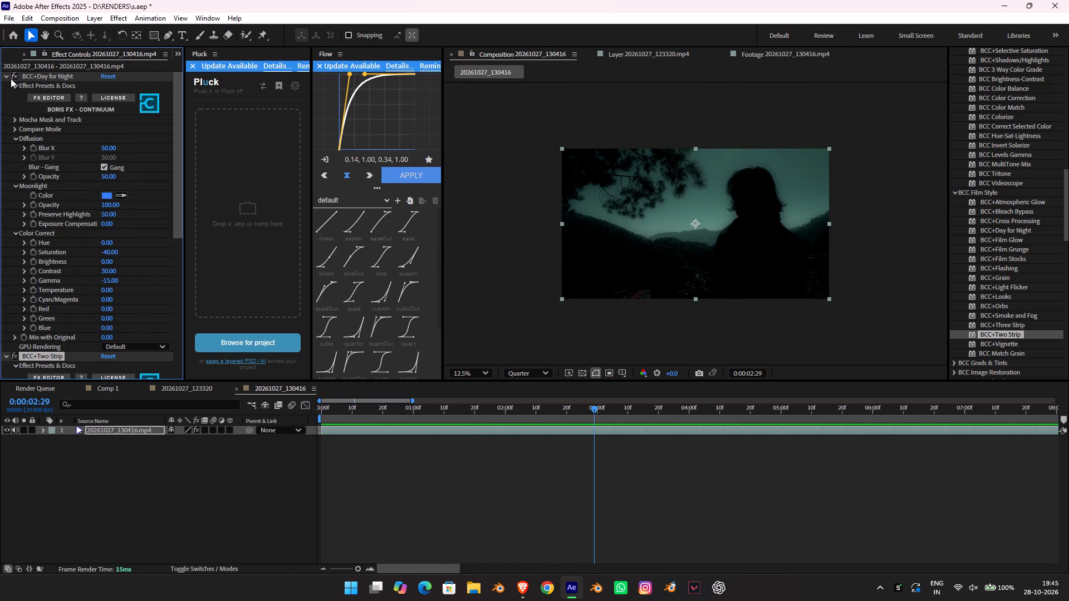
pyautogui.click(11, 78)
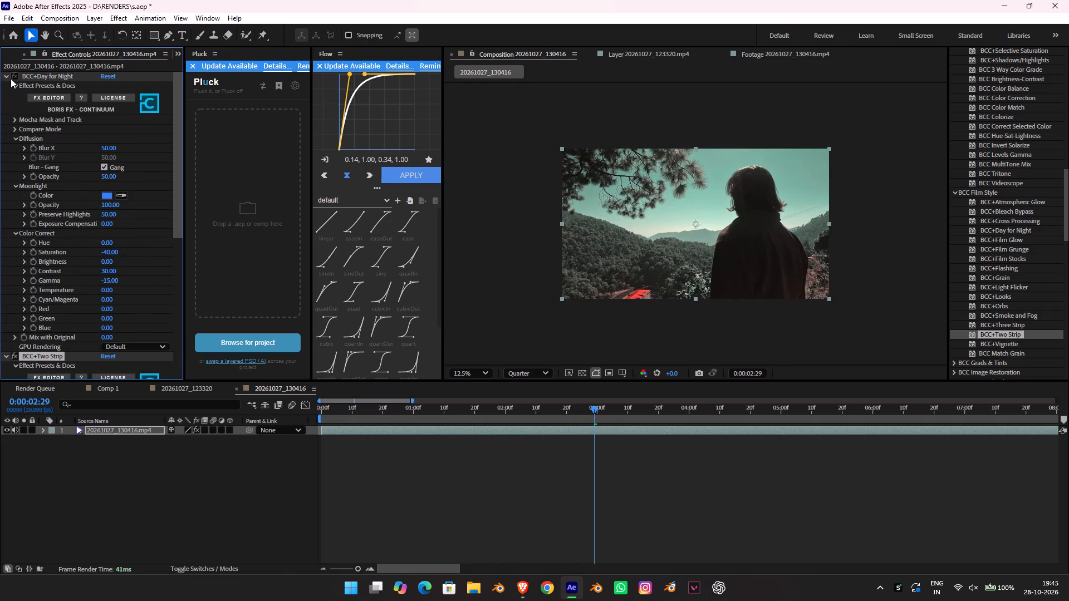
pyautogui.press('space')
pyautogui.click(11, 78)
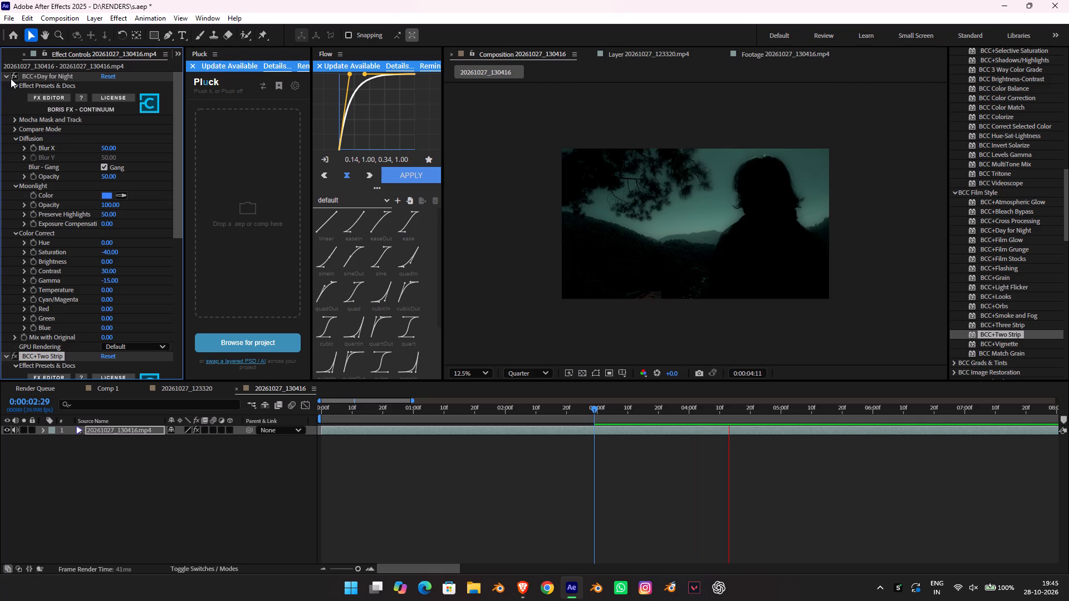
pyautogui.press('space')
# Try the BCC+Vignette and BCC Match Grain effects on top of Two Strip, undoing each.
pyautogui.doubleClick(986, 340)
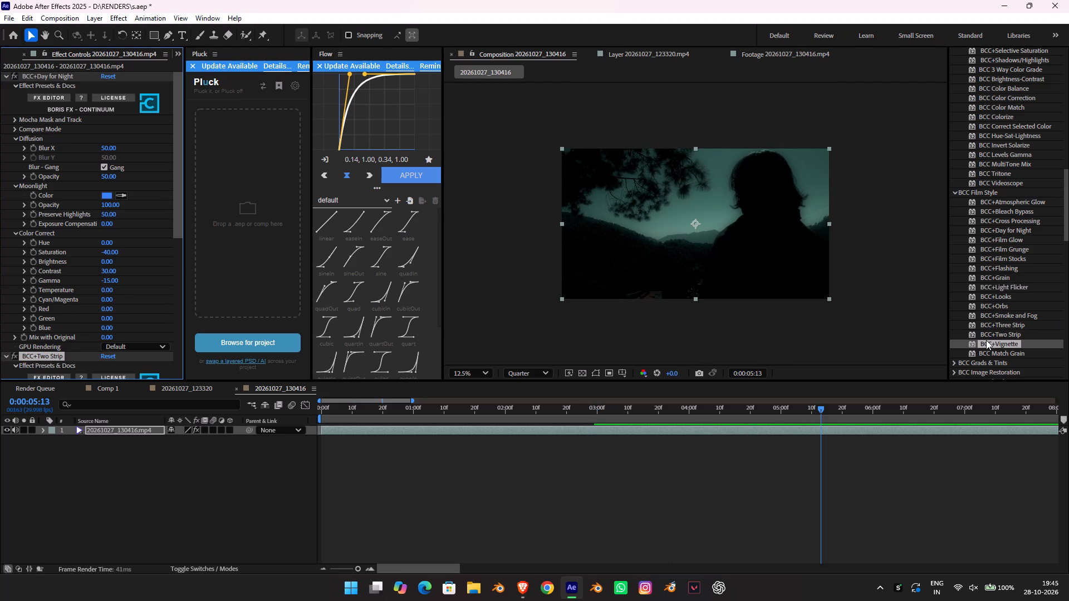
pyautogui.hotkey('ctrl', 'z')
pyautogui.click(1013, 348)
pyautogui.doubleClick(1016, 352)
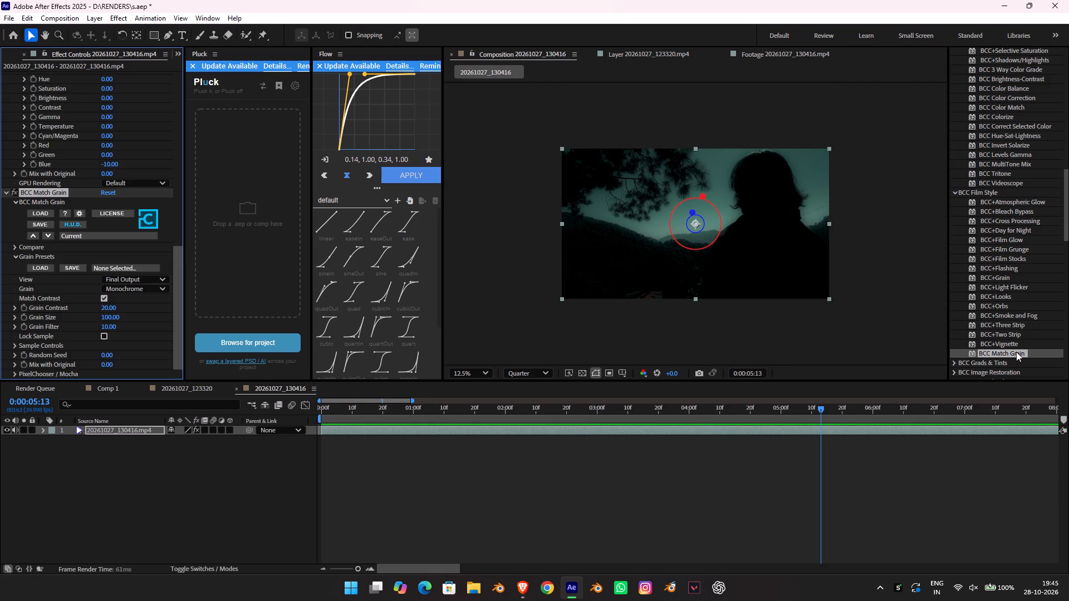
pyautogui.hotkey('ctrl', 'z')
# Apply the BCC Match Grain effect on top of Two Strip and preview the clip.
pyautogui.doubleClick(1016, 352)
pyautogui.press('space')
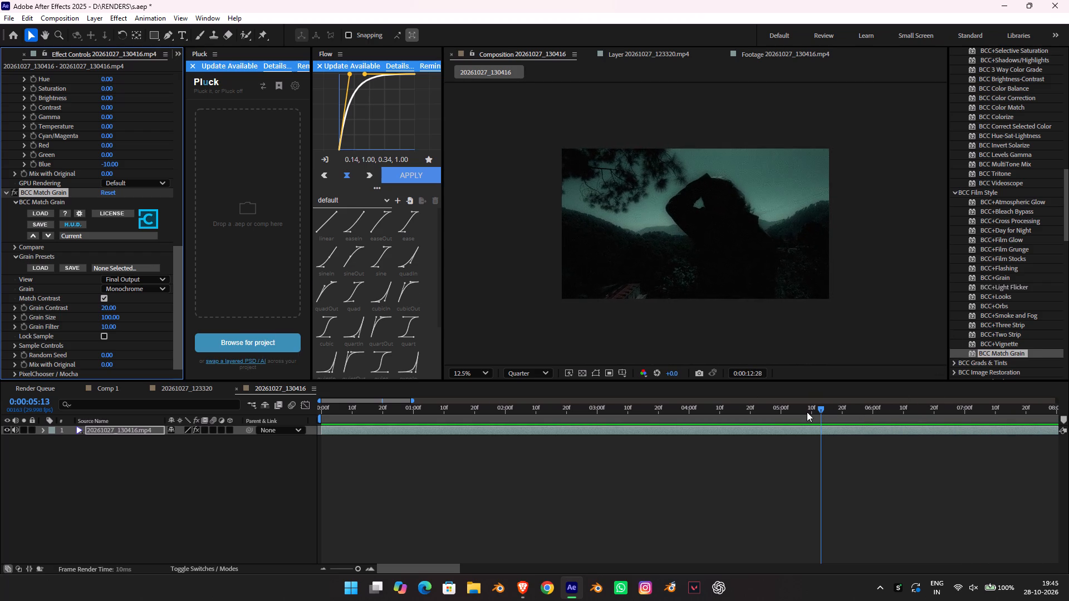
# Turn off the BCC+Two Strip effect and preview the clip from the first frame.
pyautogui.moveTo(807, 412); pyautogui.dragTo(276, 380)
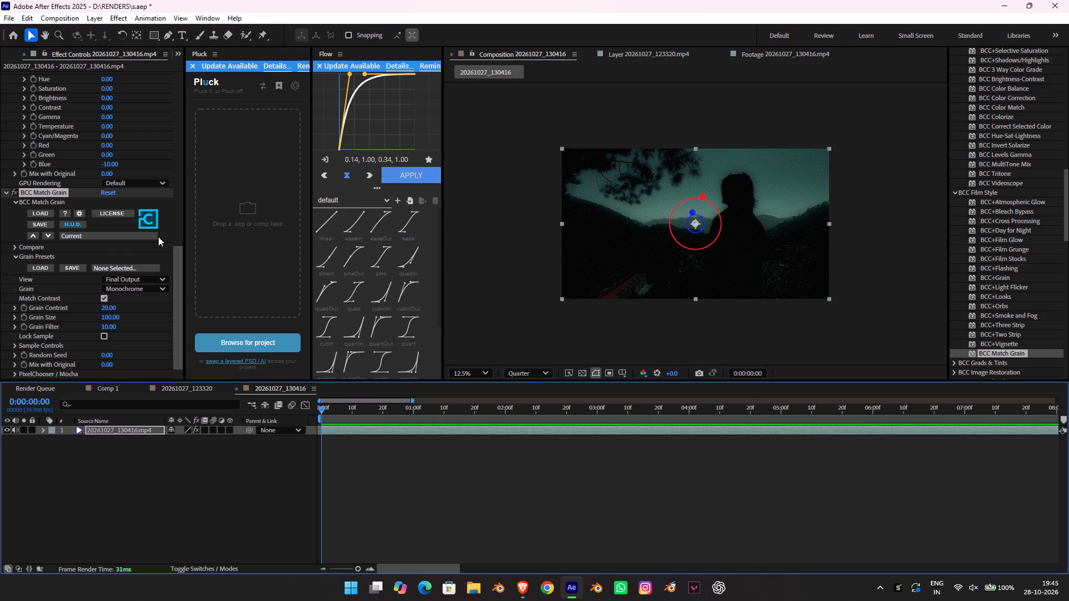
pyautogui.scroll(4, 9, 185)
pyautogui.scroll(-3, 11, 190)
pyautogui.scroll(5, 12, 206)
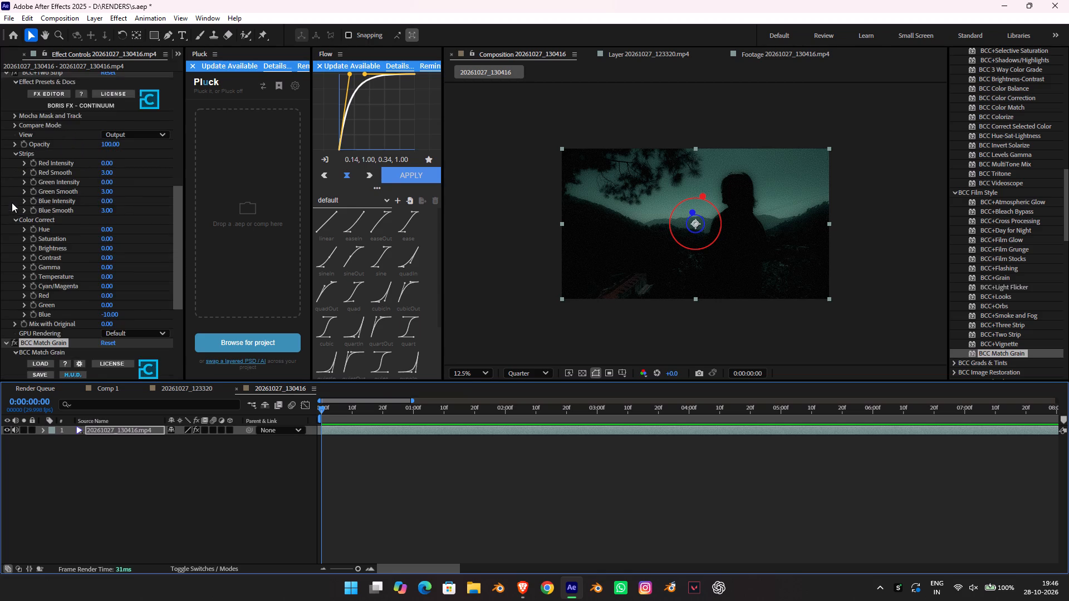
pyautogui.scroll(5, 24, 102)
pyautogui.click(13, 199)
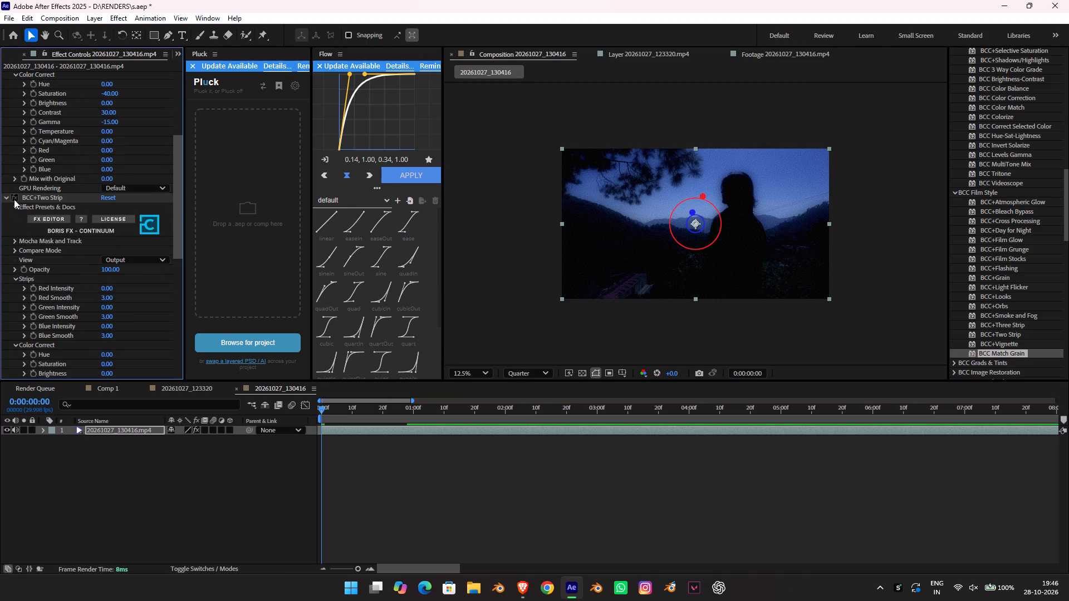
pyautogui.press('space')
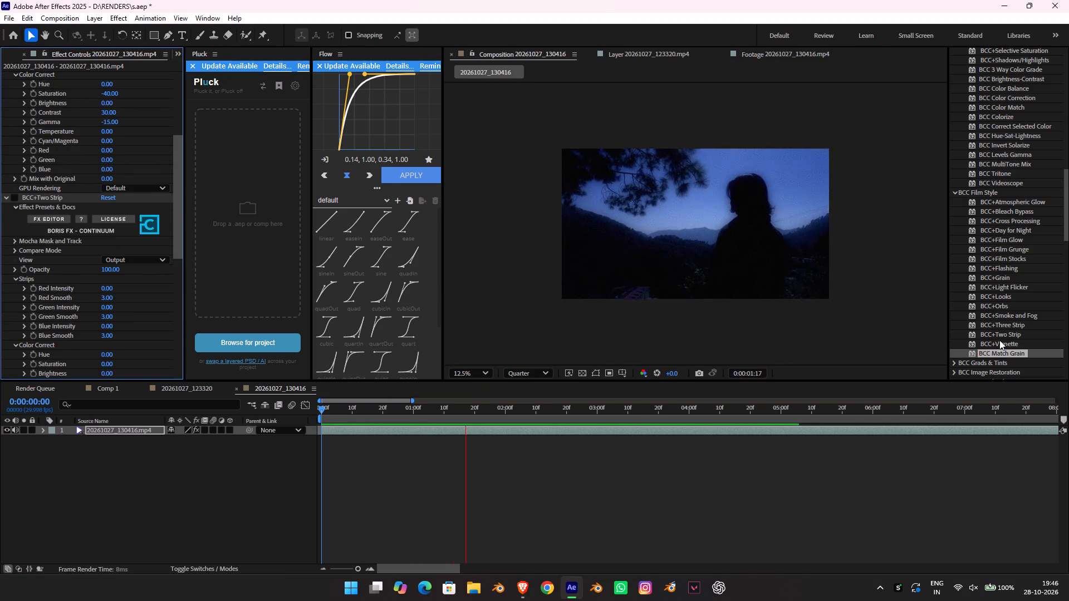
pyautogui.press('space')
# In the 20261027_123320 composition, delete all effects from the bottom layer.
pyautogui.click(188, 388)
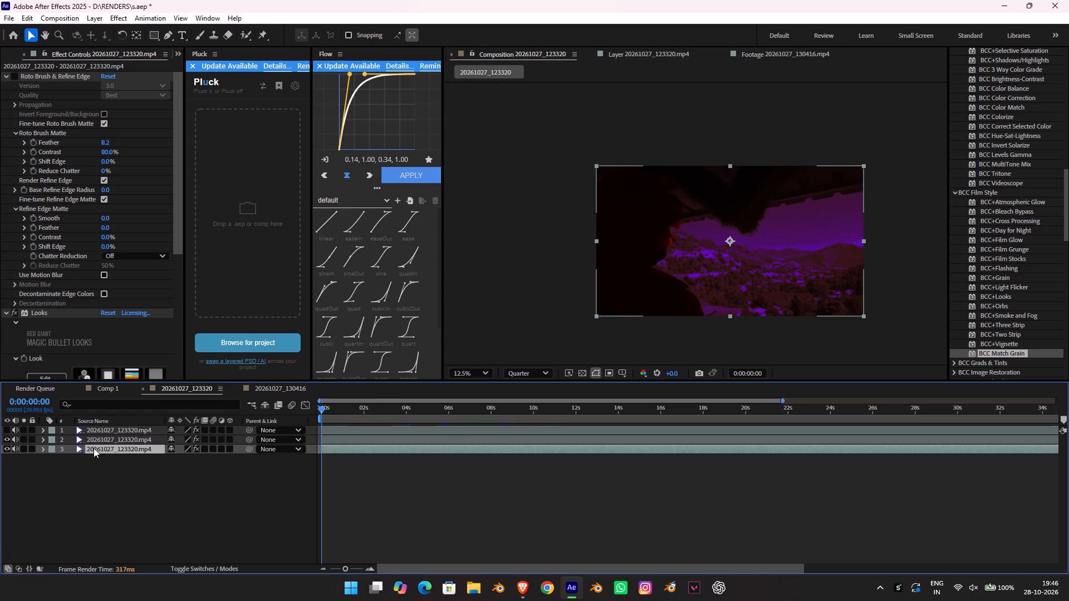
pyautogui.click(58, 129)
pyautogui.hotkey('ctrl', 'a')
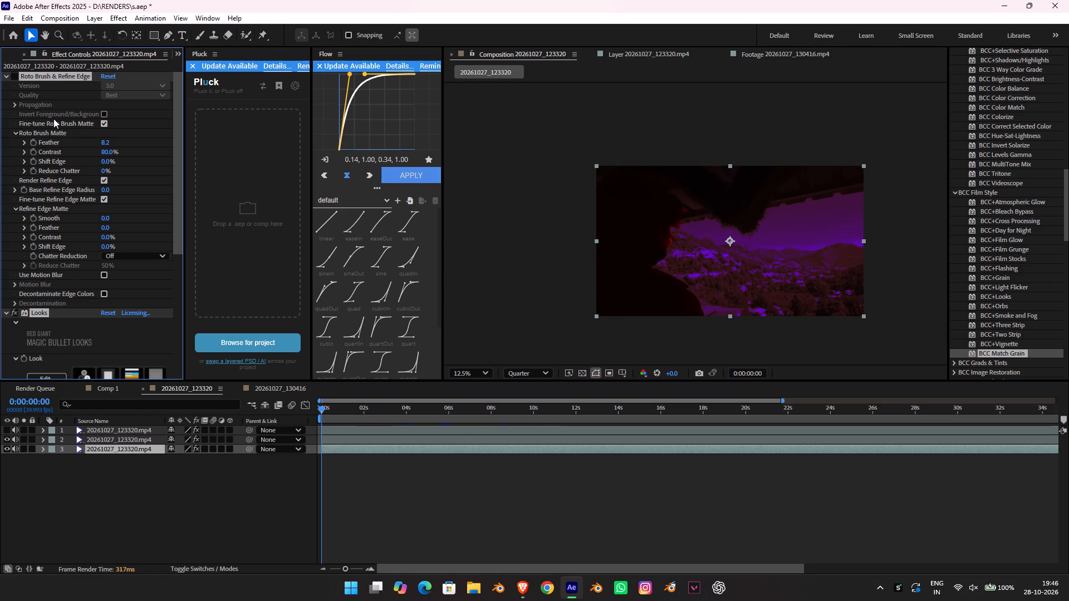
pyautogui.press('Delete')
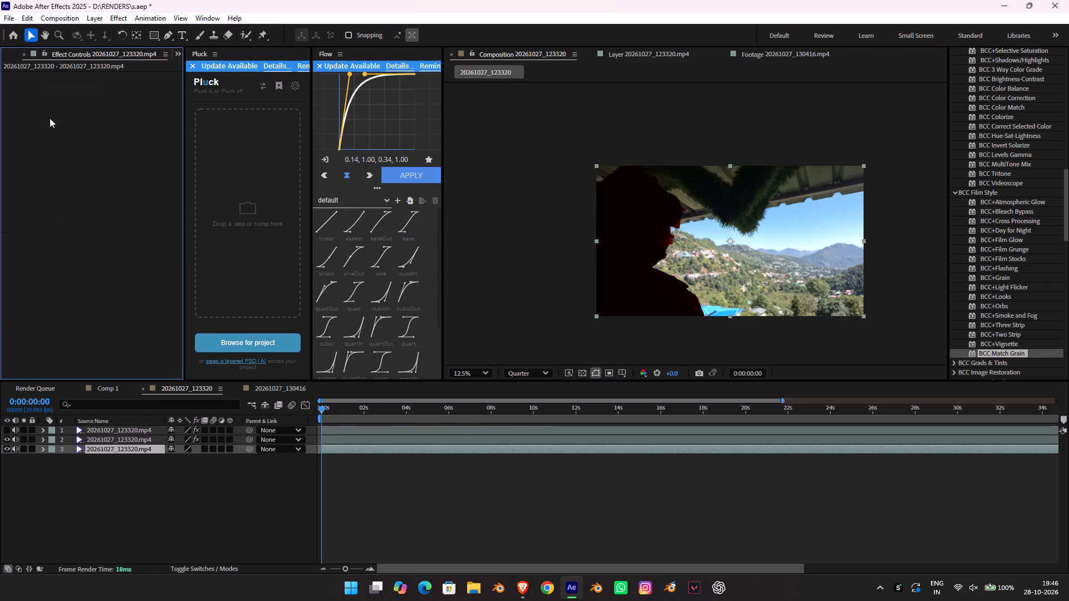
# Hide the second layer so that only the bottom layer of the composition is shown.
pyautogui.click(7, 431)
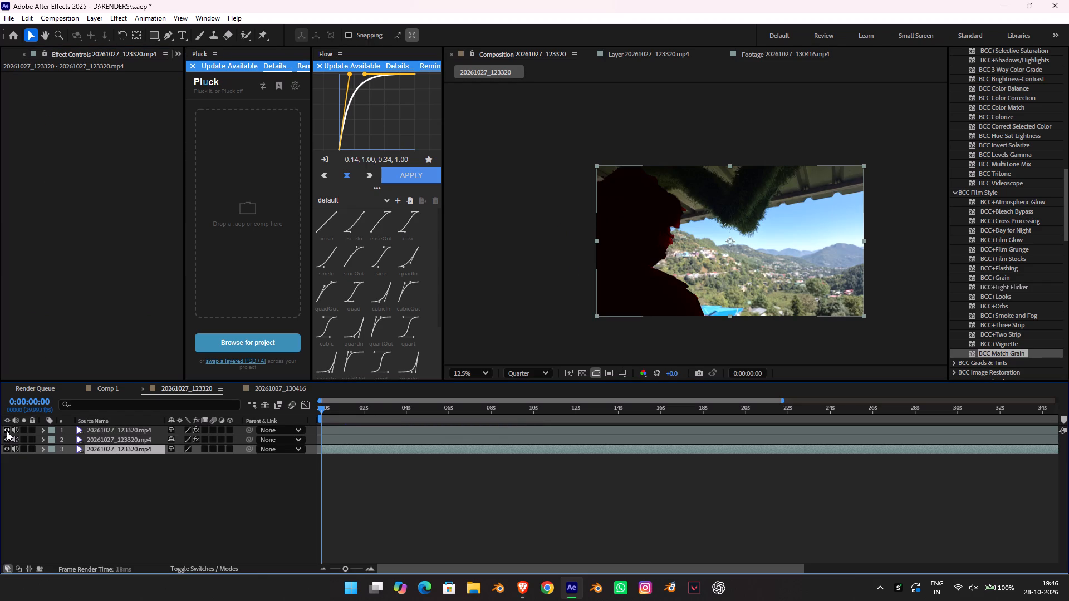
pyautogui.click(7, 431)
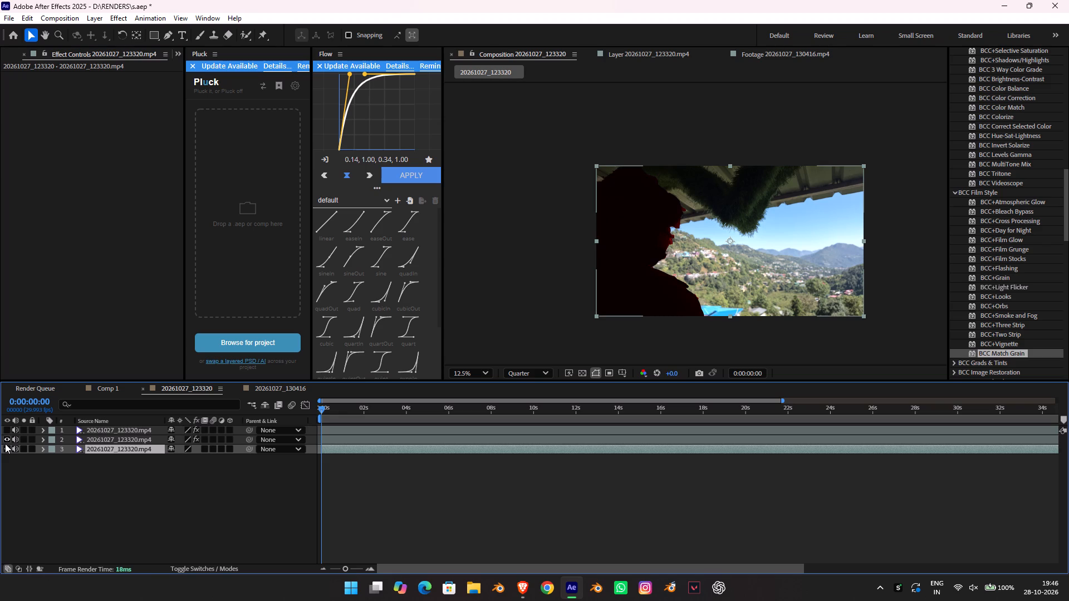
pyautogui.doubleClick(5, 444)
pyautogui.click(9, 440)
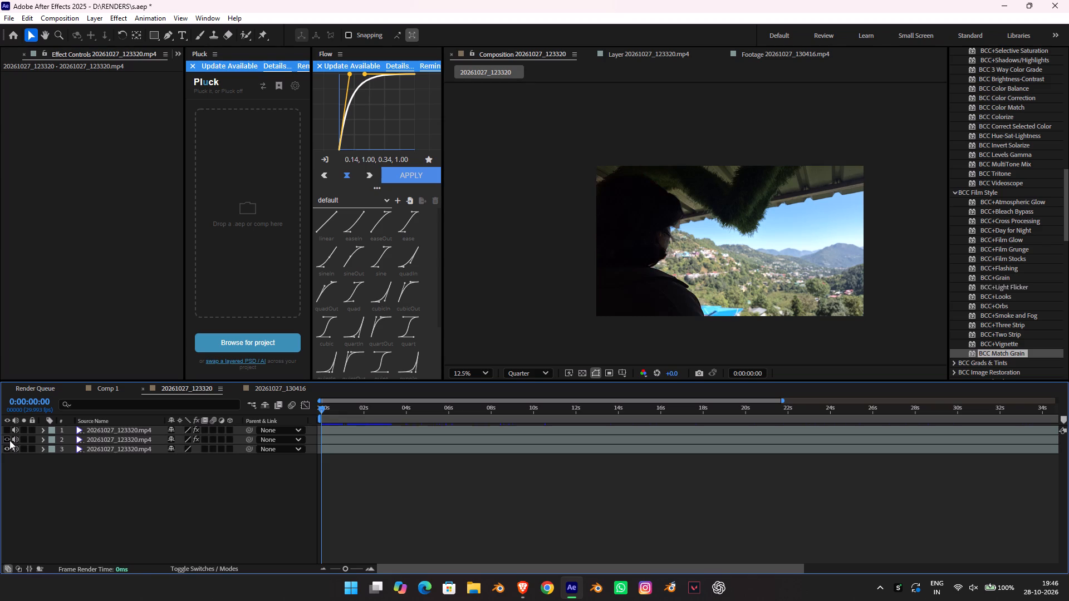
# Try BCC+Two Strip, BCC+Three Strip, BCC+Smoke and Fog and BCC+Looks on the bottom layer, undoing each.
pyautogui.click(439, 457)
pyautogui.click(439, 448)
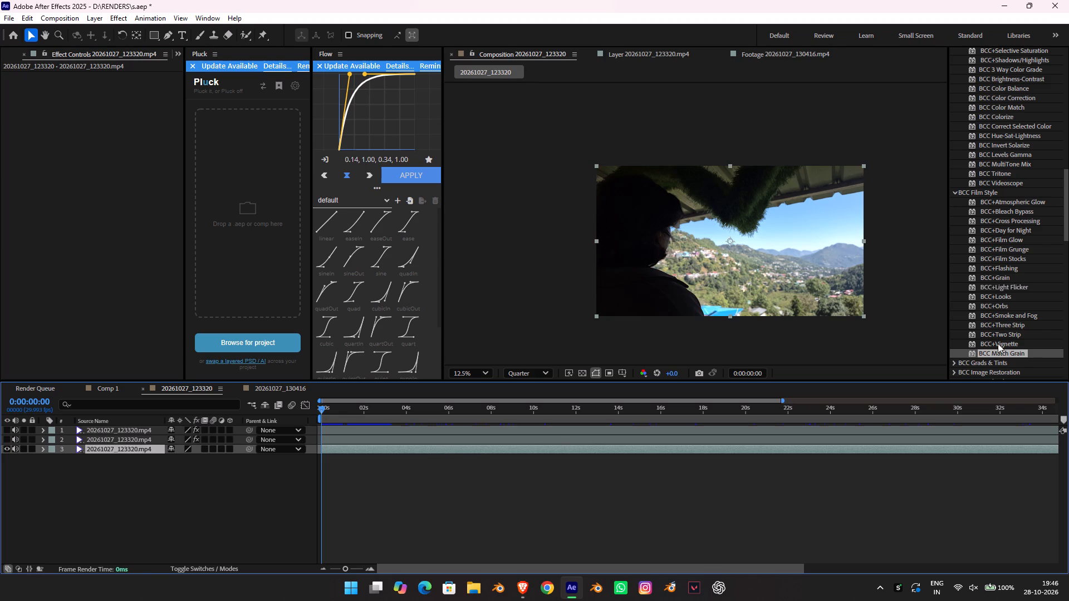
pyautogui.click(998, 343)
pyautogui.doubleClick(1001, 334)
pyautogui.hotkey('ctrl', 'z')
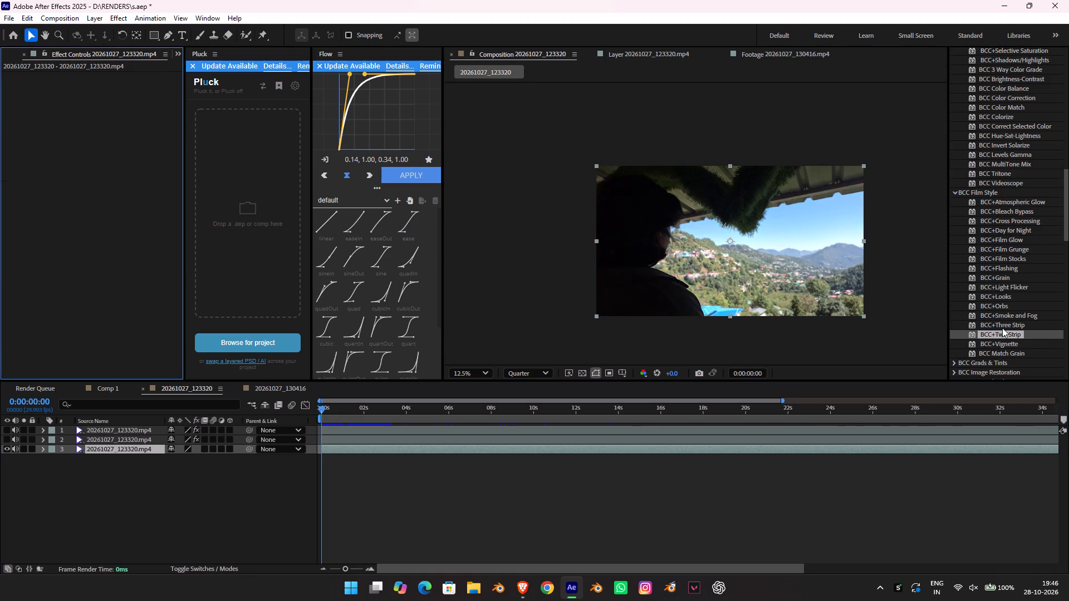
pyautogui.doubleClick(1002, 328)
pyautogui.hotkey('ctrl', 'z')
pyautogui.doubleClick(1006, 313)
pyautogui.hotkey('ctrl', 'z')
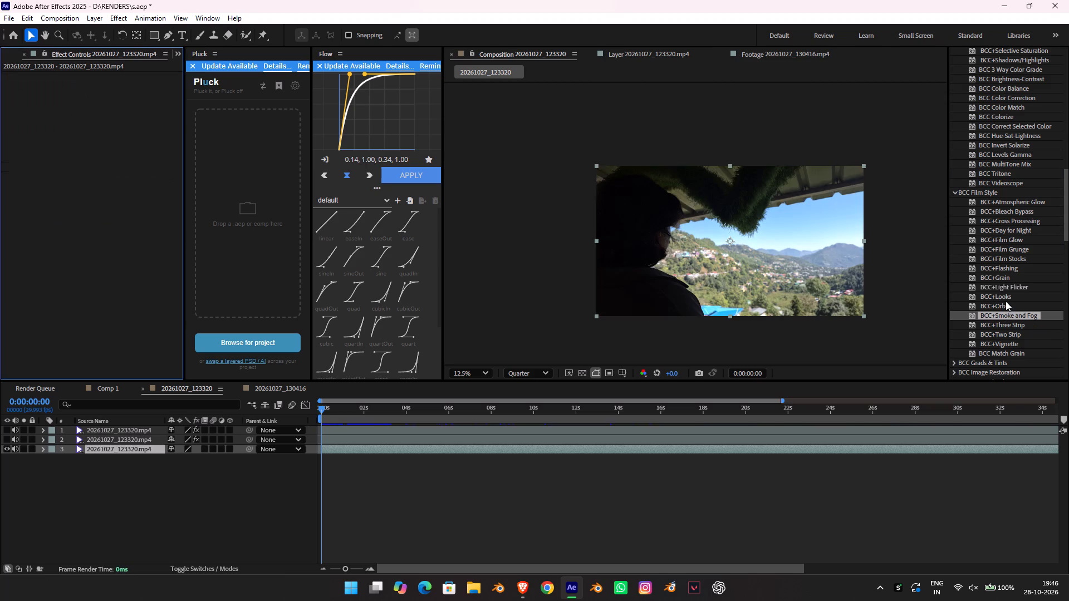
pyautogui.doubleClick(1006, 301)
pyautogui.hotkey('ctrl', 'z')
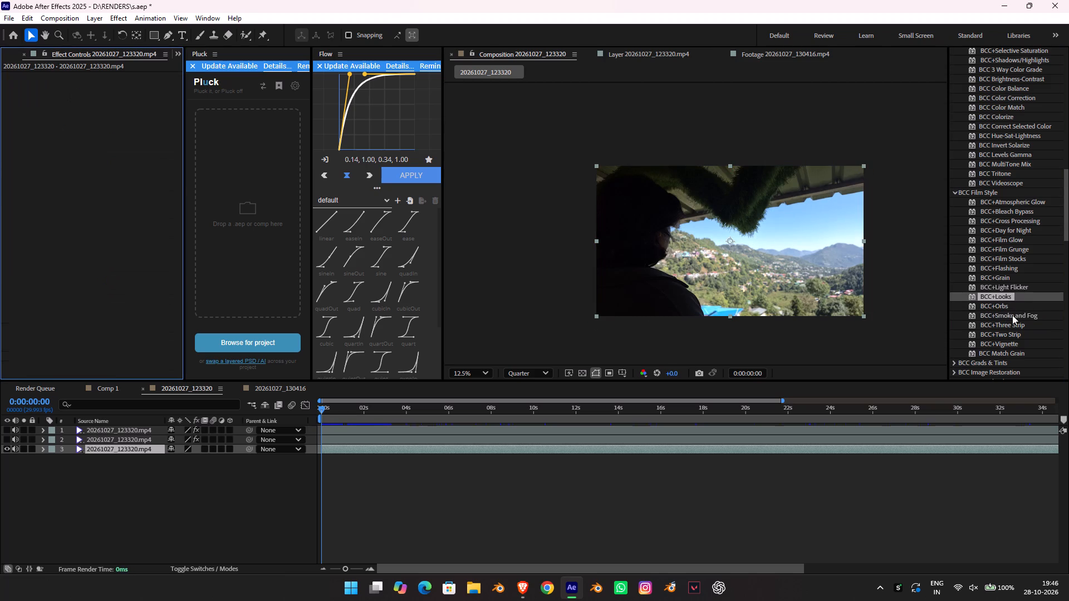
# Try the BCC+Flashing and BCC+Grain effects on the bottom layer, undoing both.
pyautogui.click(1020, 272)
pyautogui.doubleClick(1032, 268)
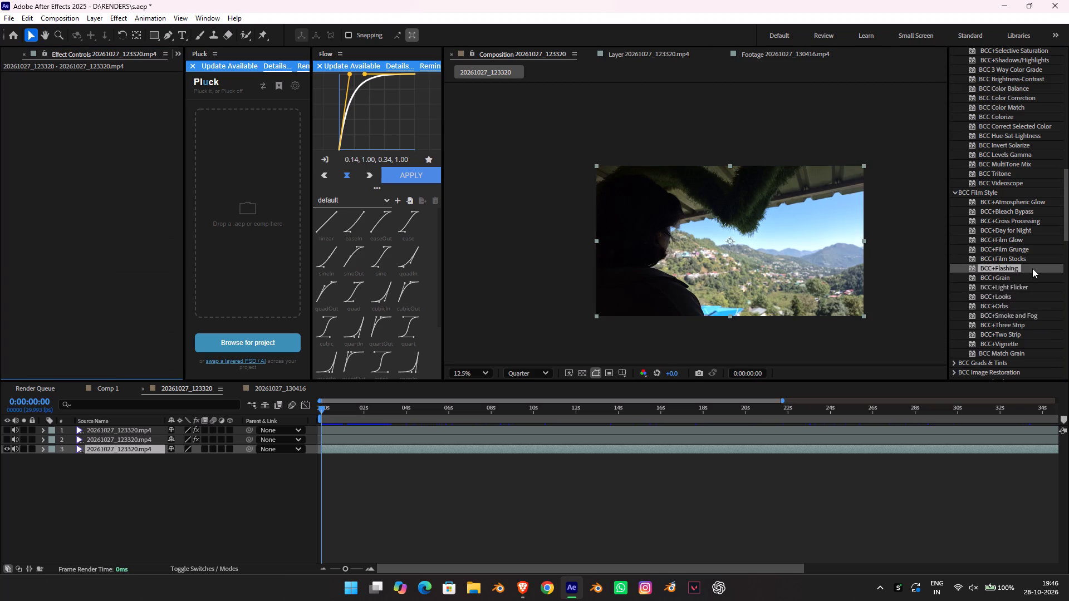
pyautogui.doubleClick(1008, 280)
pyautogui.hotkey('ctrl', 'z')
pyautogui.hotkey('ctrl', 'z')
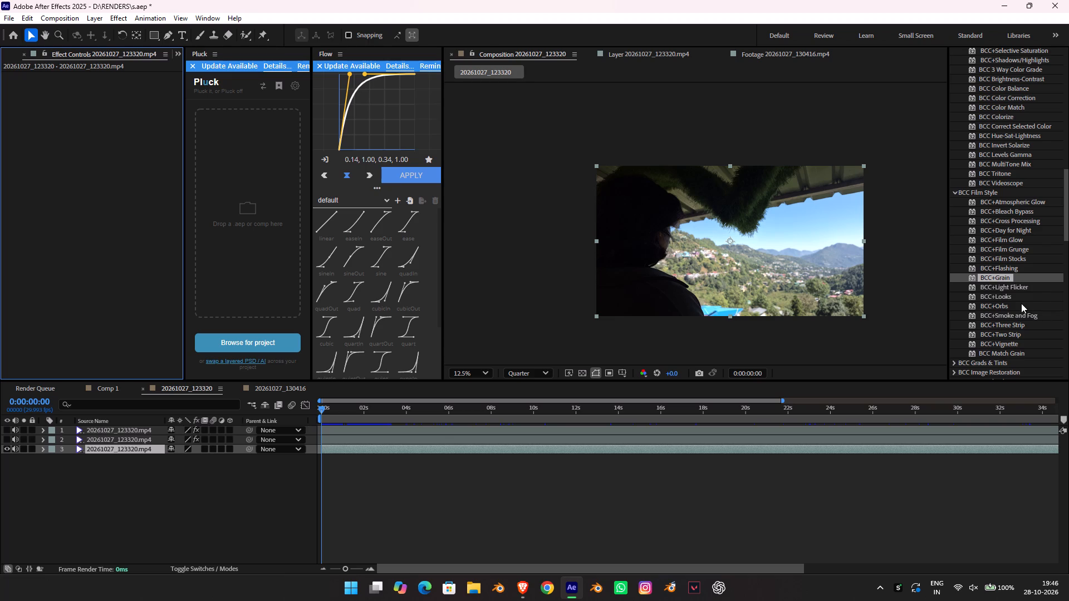
# Apply the BCC+Day for Night effect to the bottom layer and preview the composition.
pyautogui.click(1026, 265)
pyautogui.doubleClick(1016, 232)
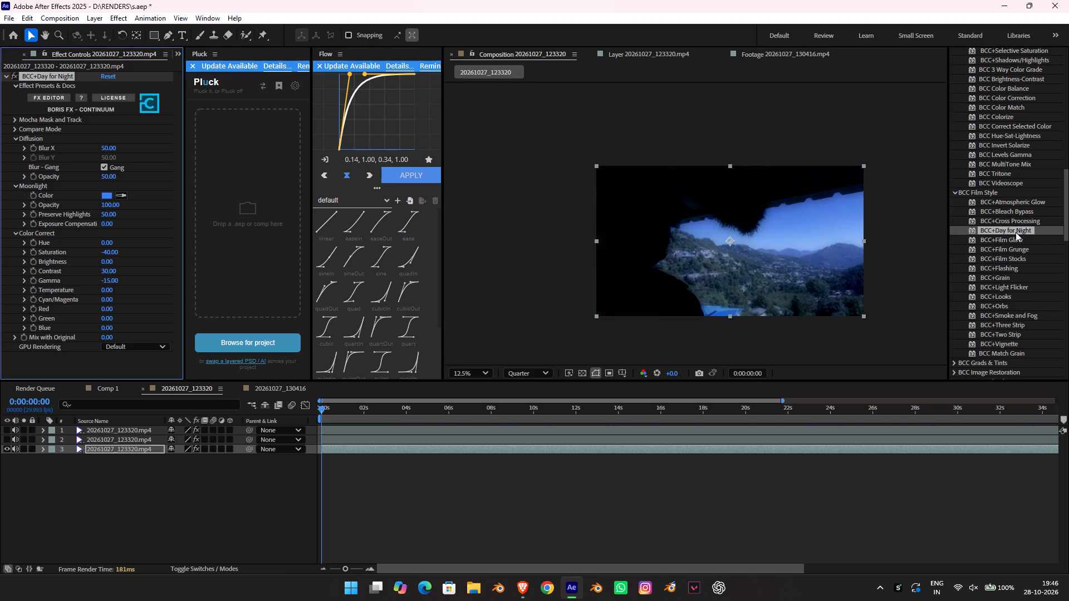
pyautogui.press('space')
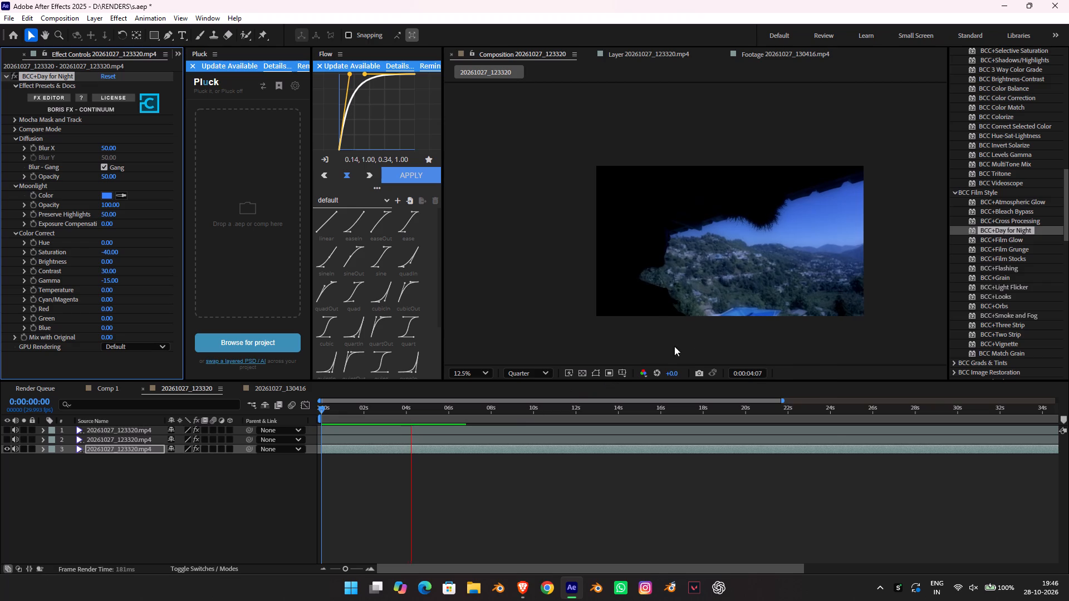
pyautogui.press('space')
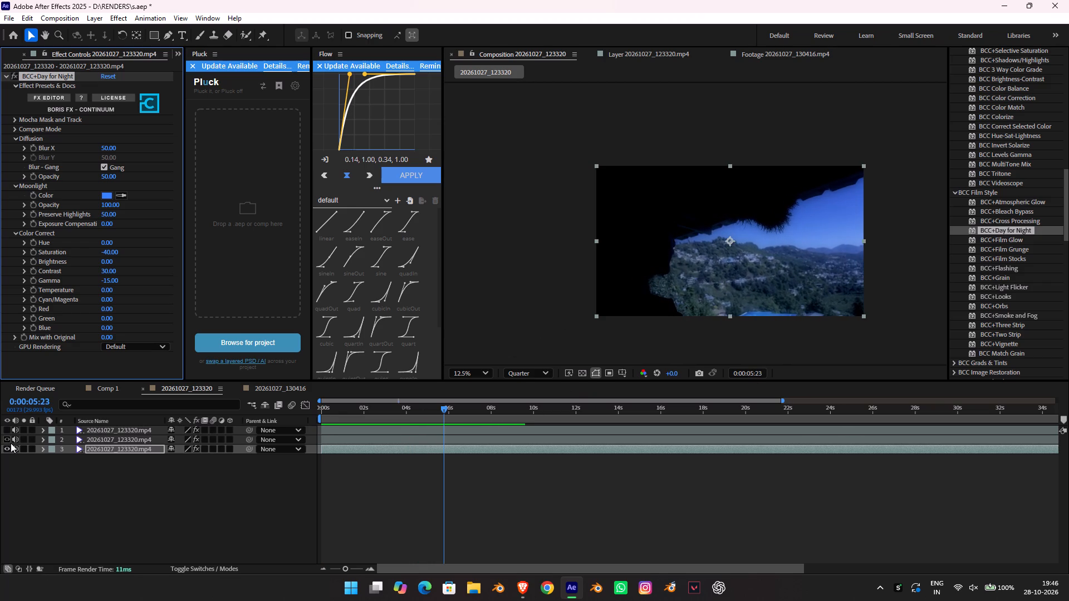
# Make the second layer visible over the Day for Night background.
pyautogui.click(1, 444)
pyautogui.click(1, 443)
pyautogui.click(6, 437)
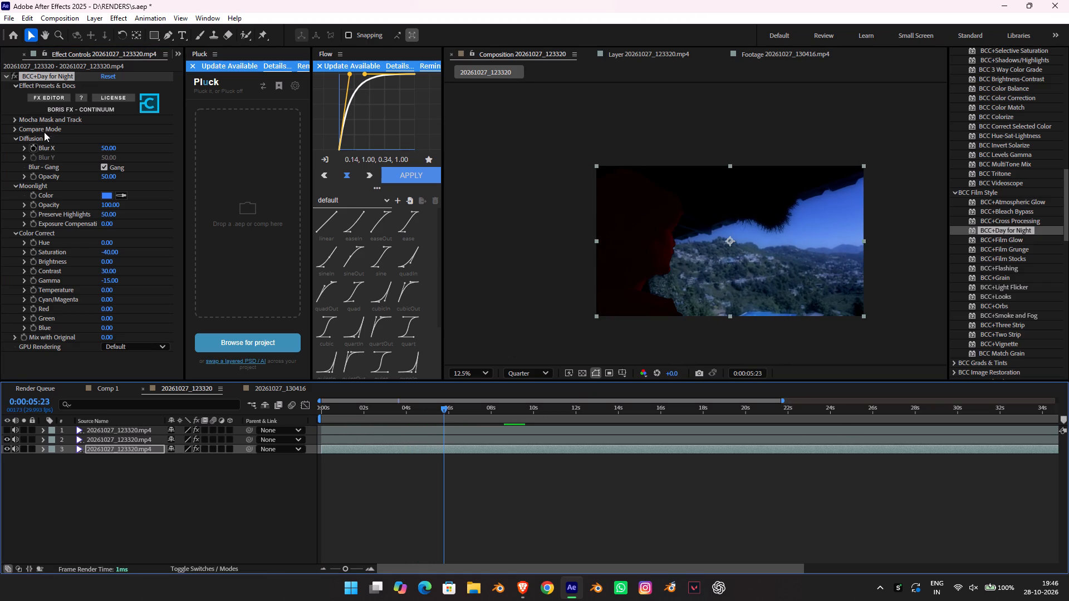
# Turn off the Magic Bullet Looks effect on the second layer.
pyautogui.scroll(-6, 42, 156)
pyautogui.scroll(3, 63, 224)
pyautogui.click(89, 436)
pyautogui.scroll(-2, 45, 148)
pyautogui.scroll(6, 45, 153)
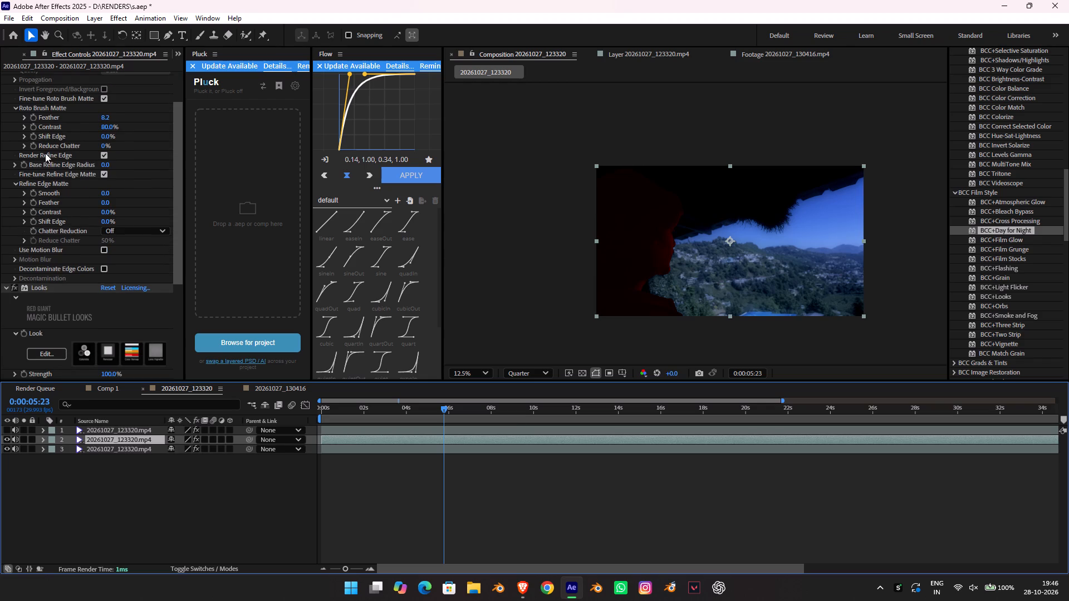
pyautogui.scroll(-6, 43, 159)
pyautogui.click(13, 161)
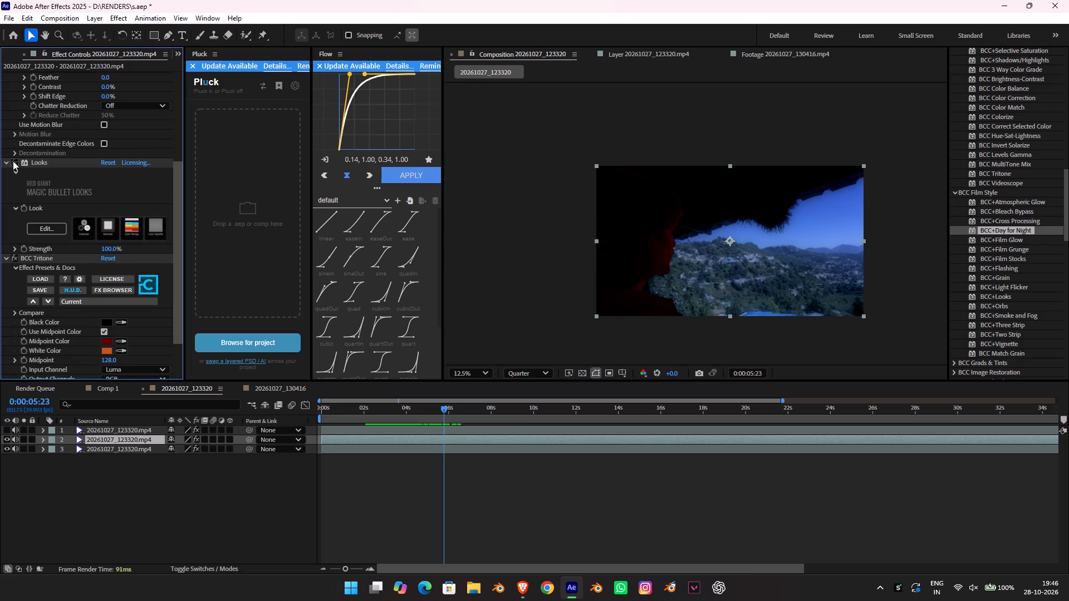
# Turn off BCC Tritone on the second layer and delete that layer's Looks effect.
pyautogui.click(12, 259)
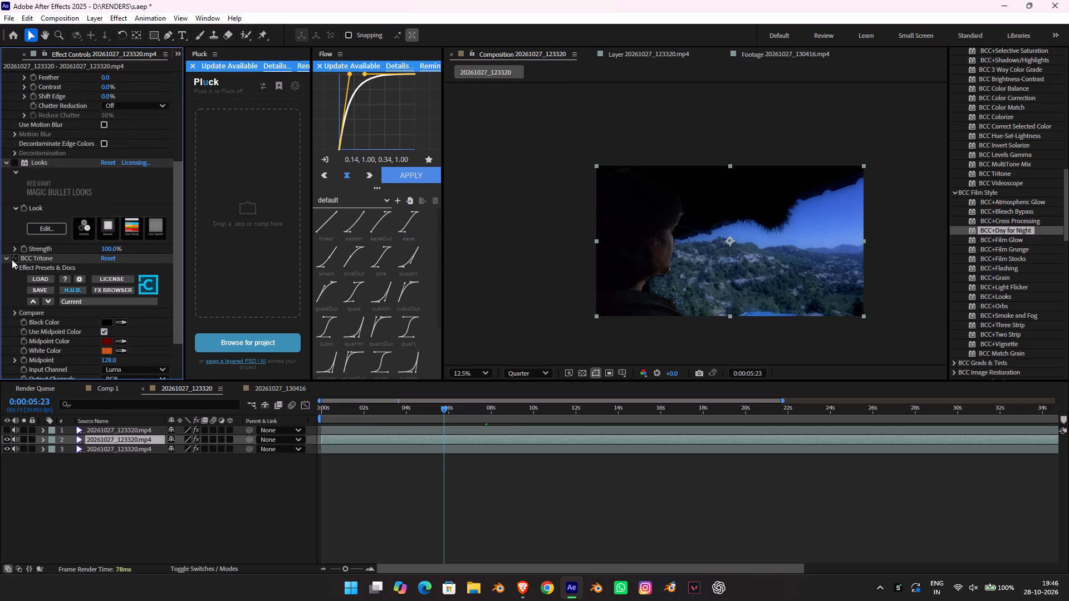
pyautogui.click(17, 161)
pyautogui.click(17, 161)
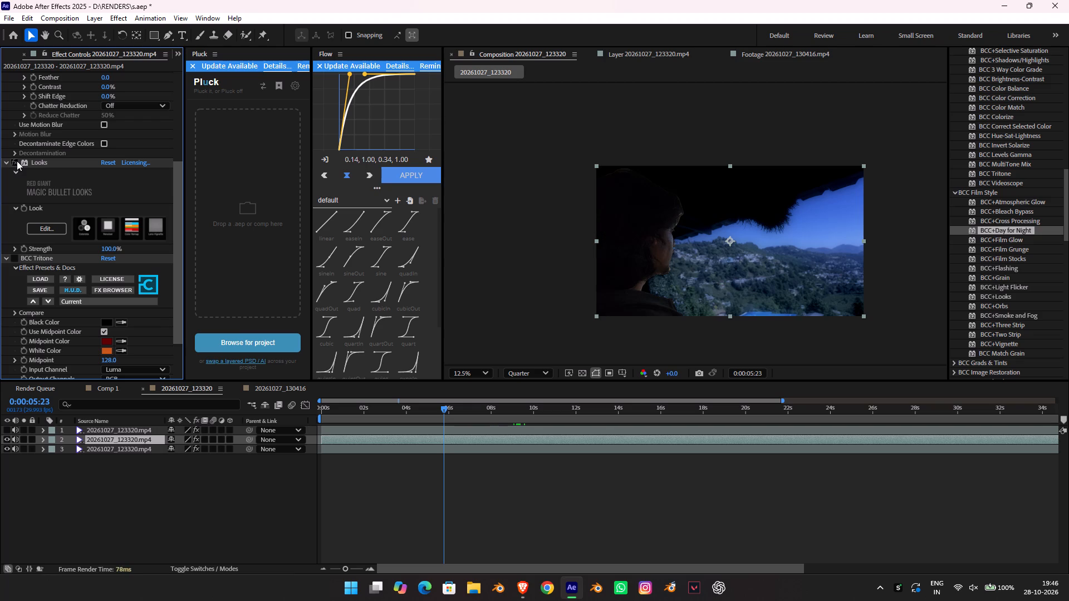
pyautogui.click(27, 162)
pyautogui.press('Delete')
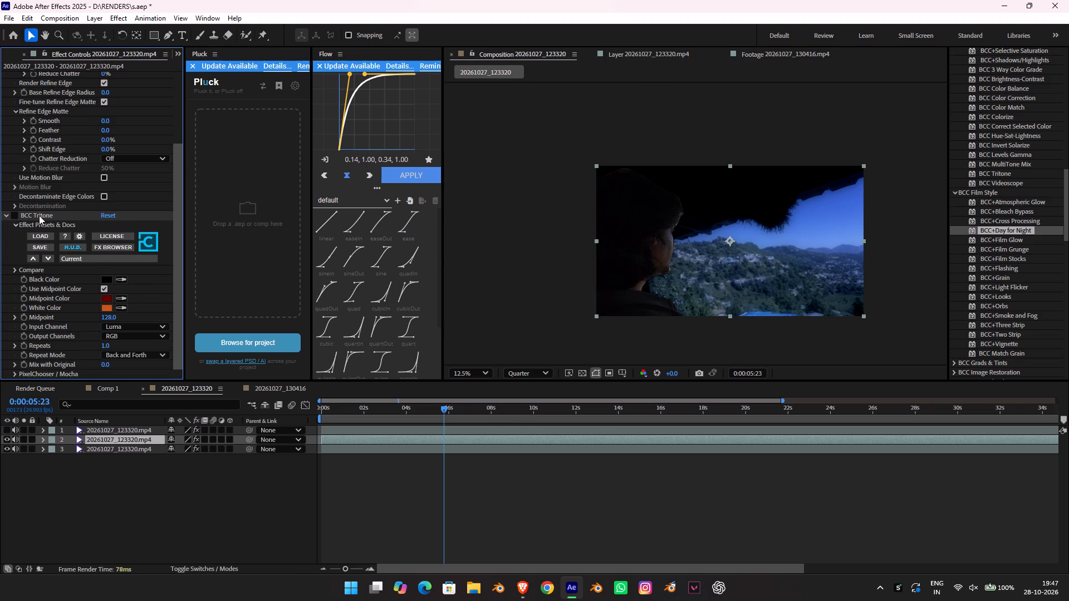
# Turn the BCC Tritone effect on the second layer back on.
pyautogui.click(39, 215)
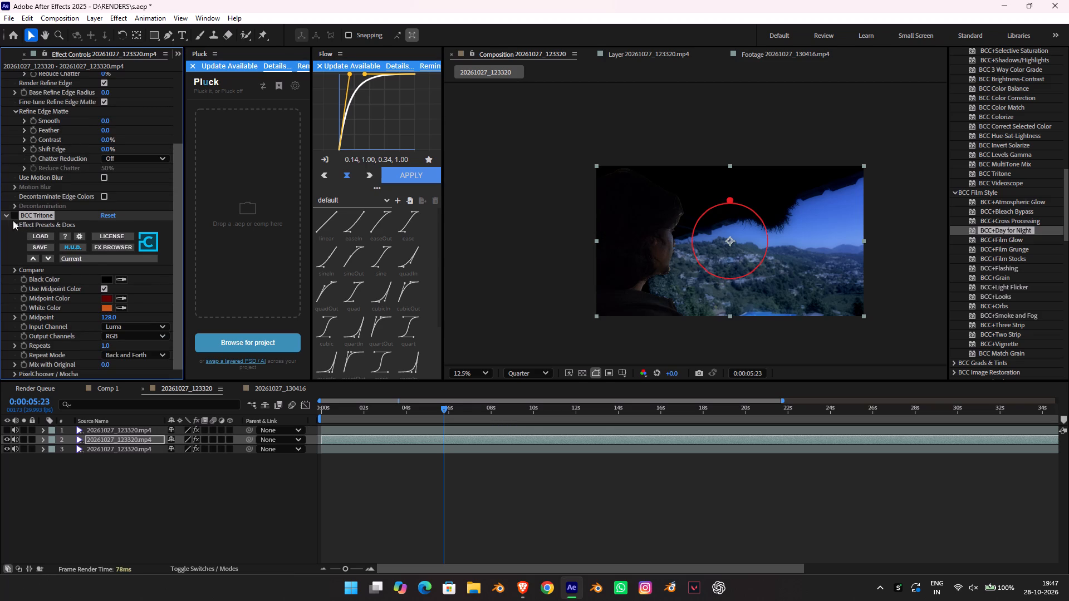
pyautogui.click(17, 220)
pyautogui.click(16, 218)
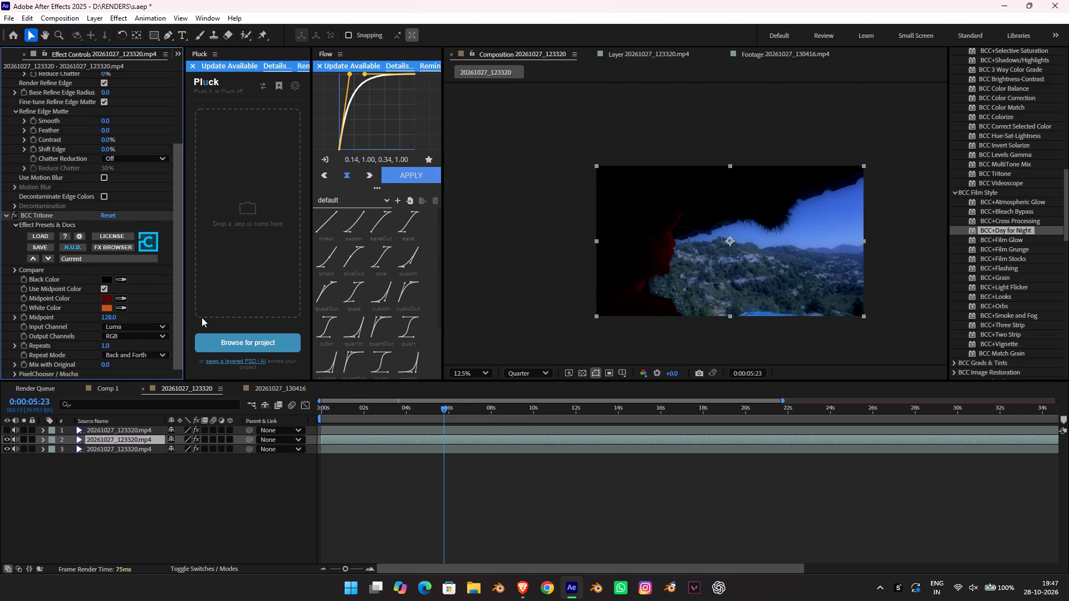
# Change the BCC Tritone Midpoint Color on the second layer to a dark blue.
pyautogui.click(109, 295)
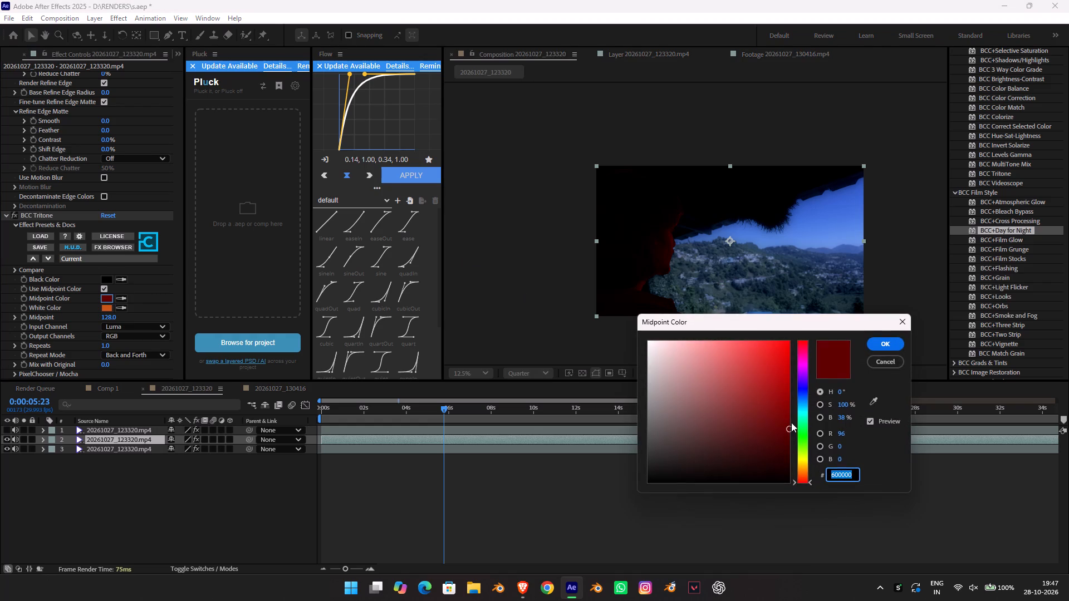
pyautogui.moveTo(801, 385); pyautogui.dragTo(806, 398)
pyautogui.click(872, 348)
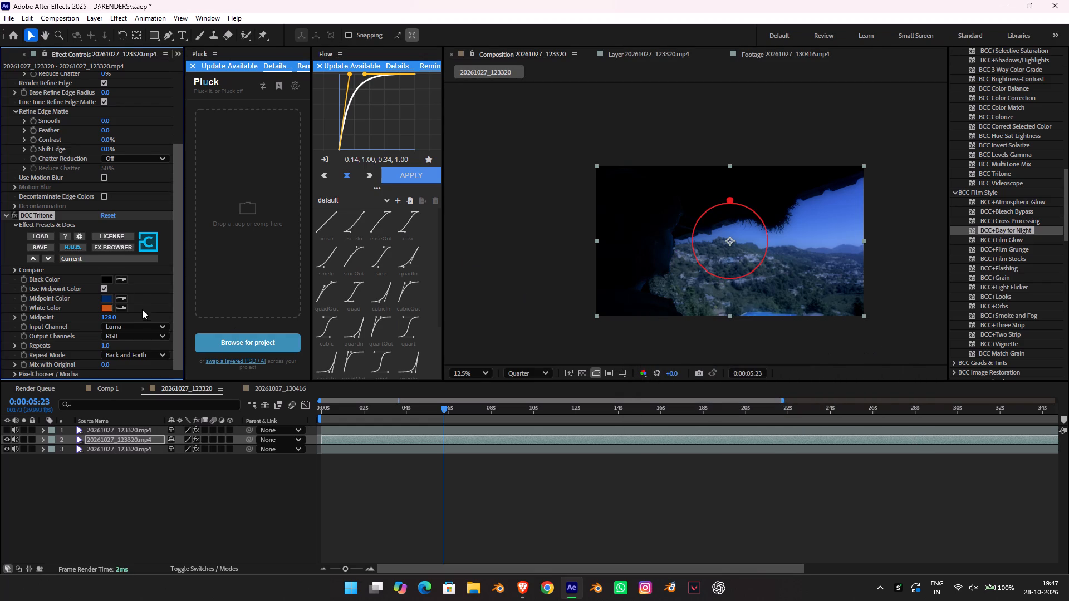
# Change the BCC Tritone White Color on the second layer to a saturated bright blue.
pyautogui.click(106, 304)
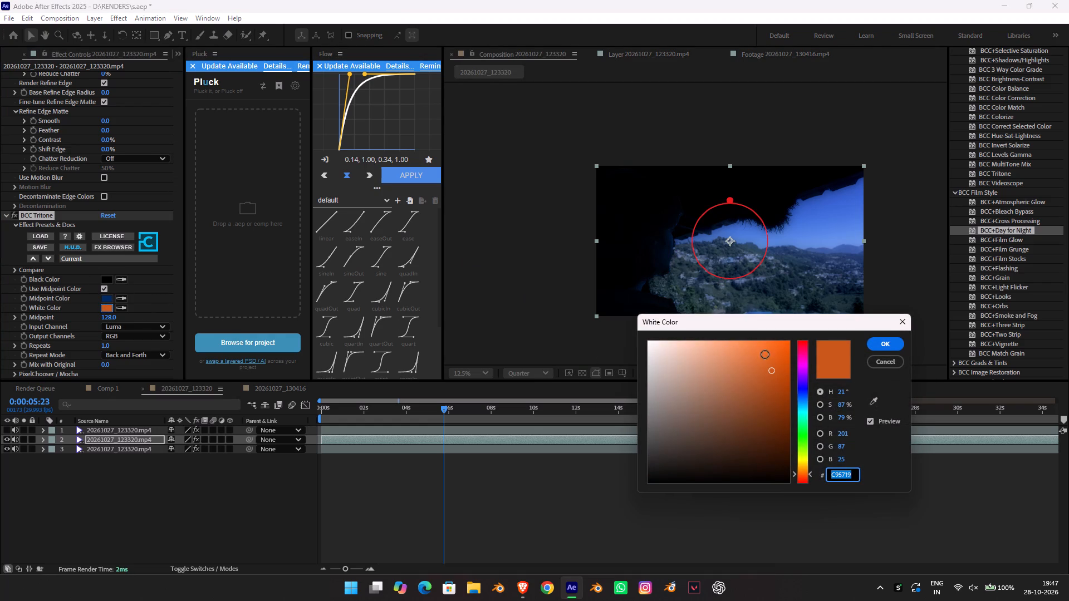
pyautogui.moveTo(811, 373); pyautogui.dragTo(808, 387)
pyautogui.moveTo(808, 387); pyautogui.dragTo(807, 410)
pyautogui.moveTo(764, 376); pyautogui.dragTo(727, 473)
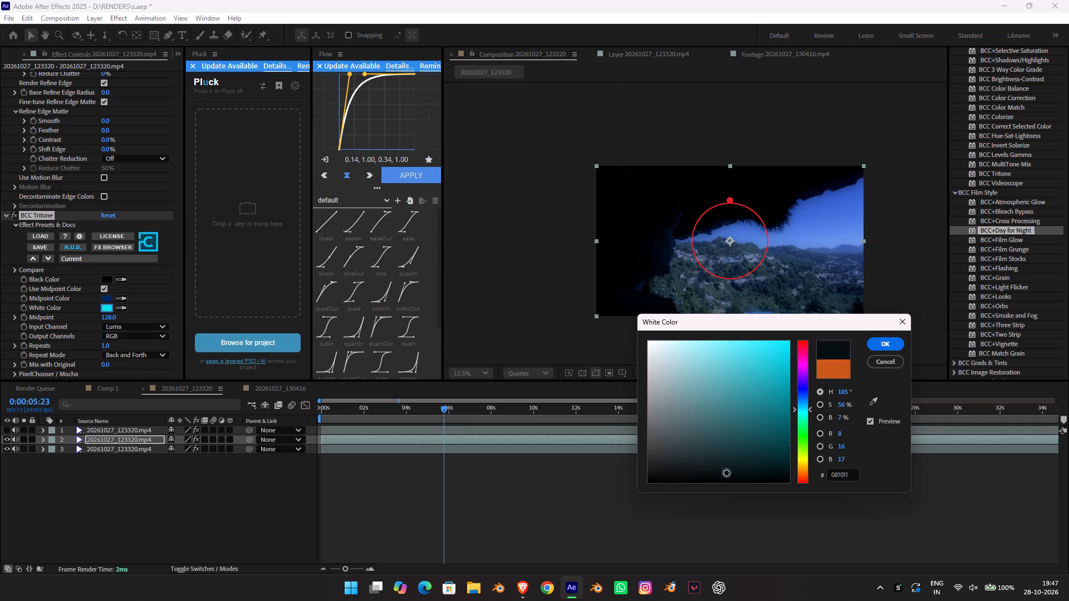
pyautogui.moveTo(727, 473); pyautogui.dragTo(790, 422)
pyautogui.moveTo(792, 365); pyautogui.dragTo(793, 379)
pyautogui.moveTo(796, 372); pyautogui.dragTo(804, 380)
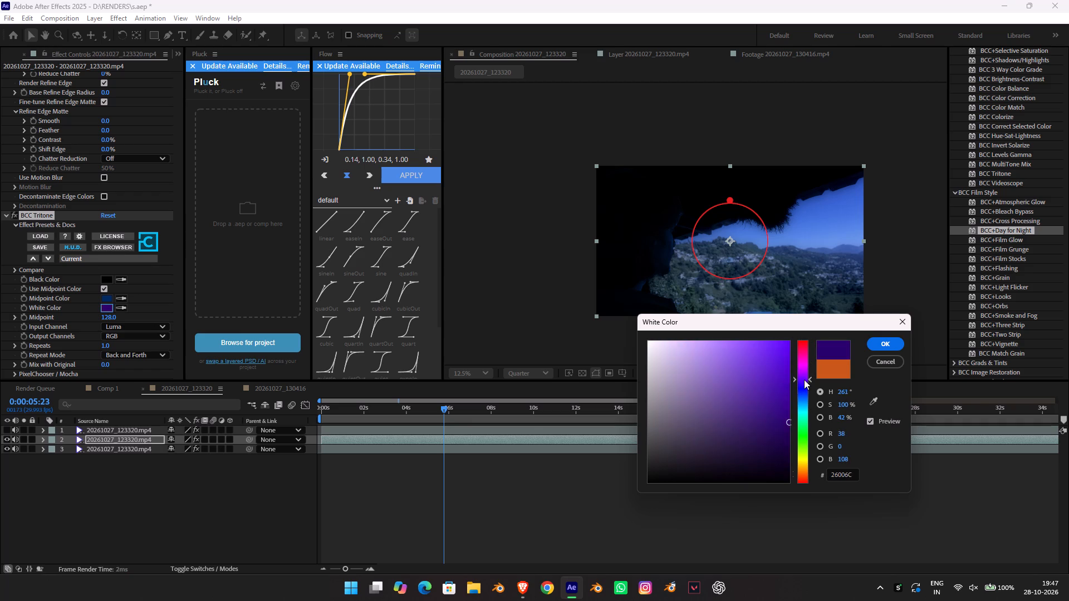
pyautogui.moveTo(804, 380); pyautogui.dragTo(802, 374)
pyautogui.moveTo(763, 374); pyautogui.dragTo(794, 387)
pyautogui.moveTo(799, 382); pyautogui.dragTo(802, 391)
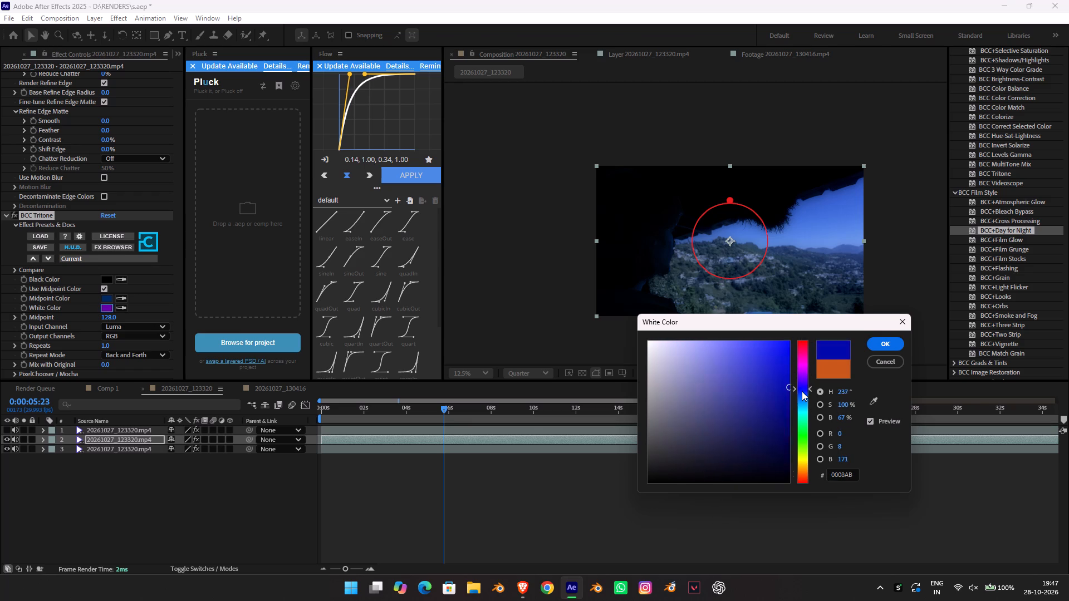
pyautogui.moveTo(802, 391); pyautogui.dragTo(802, 392)
pyautogui.moveTo(775, 386); pyautogui.dragTo(808, 367)
pyautogui.click(884, 348)
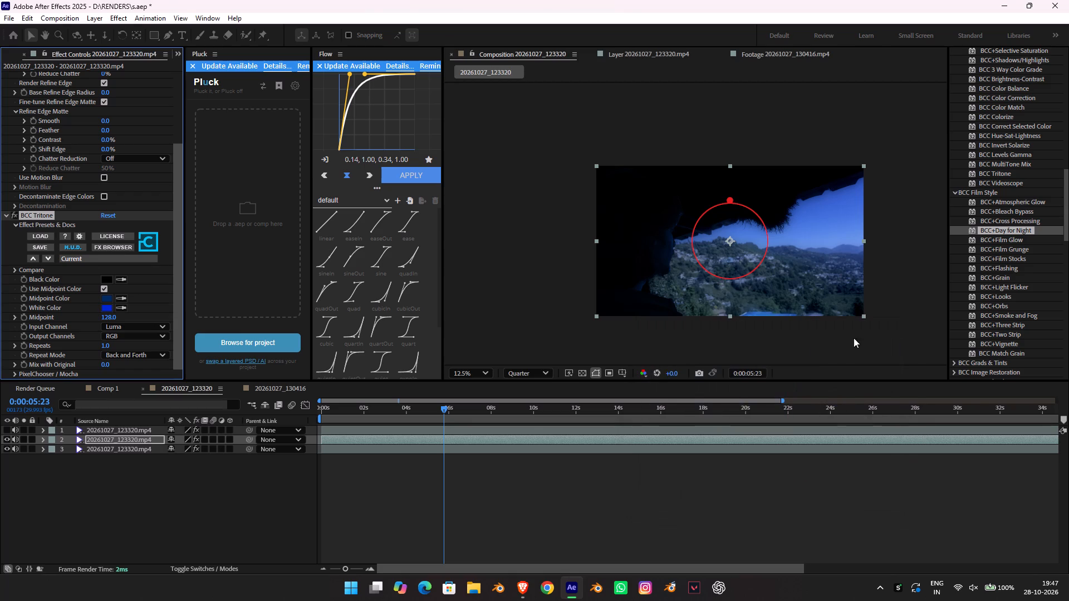
# Preview the composition from 0:00:05:23 and review the second layer's effects.
pyautogui.click(707, 510)
pyautogui.press('space')
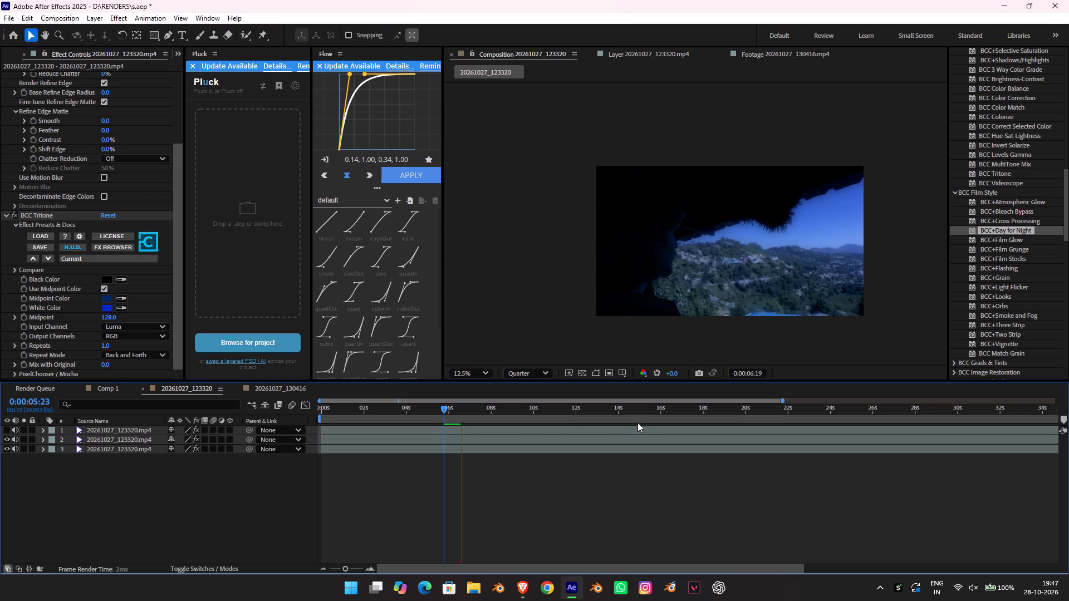
pyautogui.press('space')
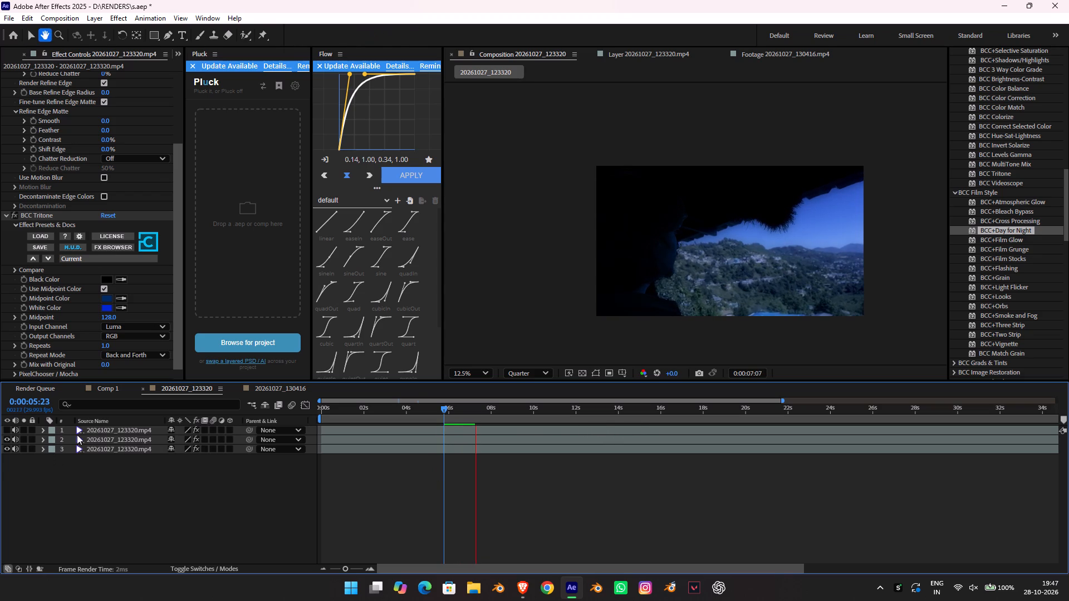
pyautogui.click(86, 442)
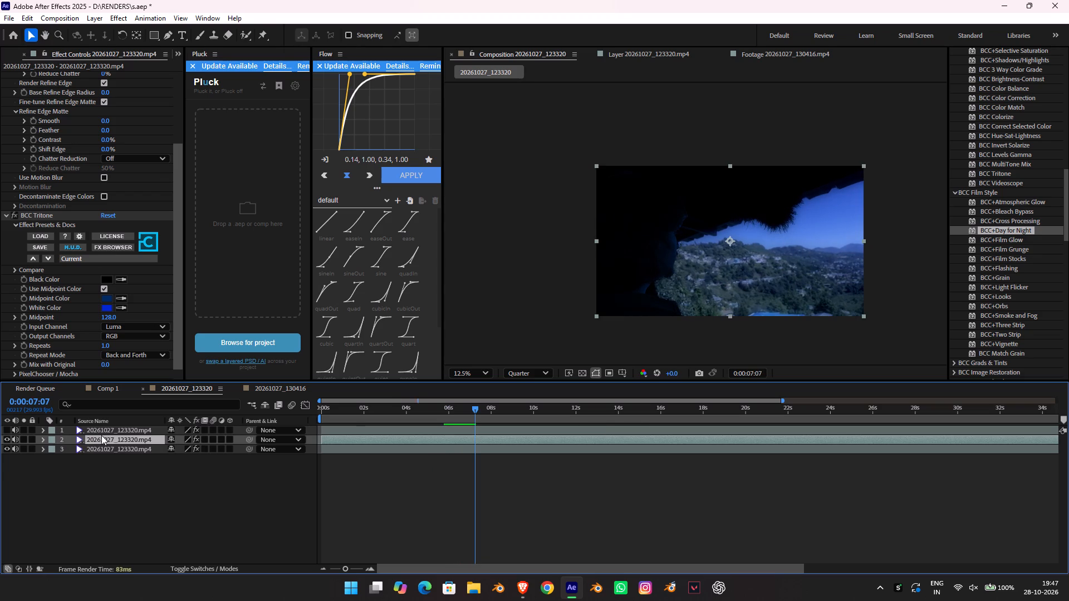
pyautogui.scroll(11, 17, 171)
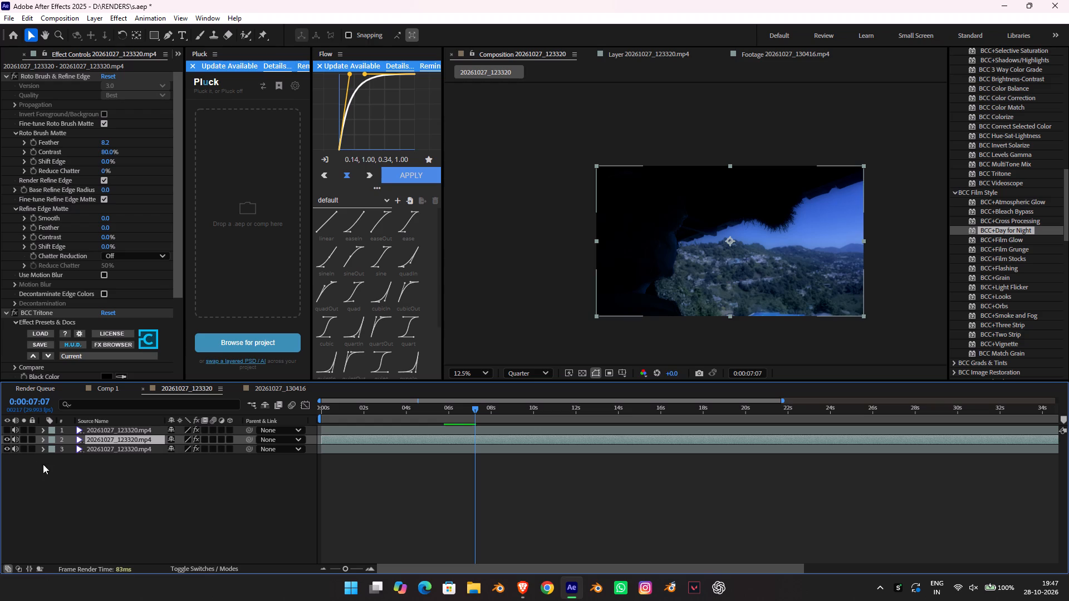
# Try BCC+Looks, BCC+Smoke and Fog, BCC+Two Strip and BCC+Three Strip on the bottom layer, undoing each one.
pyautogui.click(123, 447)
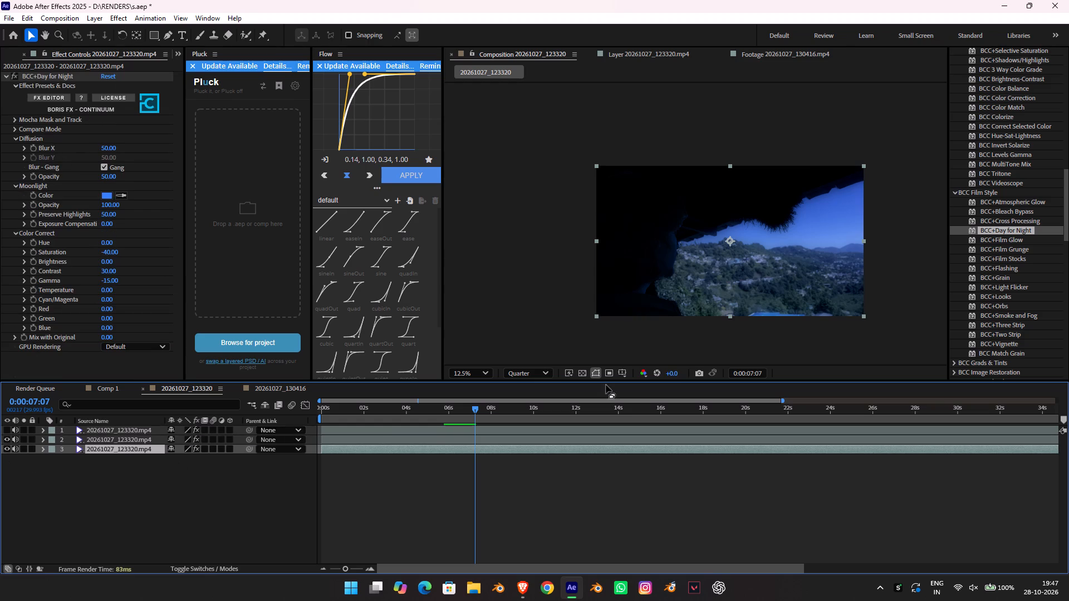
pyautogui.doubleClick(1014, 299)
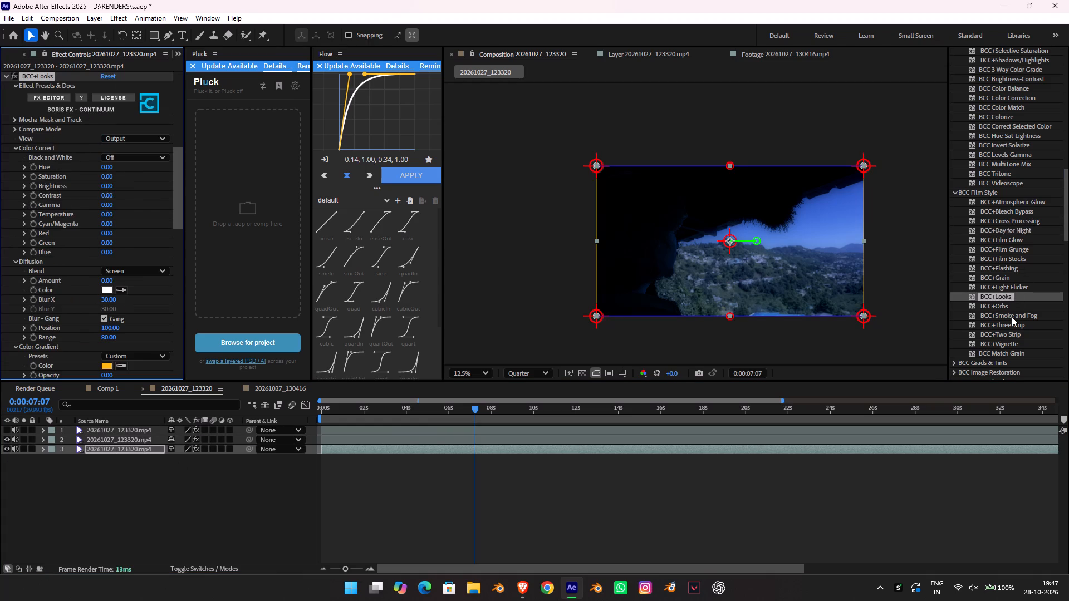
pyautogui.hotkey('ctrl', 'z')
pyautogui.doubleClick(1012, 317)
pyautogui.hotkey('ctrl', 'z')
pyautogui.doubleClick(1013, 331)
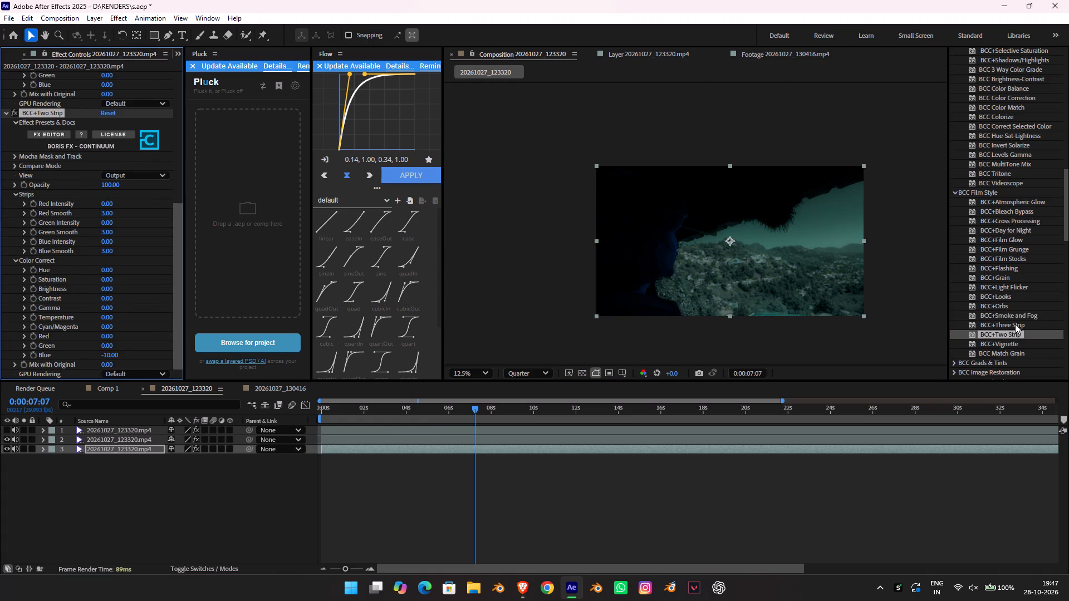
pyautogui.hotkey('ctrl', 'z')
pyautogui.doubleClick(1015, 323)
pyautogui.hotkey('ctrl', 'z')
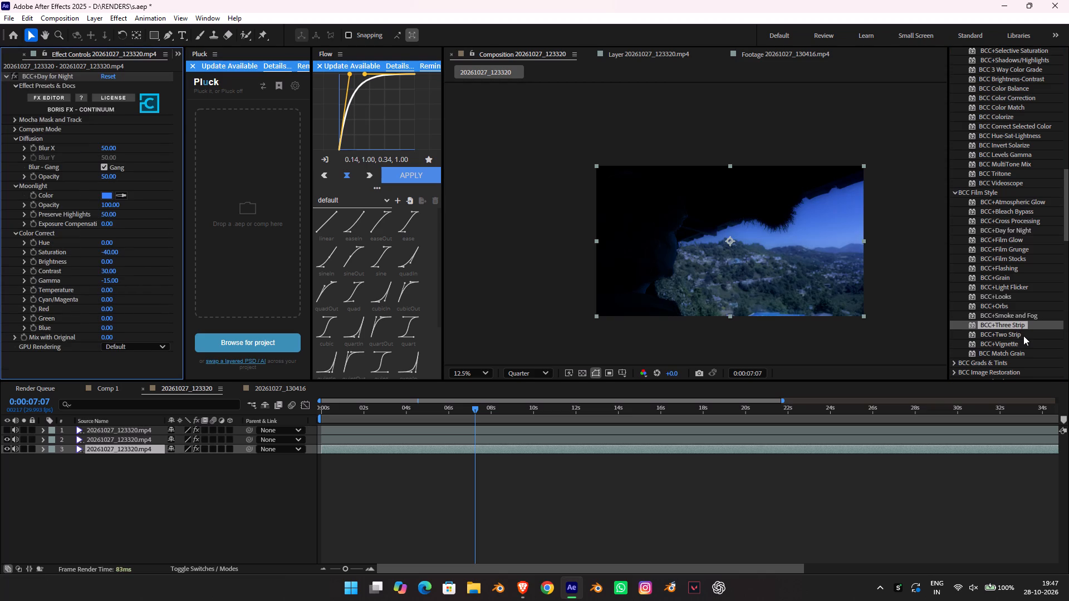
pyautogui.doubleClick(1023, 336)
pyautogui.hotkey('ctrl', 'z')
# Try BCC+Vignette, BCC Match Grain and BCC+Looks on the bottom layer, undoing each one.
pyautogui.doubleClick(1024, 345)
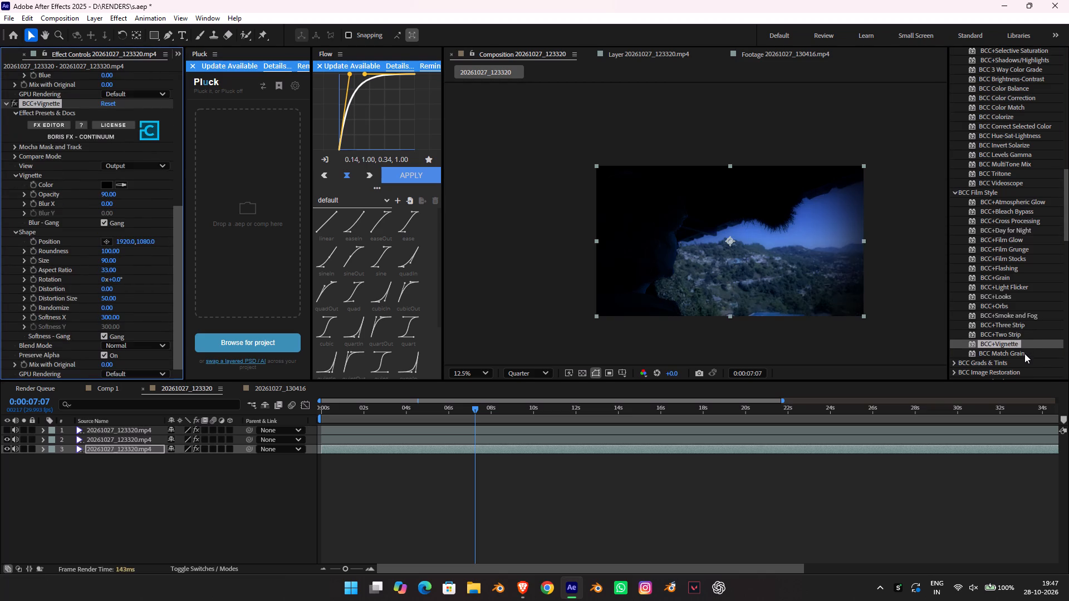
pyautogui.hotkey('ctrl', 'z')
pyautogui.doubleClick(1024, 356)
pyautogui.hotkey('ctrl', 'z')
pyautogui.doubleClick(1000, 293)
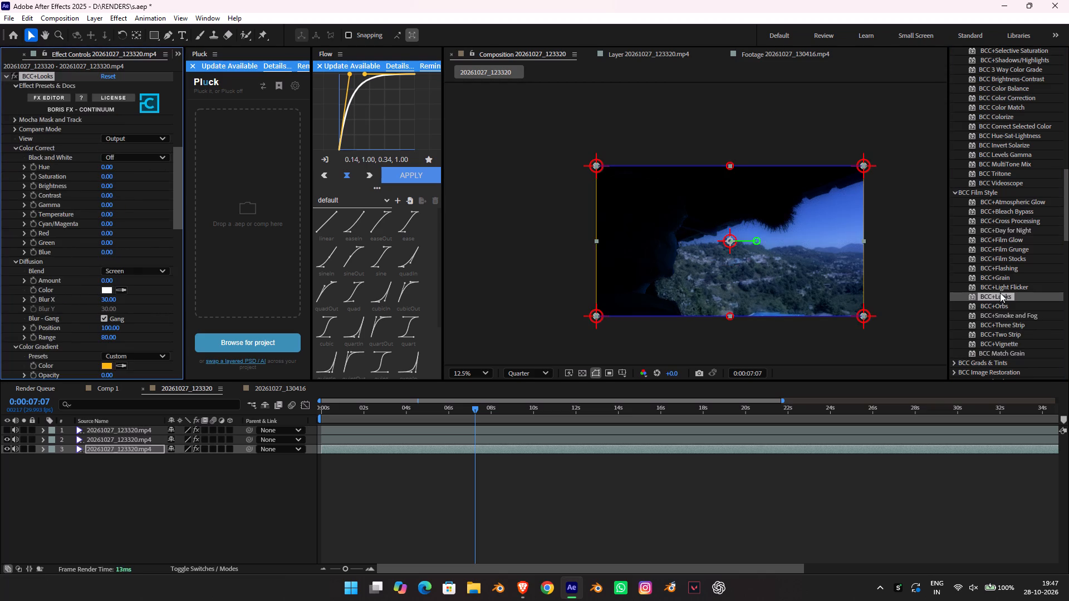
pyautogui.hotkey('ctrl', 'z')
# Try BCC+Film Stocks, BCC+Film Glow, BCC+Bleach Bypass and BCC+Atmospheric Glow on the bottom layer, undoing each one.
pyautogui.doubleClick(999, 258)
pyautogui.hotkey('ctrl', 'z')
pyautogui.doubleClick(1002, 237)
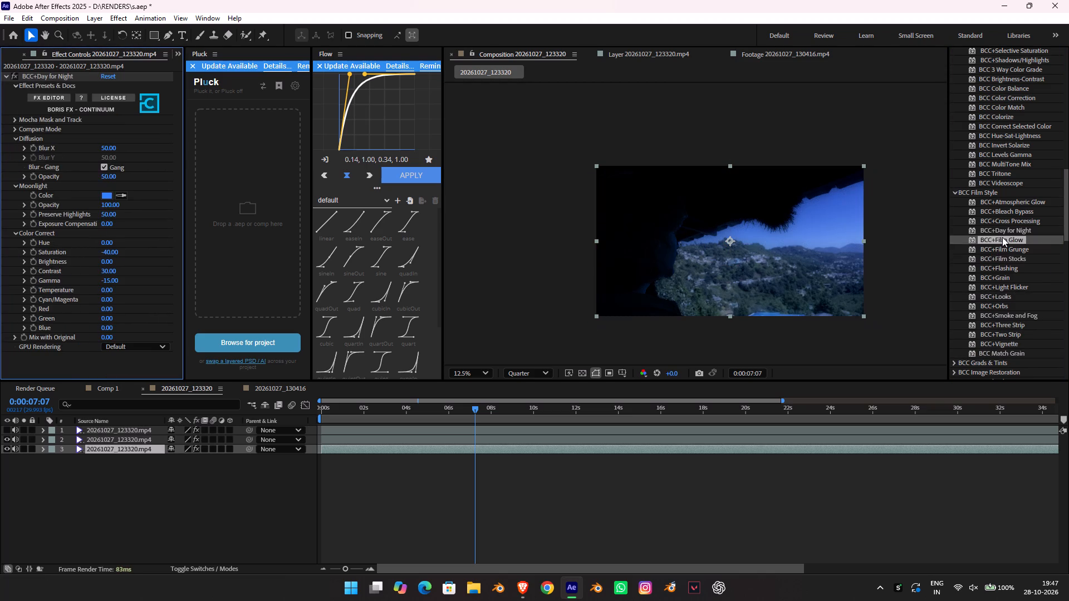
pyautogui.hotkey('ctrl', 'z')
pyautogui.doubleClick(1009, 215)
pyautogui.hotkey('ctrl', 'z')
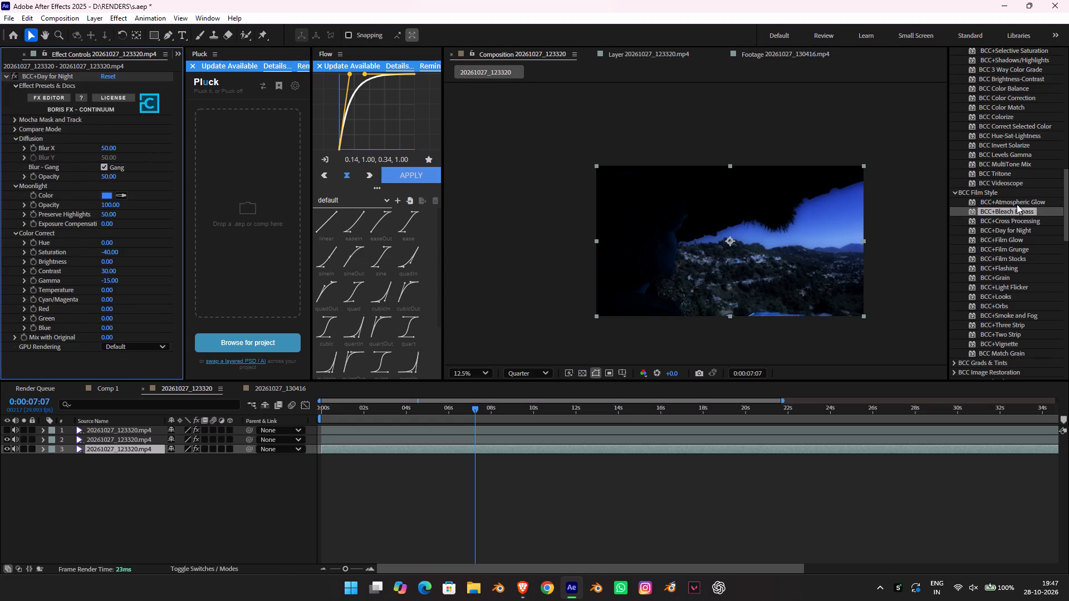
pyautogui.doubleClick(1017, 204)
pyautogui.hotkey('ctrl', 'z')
# Apply BCC+Color Spot from BCC Grads & Tints to the bottom layer and move its spot centre to about 928, 1432.
pyautogui.scroll(-4, 1031, 250)
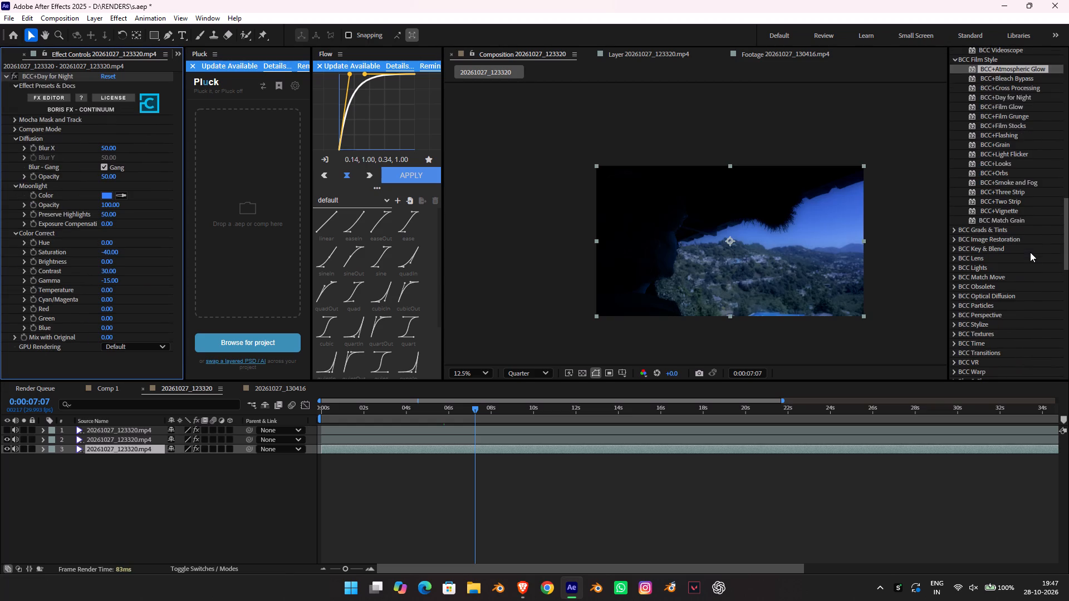
pyautogui.click(1028, 248)
pyautogui.click(956, 230)
pyautogui.doubleClick(1016, 250)
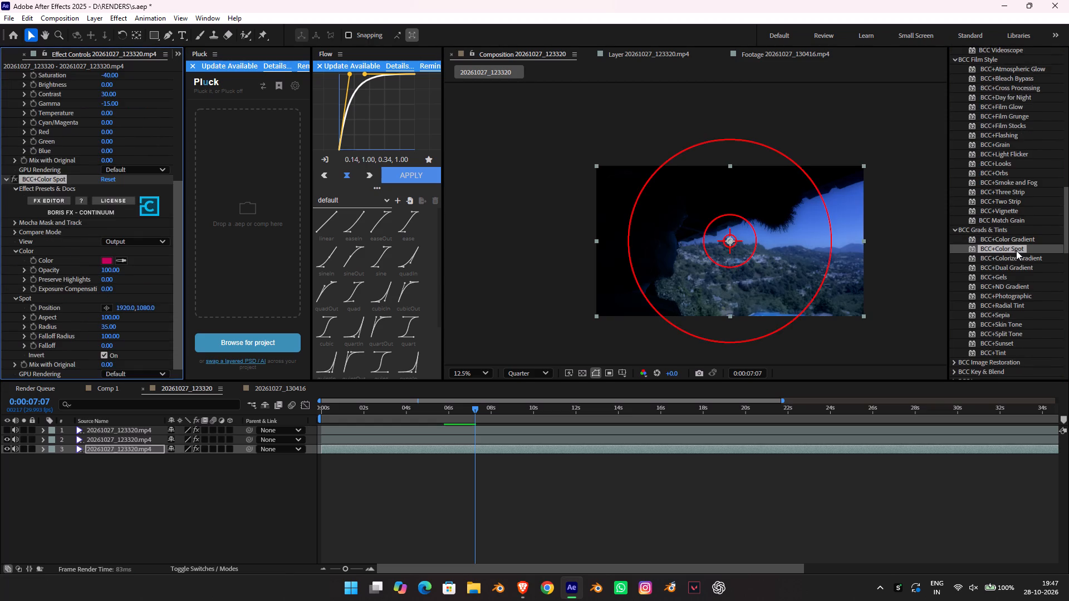
pyautogui.hotkey('ctrl', 'z')
pyautogui.doubleClick(1001, 249)
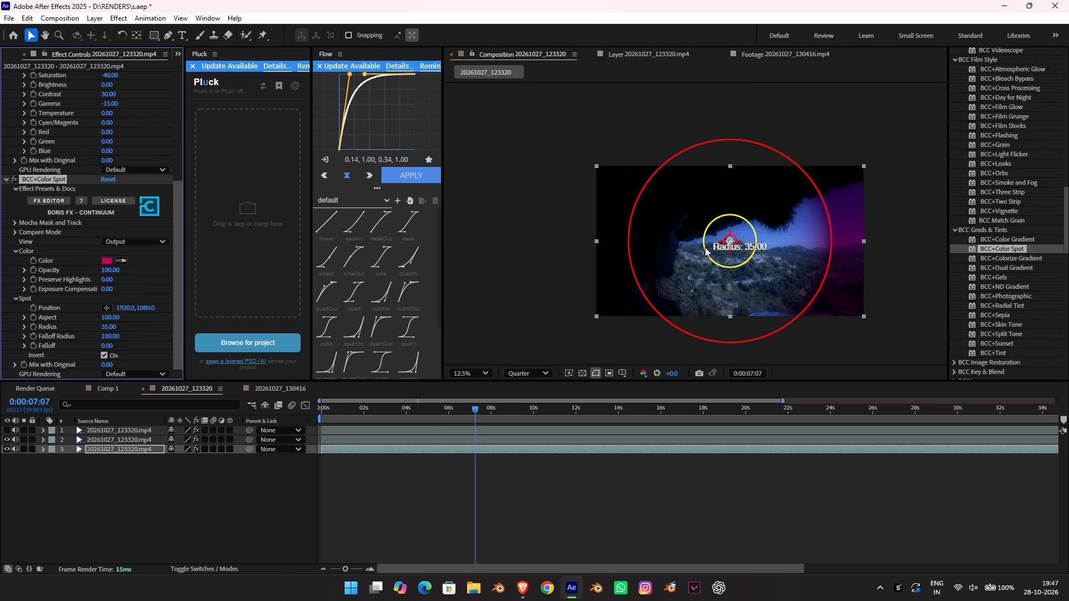
pyautogui.moveTo(722, 243); pyautogui.dragTo(624, 253)
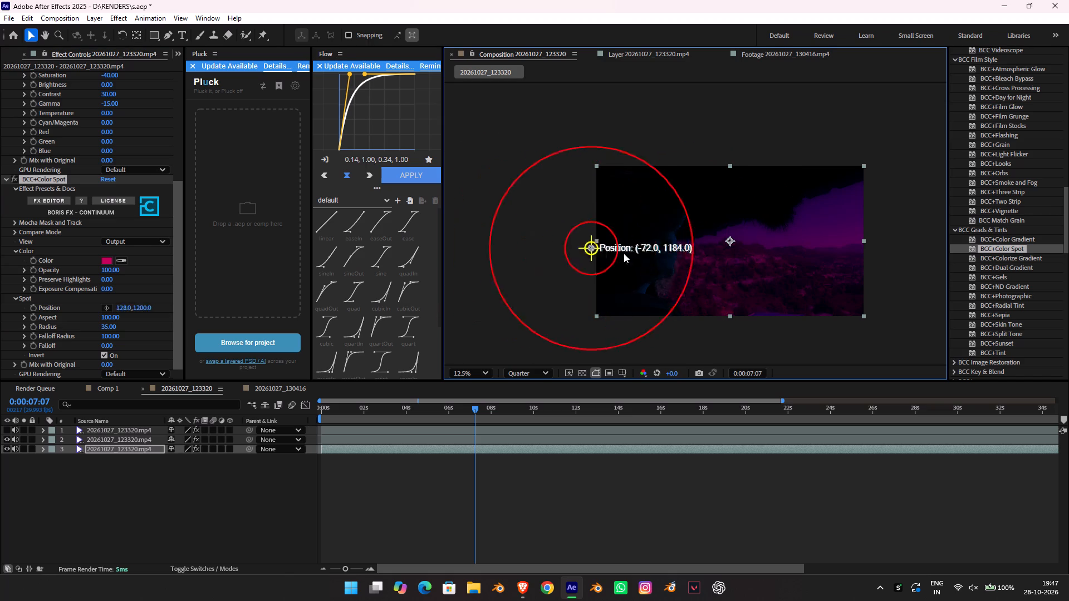
pyautogui.moveTo(624, 253); pyautogui.dragTo(653, 267)
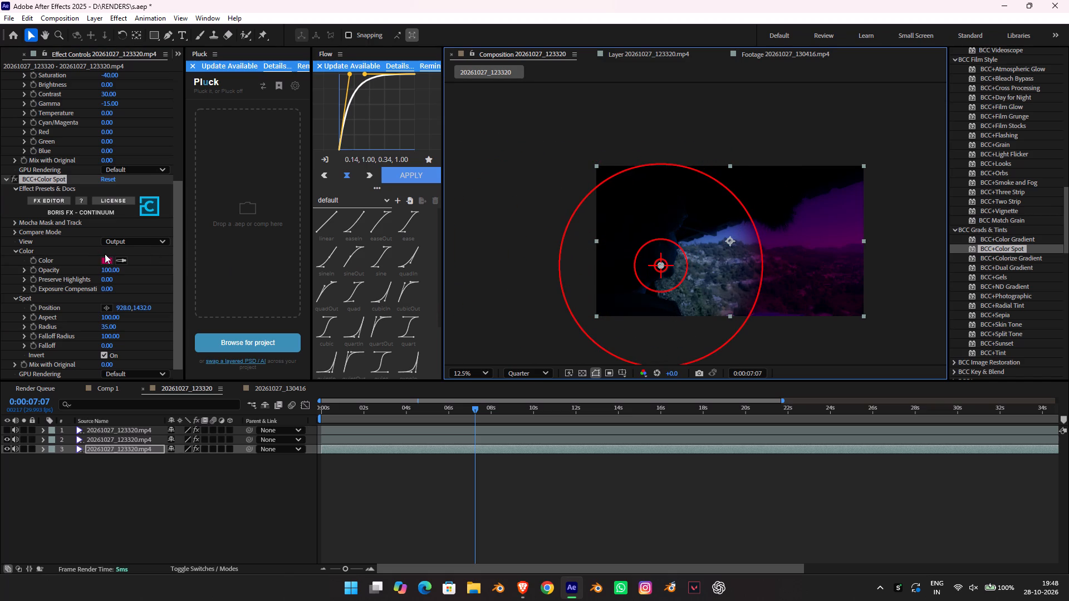
# Set the BCC+Color Spot color on the bottom layer to dark red 890000 and deselect the layer.
pyautogui.click(107, 257)
pyautogui.moveTo(771, 370); pyautogui.dragTo(624, 371)
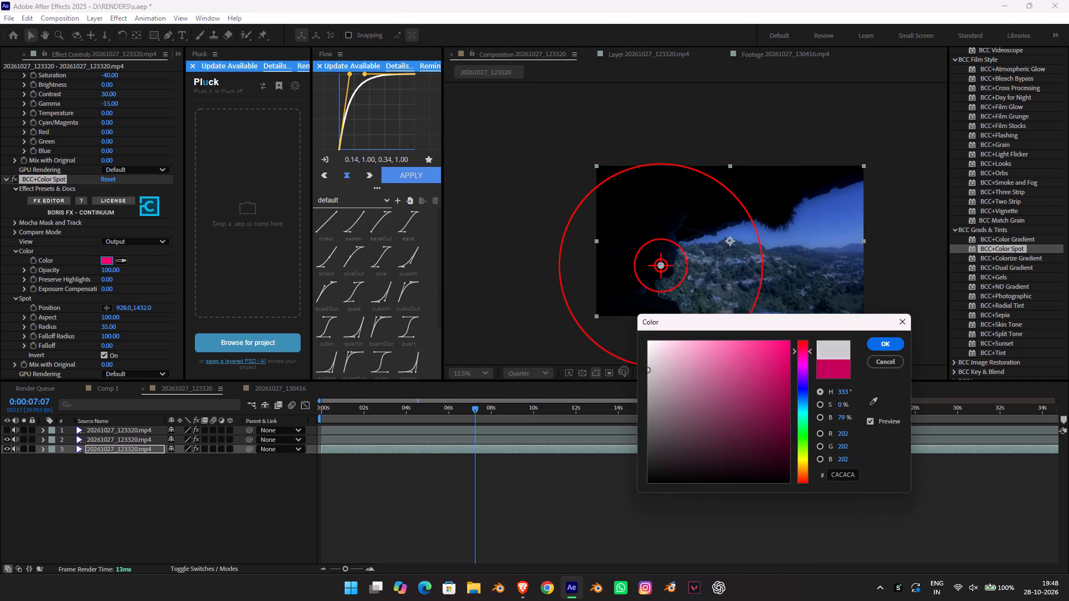
pyautogui.moveTo(624, 371); pyautogui.dragTo(837, 418)
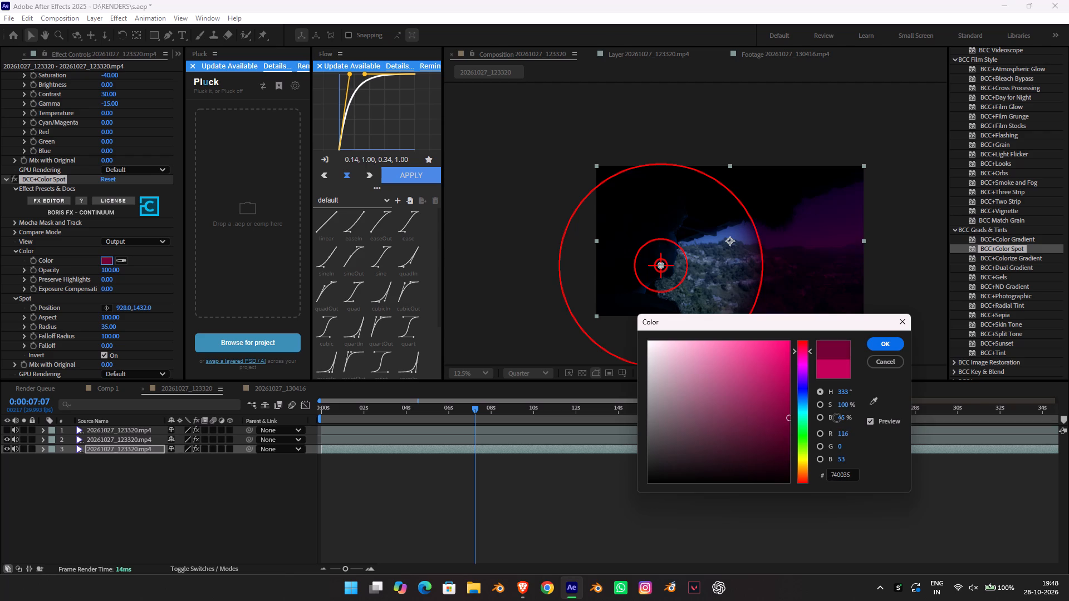
pyautogui.moveTo(837, 418); pyautogui.dragTo(794, 406)
pyautogui.moveTo(807, 370); pyautogui.dragTo(811, 474)
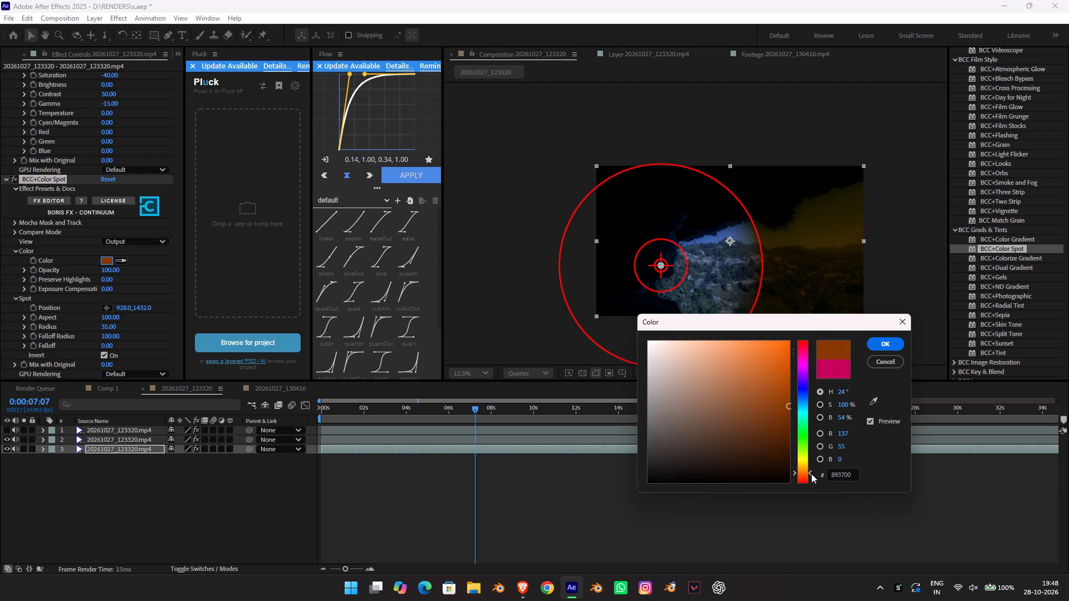
pyautogui.moveTo(811, 474); pyautogui.dragTo(812, 498)
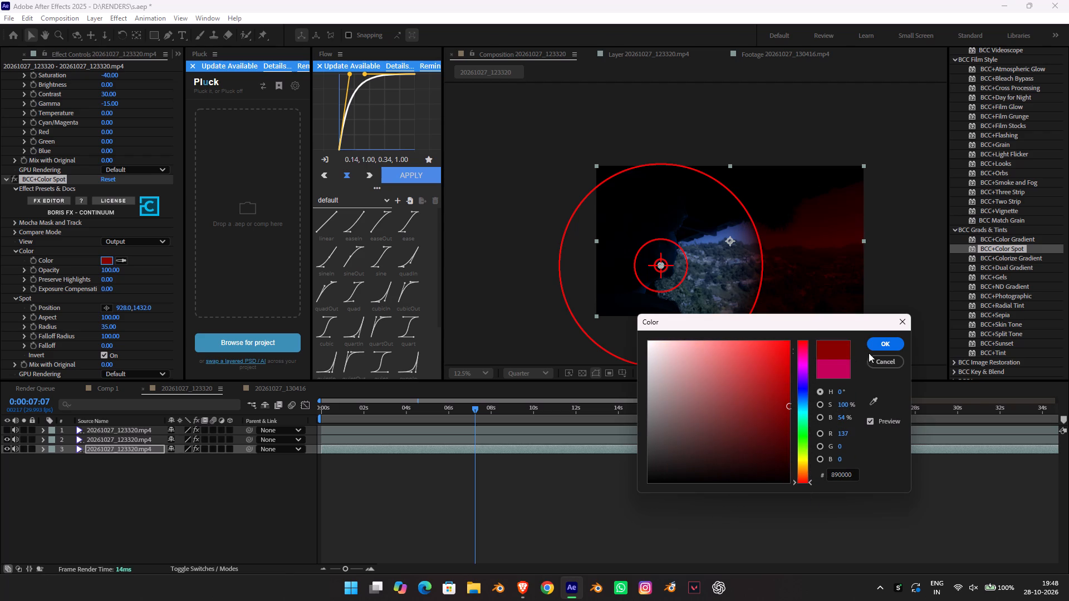
pyautogui.click(882, 342)
pyautogui.click(894, 523)
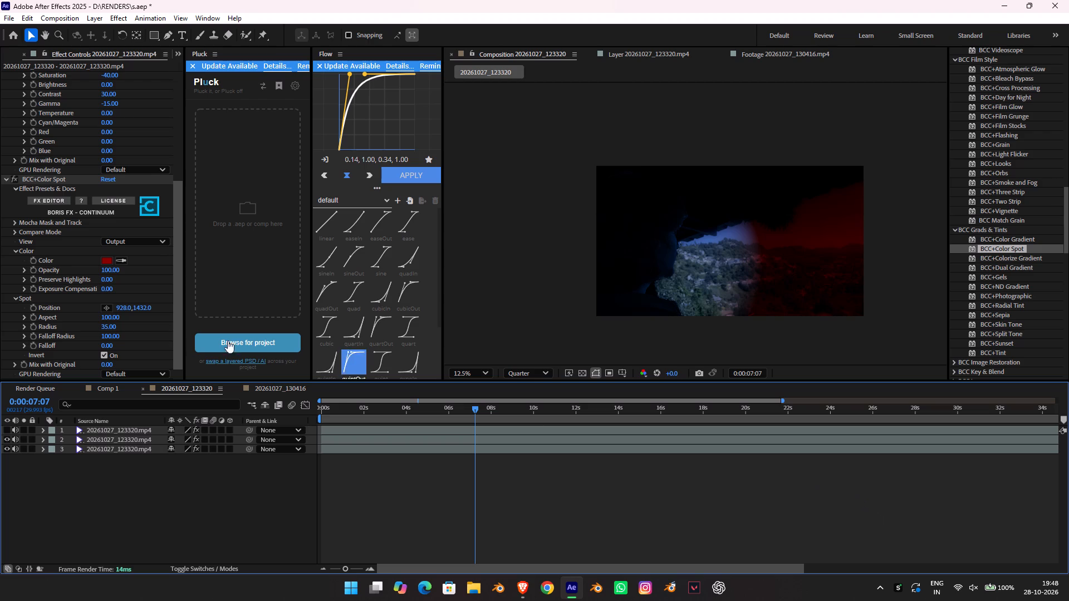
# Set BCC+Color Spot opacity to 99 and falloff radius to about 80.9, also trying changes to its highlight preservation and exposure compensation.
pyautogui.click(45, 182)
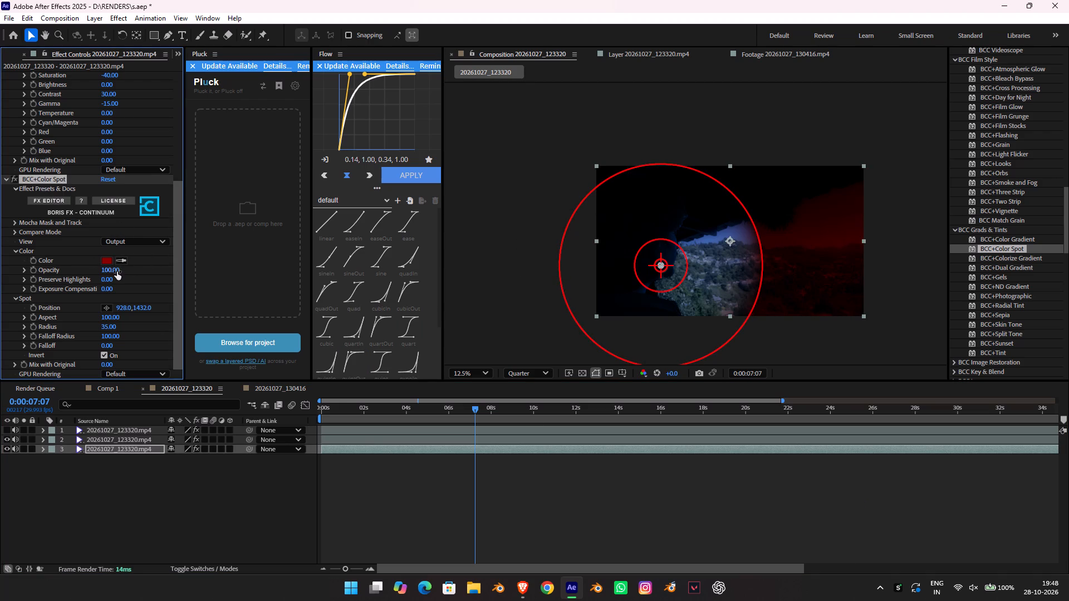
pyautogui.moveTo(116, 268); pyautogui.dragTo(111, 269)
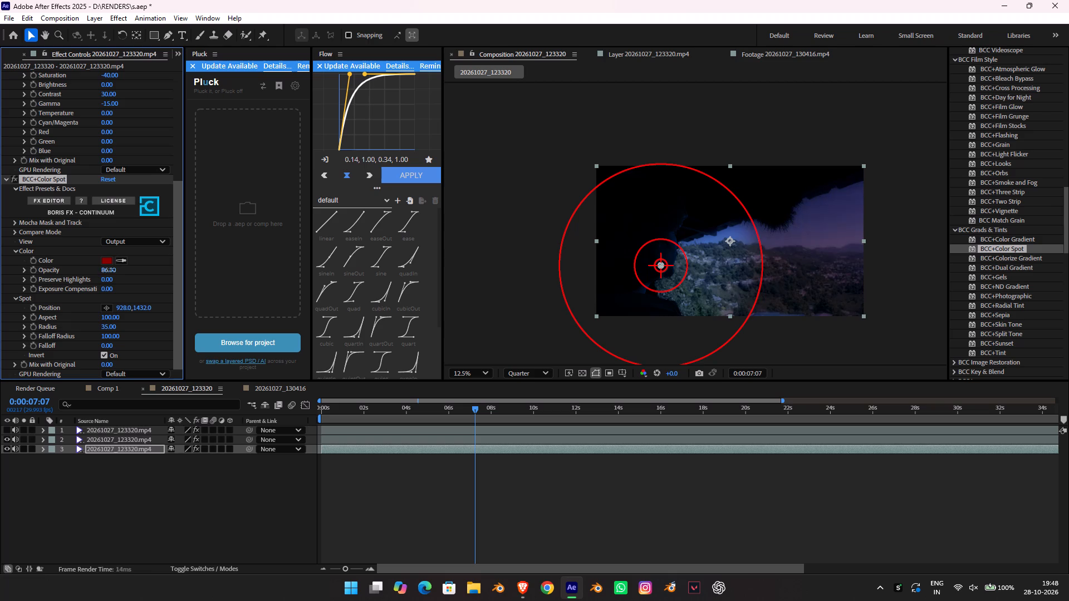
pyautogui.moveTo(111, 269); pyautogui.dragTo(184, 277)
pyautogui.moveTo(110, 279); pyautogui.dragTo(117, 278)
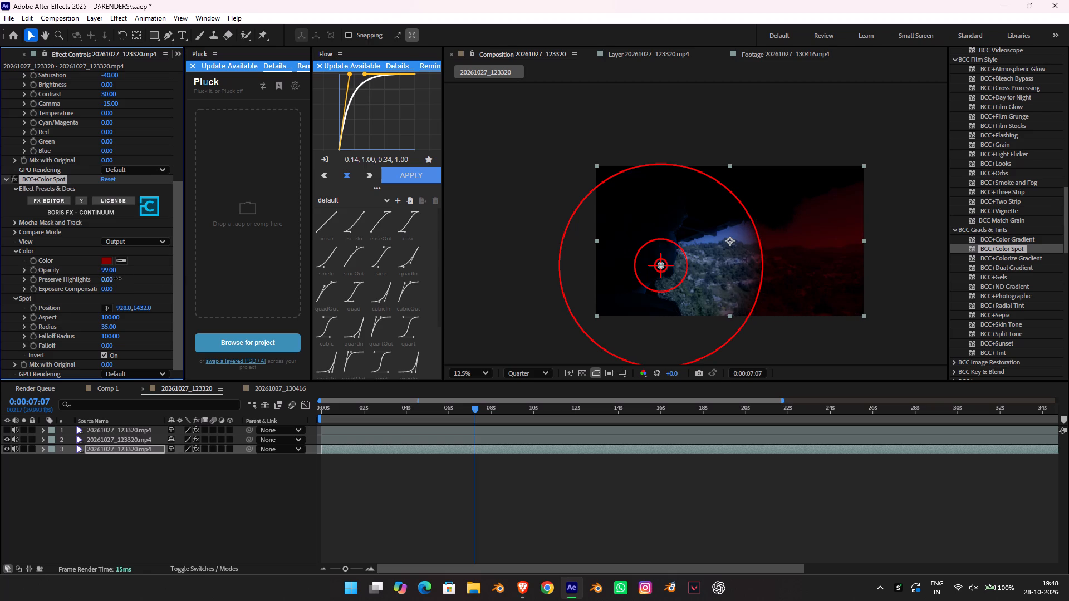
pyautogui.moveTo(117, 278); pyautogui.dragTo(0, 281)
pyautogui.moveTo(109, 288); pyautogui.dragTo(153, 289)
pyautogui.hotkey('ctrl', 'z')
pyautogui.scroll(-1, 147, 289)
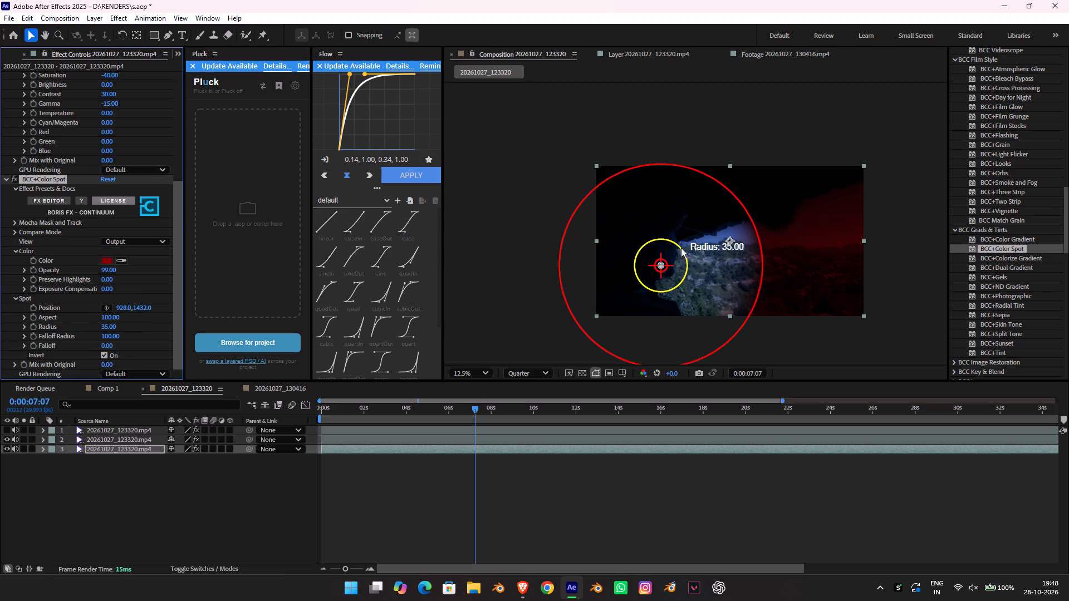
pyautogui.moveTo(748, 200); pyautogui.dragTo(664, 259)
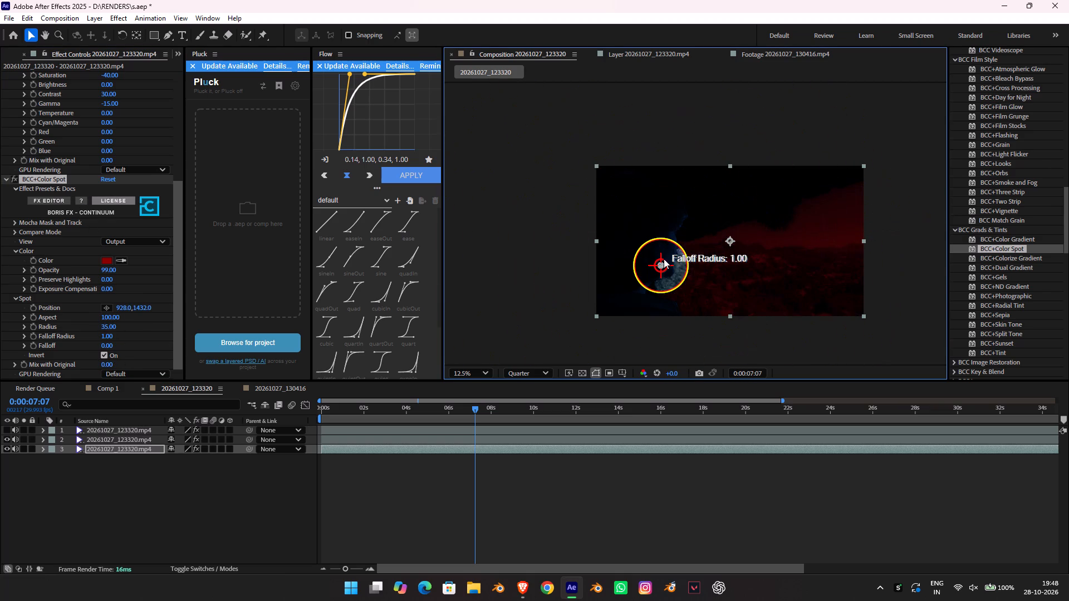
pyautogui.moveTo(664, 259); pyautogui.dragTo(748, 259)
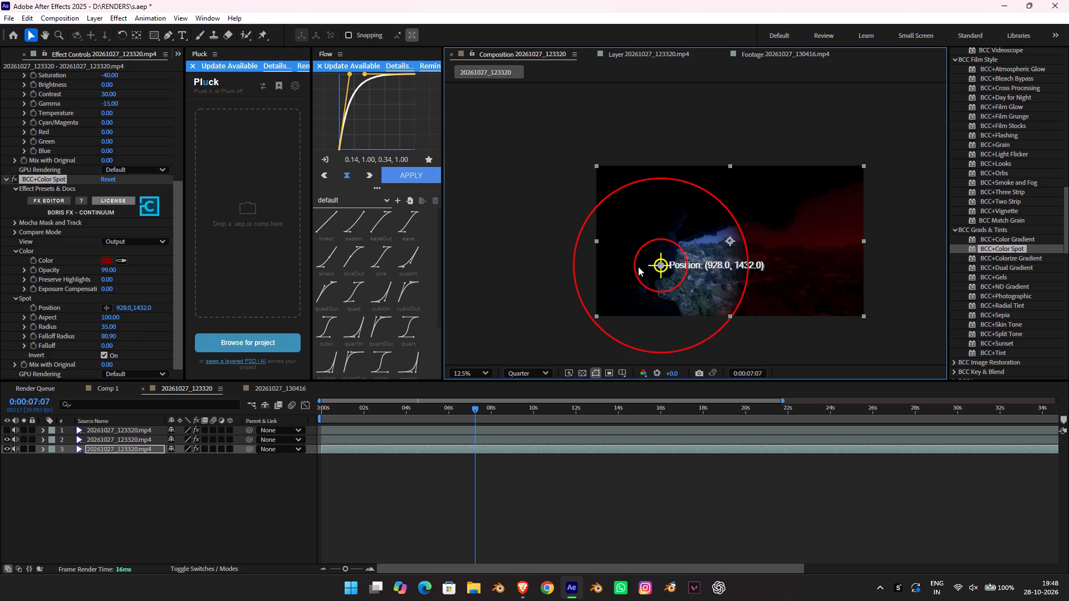
# Delete the BCC+Color Spot effect from the bottom layer.
pyautogui.press('Delete')
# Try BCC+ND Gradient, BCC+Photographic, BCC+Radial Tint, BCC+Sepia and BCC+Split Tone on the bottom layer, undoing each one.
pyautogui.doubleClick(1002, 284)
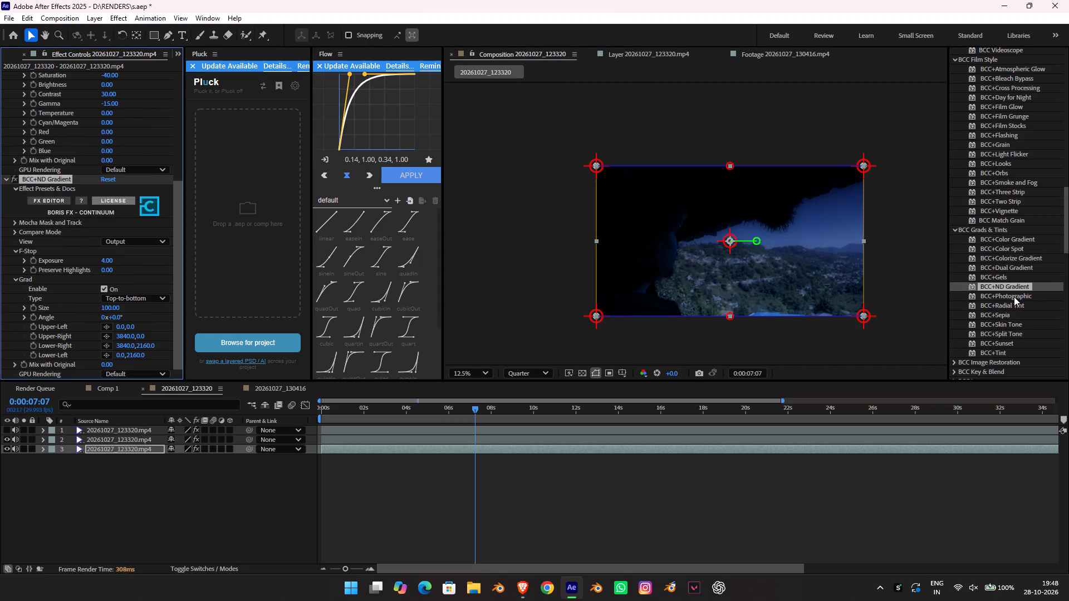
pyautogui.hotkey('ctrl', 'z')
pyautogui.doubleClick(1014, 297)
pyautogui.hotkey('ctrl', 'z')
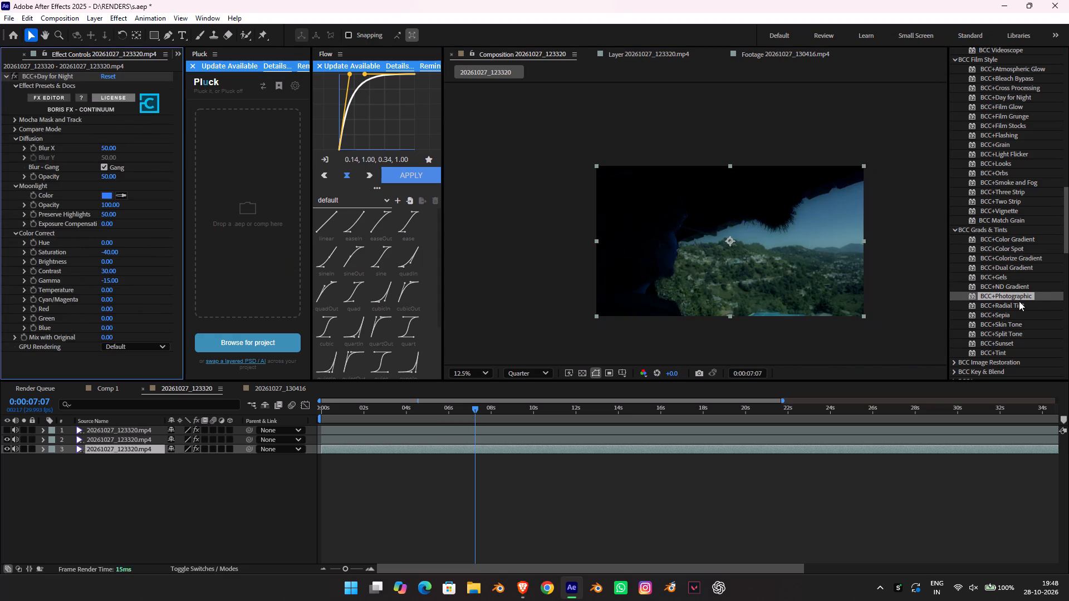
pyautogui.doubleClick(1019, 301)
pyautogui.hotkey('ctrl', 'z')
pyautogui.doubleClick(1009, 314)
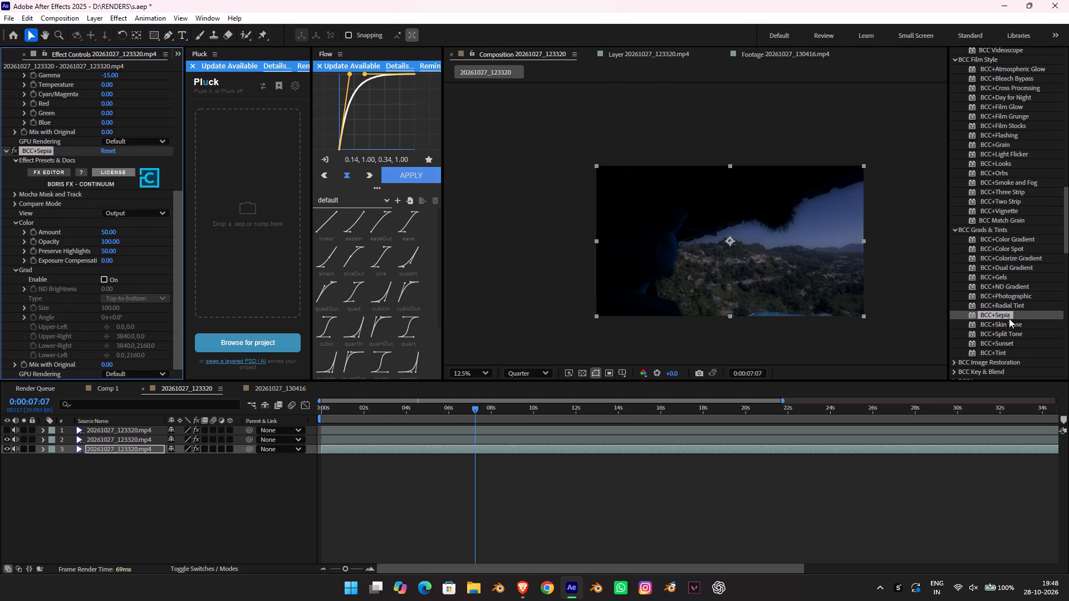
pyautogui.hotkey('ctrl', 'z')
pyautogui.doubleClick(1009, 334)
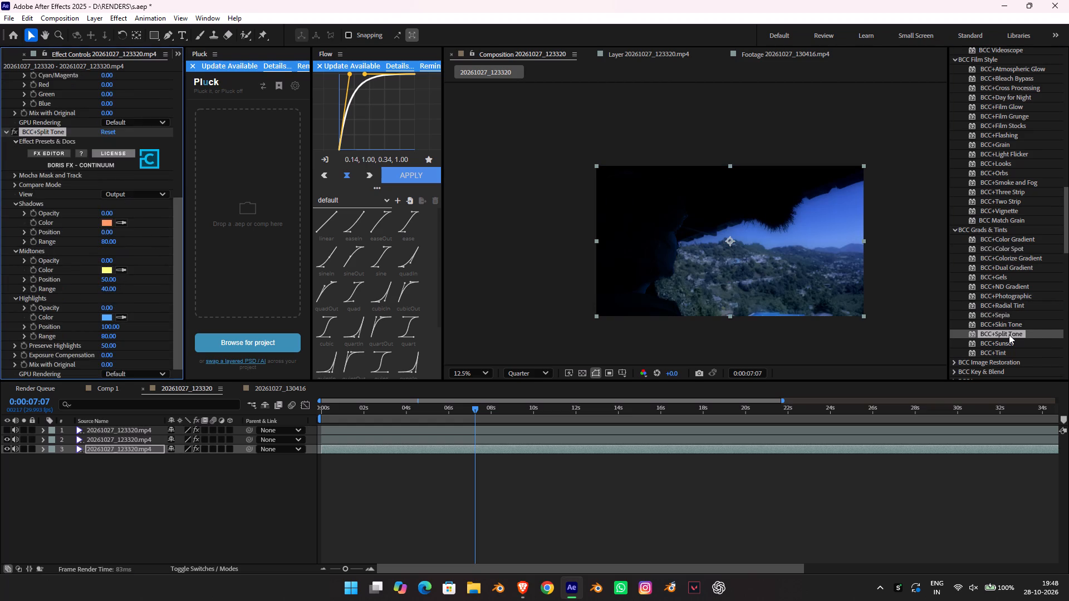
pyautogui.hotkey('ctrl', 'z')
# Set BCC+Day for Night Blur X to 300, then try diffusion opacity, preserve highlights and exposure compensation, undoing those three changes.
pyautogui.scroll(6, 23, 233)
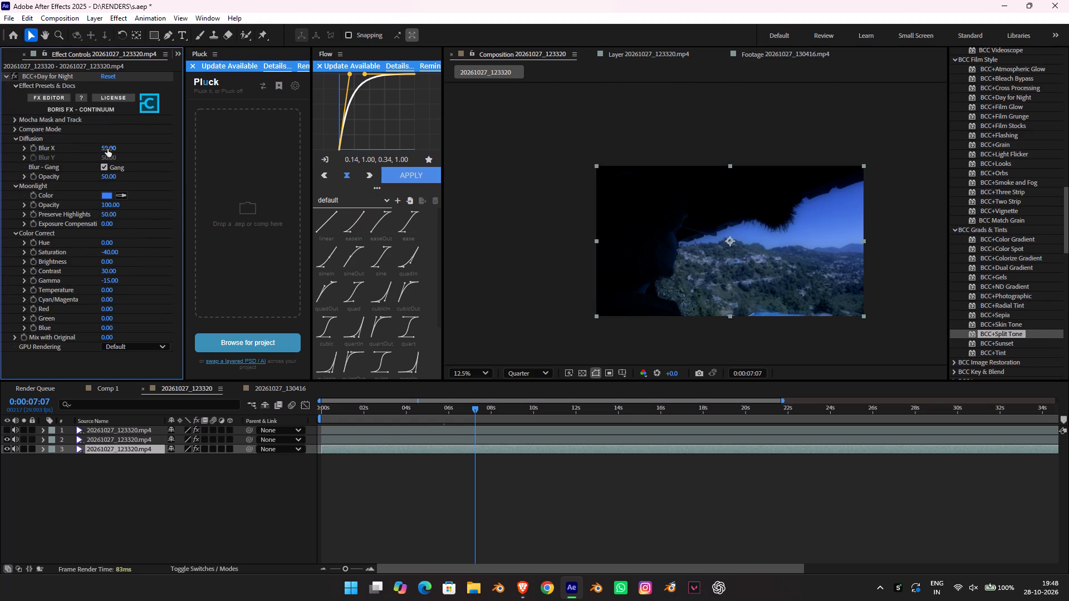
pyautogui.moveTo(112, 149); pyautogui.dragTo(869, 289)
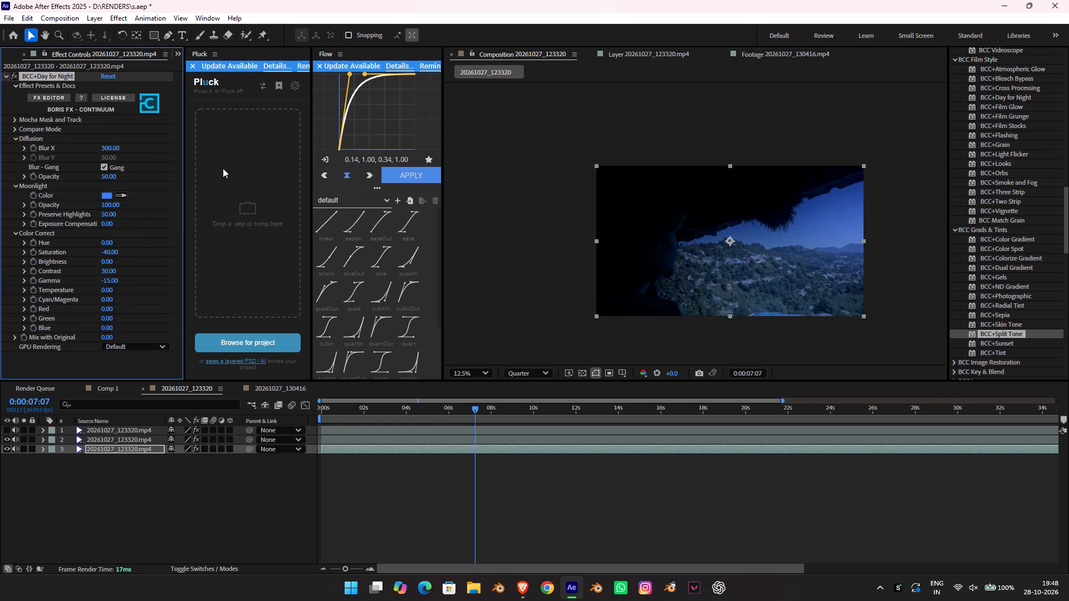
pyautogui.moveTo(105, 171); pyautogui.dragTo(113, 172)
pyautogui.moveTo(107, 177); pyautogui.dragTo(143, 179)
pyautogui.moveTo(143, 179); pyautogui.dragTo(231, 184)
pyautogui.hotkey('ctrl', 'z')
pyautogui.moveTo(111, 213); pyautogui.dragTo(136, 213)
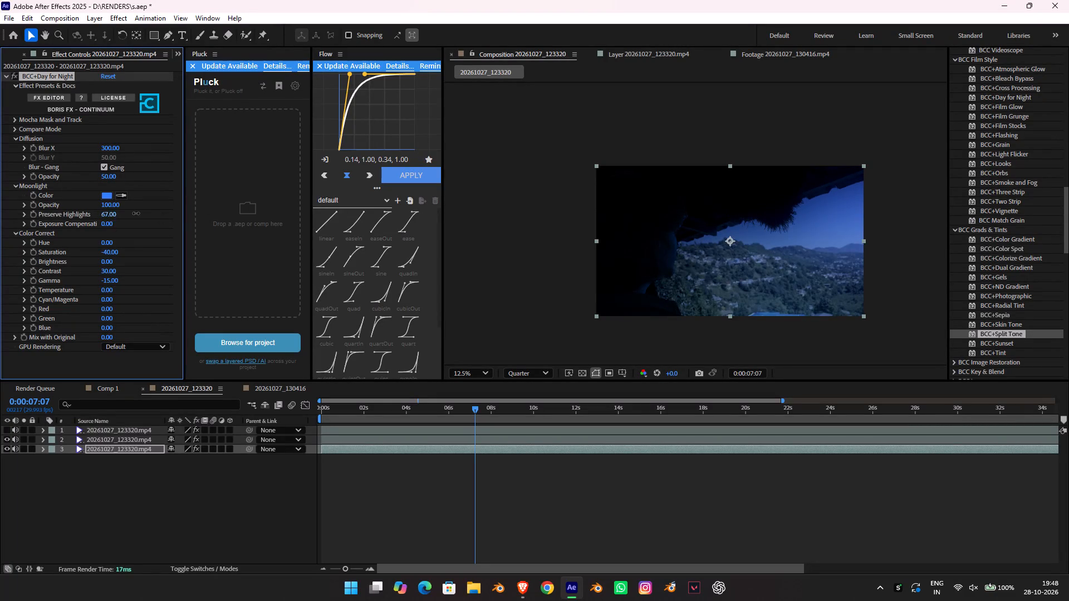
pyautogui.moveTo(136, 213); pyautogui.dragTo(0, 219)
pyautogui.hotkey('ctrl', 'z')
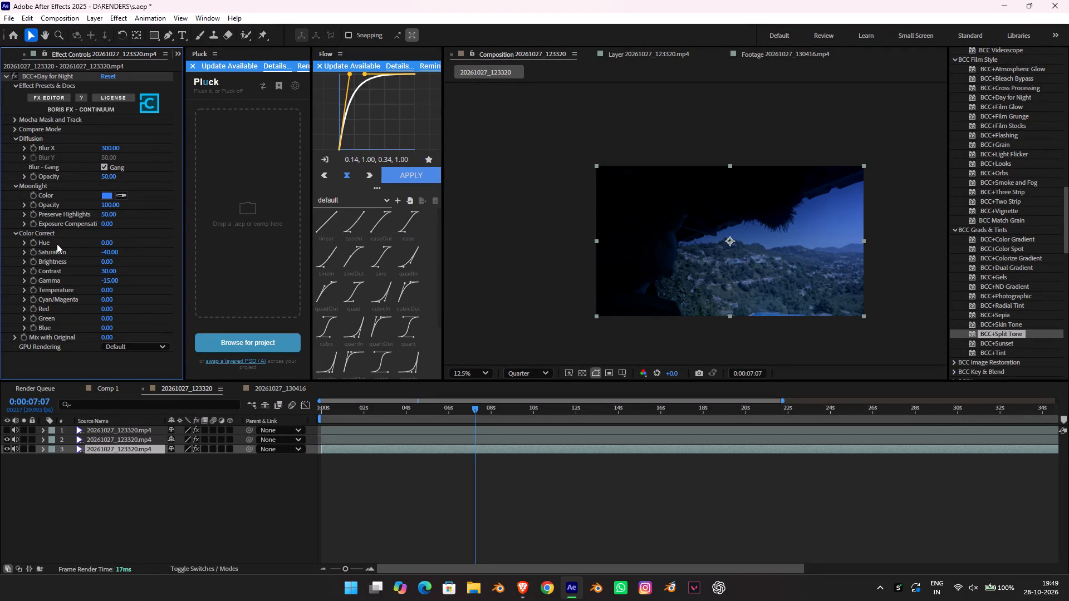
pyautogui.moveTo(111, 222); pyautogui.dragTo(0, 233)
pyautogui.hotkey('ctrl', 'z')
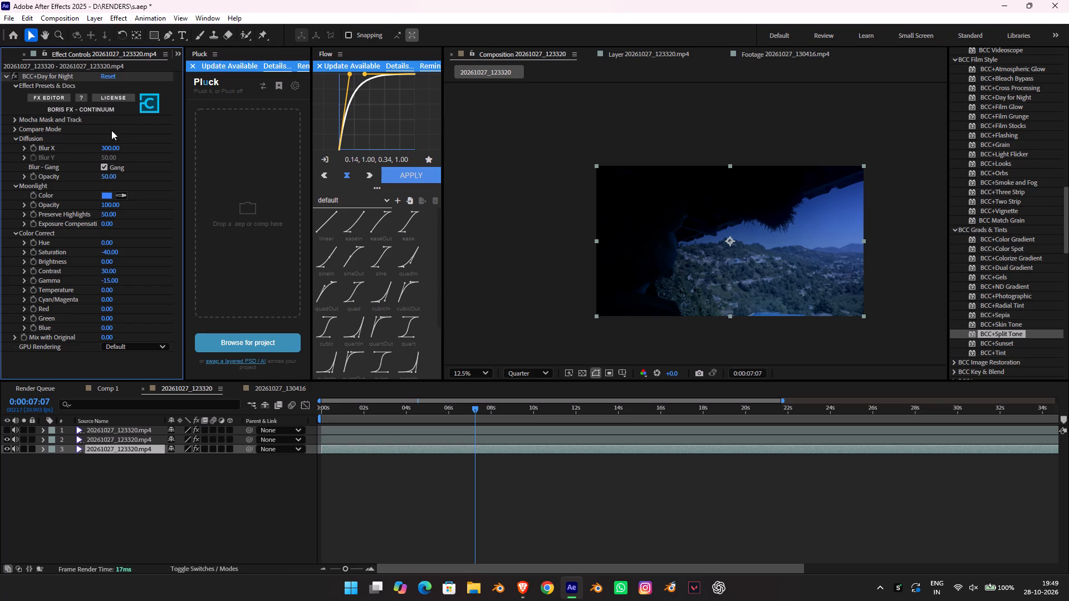
# Reset BCC+Day for Night on the bottom layer and set its diffusion Blur X to 300.
pyautogui.click(105, 75)
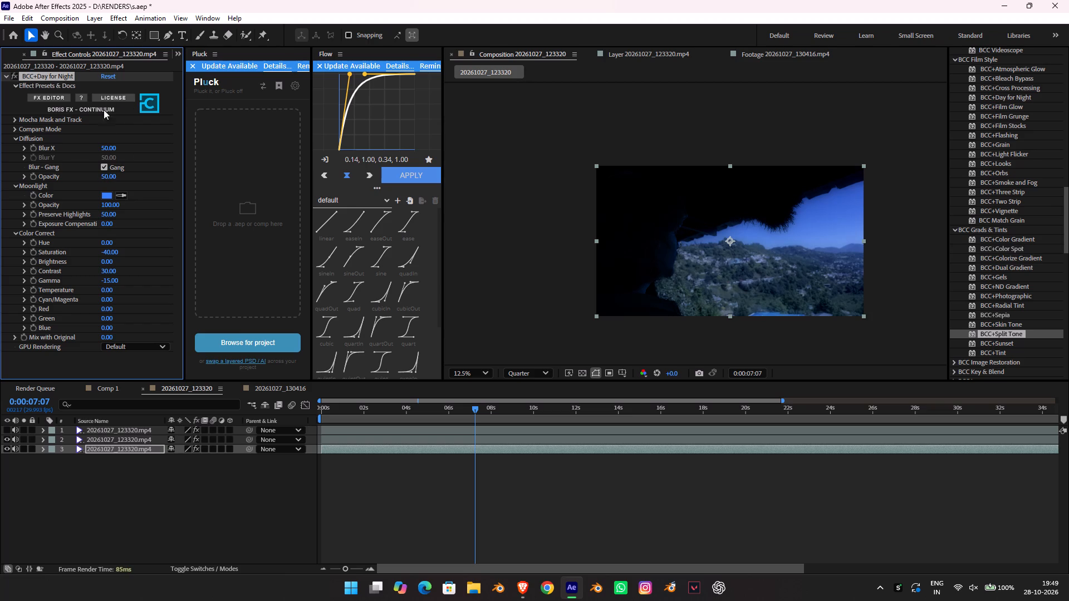
pyautogui.moveTo(107, 145); pyautogui.dragTo(676, 195)
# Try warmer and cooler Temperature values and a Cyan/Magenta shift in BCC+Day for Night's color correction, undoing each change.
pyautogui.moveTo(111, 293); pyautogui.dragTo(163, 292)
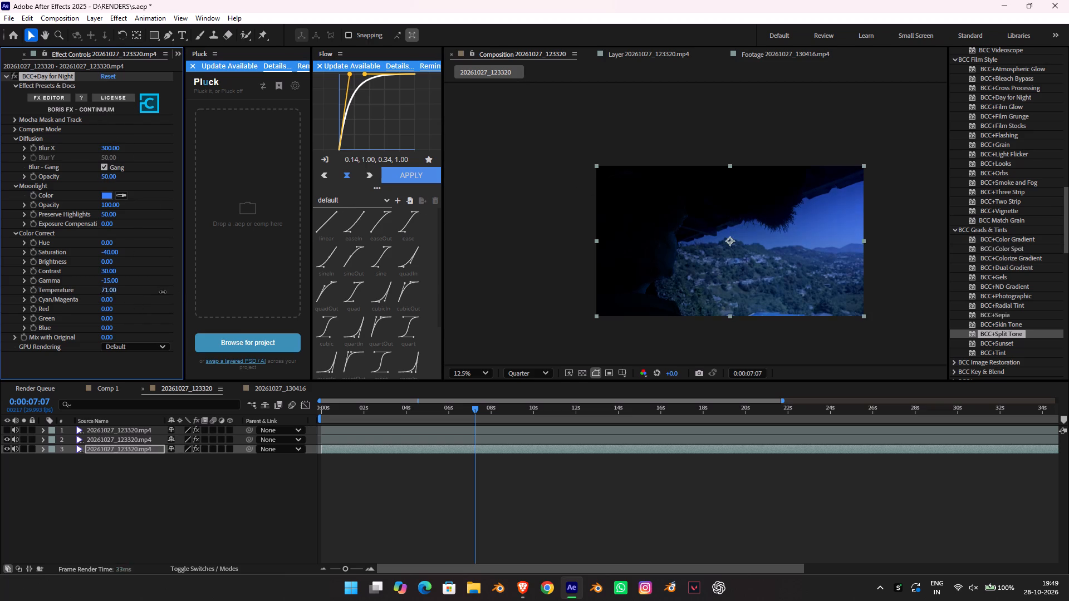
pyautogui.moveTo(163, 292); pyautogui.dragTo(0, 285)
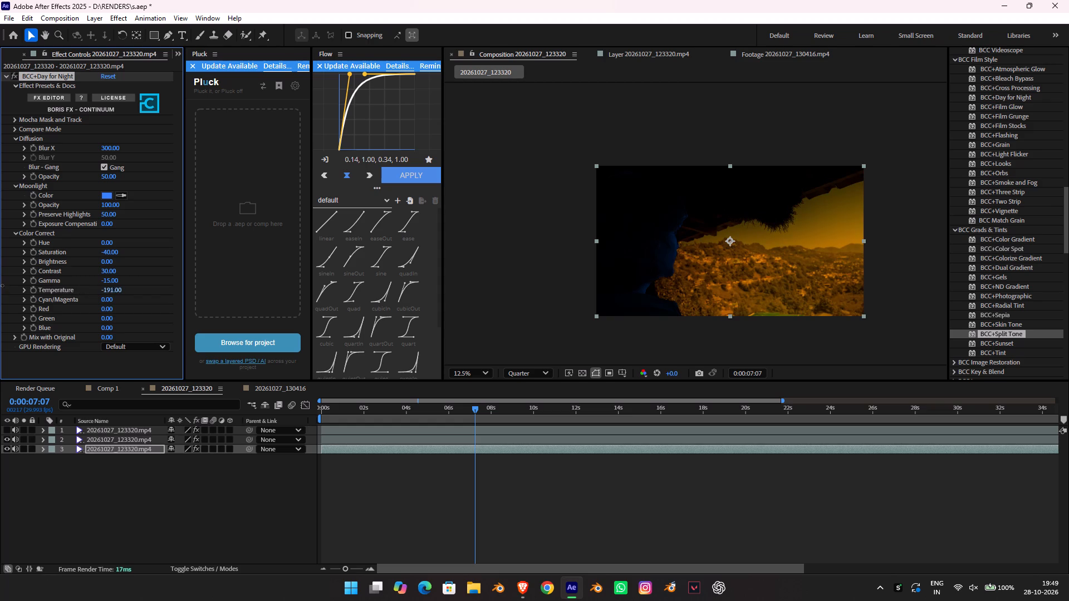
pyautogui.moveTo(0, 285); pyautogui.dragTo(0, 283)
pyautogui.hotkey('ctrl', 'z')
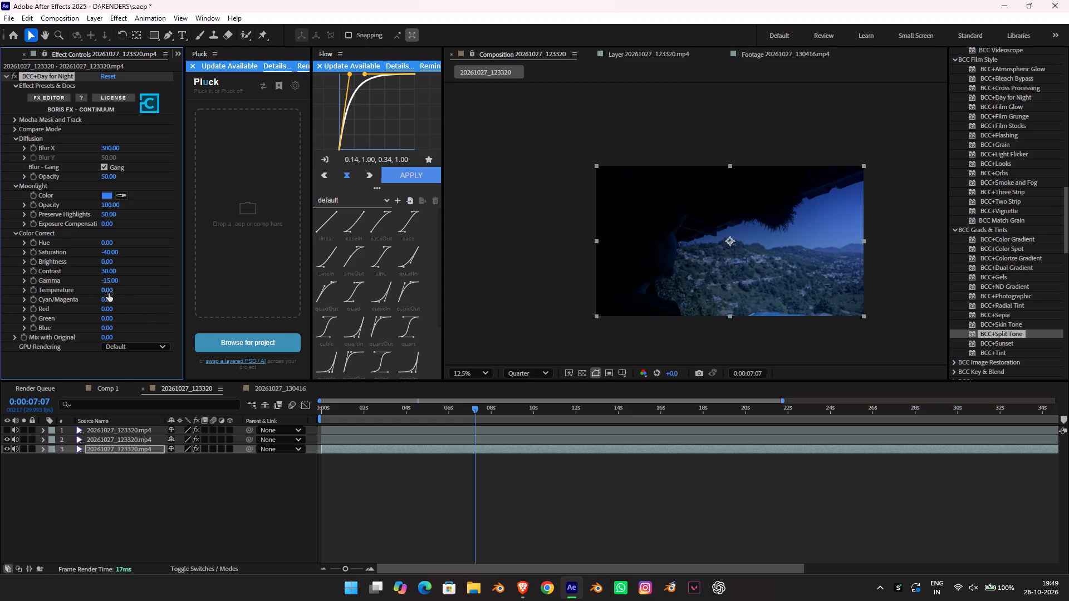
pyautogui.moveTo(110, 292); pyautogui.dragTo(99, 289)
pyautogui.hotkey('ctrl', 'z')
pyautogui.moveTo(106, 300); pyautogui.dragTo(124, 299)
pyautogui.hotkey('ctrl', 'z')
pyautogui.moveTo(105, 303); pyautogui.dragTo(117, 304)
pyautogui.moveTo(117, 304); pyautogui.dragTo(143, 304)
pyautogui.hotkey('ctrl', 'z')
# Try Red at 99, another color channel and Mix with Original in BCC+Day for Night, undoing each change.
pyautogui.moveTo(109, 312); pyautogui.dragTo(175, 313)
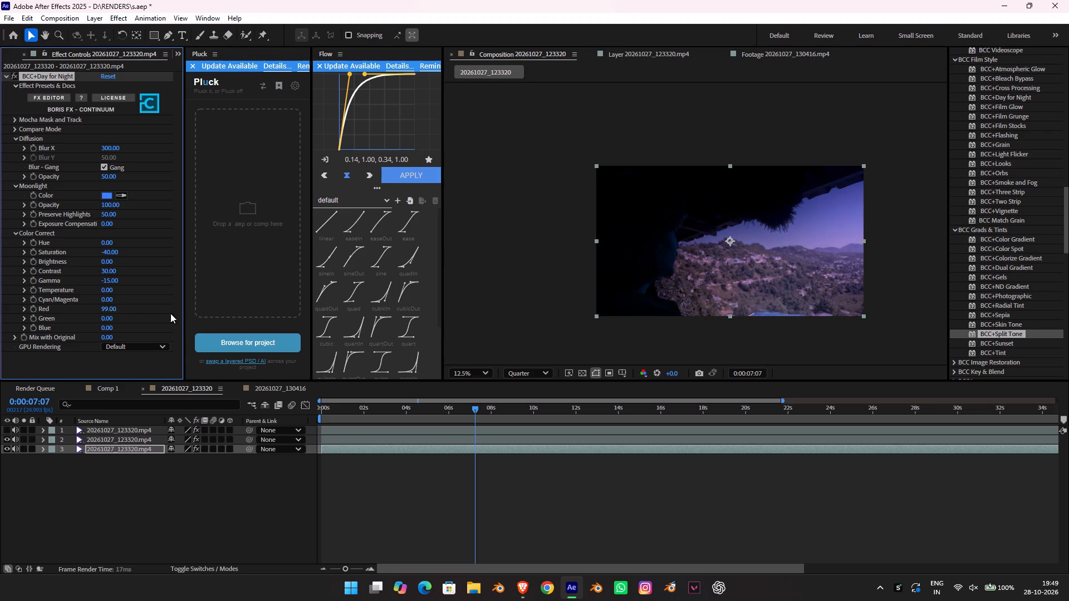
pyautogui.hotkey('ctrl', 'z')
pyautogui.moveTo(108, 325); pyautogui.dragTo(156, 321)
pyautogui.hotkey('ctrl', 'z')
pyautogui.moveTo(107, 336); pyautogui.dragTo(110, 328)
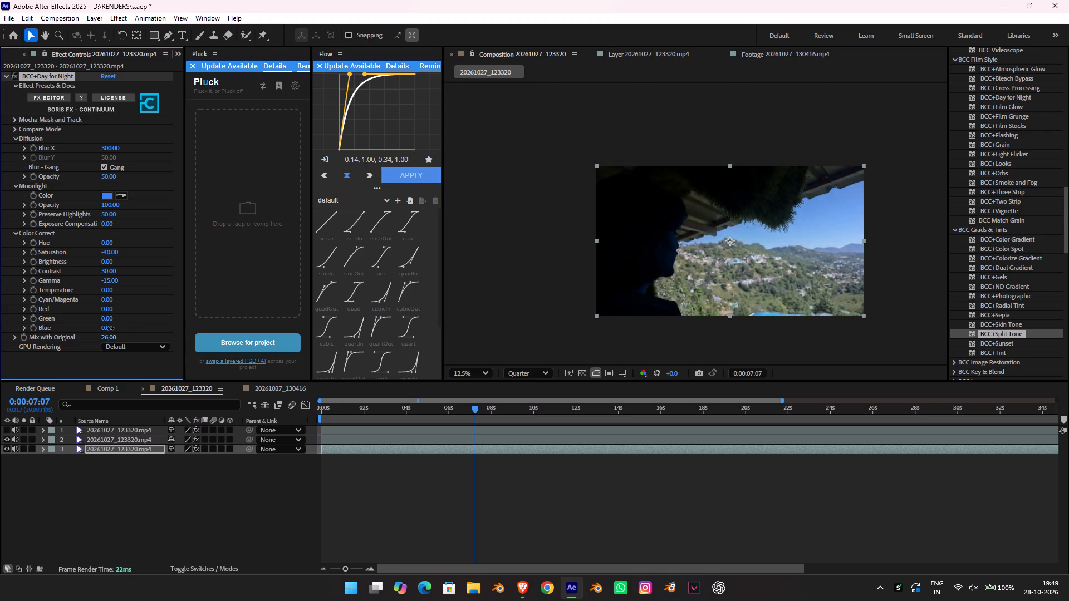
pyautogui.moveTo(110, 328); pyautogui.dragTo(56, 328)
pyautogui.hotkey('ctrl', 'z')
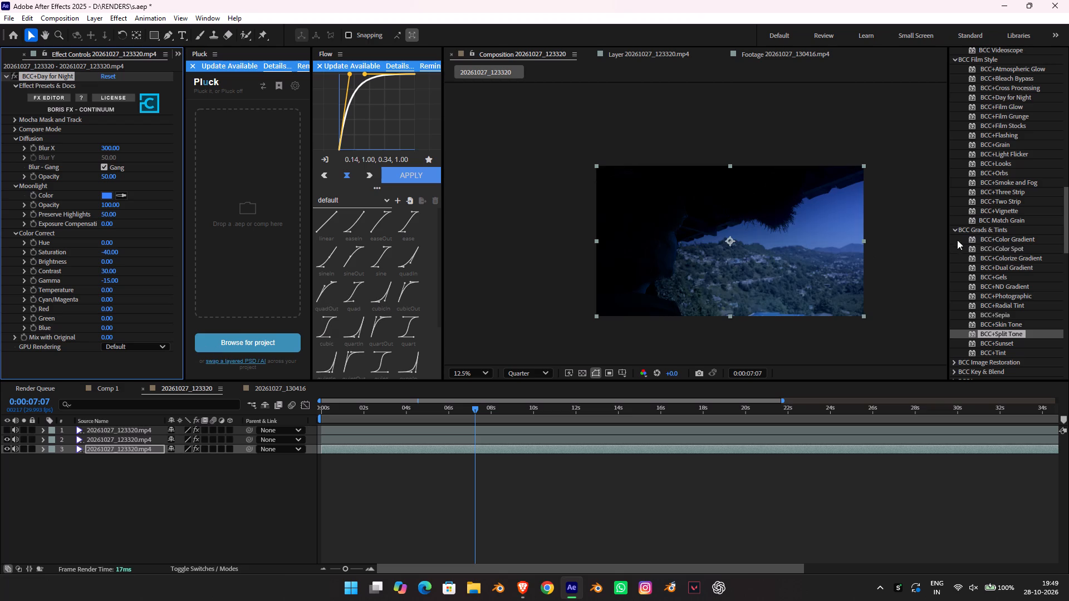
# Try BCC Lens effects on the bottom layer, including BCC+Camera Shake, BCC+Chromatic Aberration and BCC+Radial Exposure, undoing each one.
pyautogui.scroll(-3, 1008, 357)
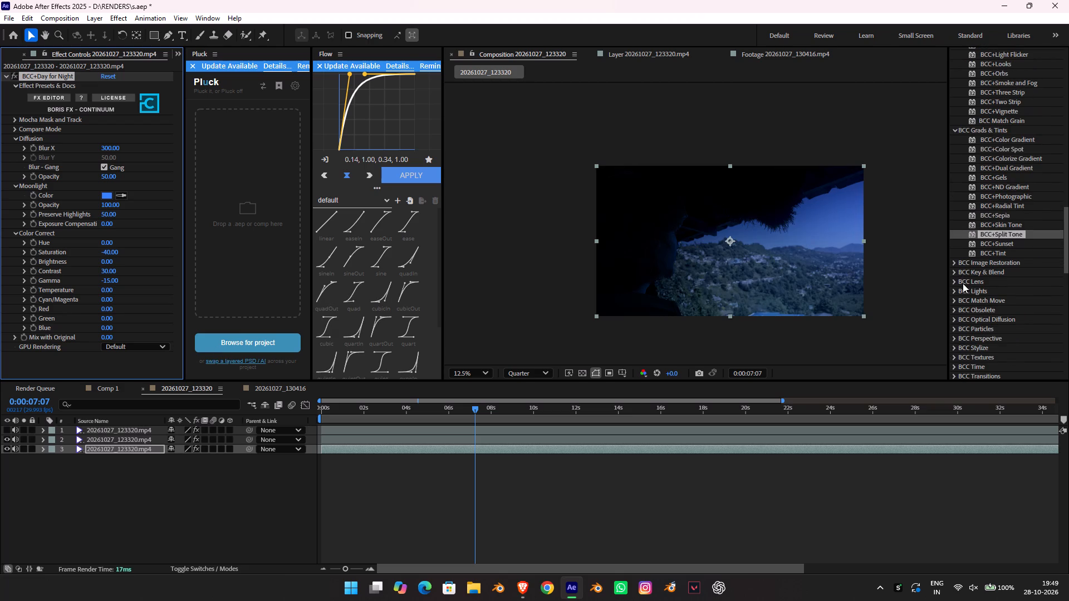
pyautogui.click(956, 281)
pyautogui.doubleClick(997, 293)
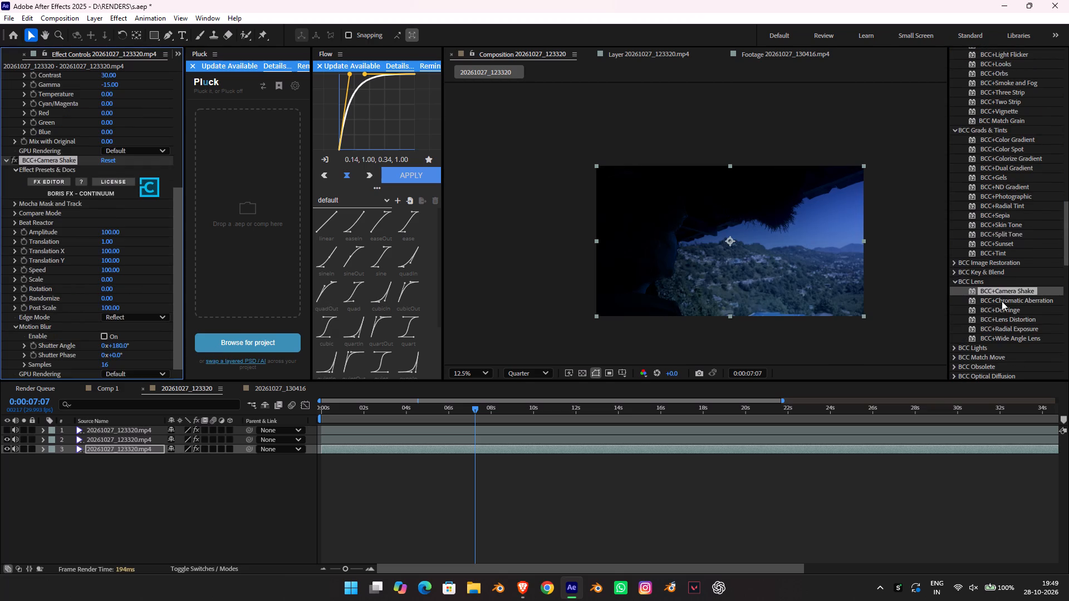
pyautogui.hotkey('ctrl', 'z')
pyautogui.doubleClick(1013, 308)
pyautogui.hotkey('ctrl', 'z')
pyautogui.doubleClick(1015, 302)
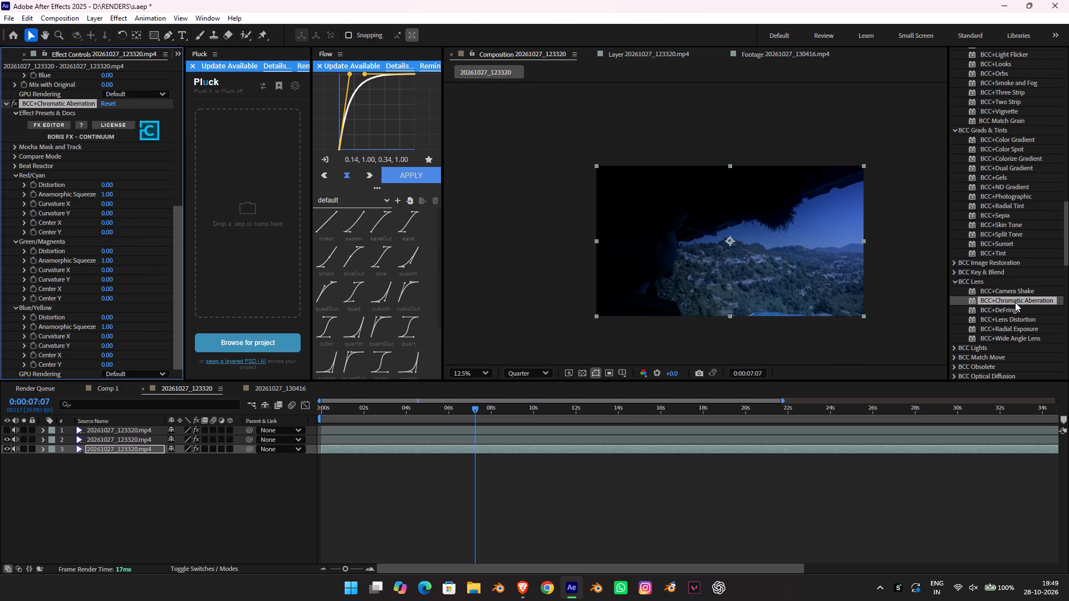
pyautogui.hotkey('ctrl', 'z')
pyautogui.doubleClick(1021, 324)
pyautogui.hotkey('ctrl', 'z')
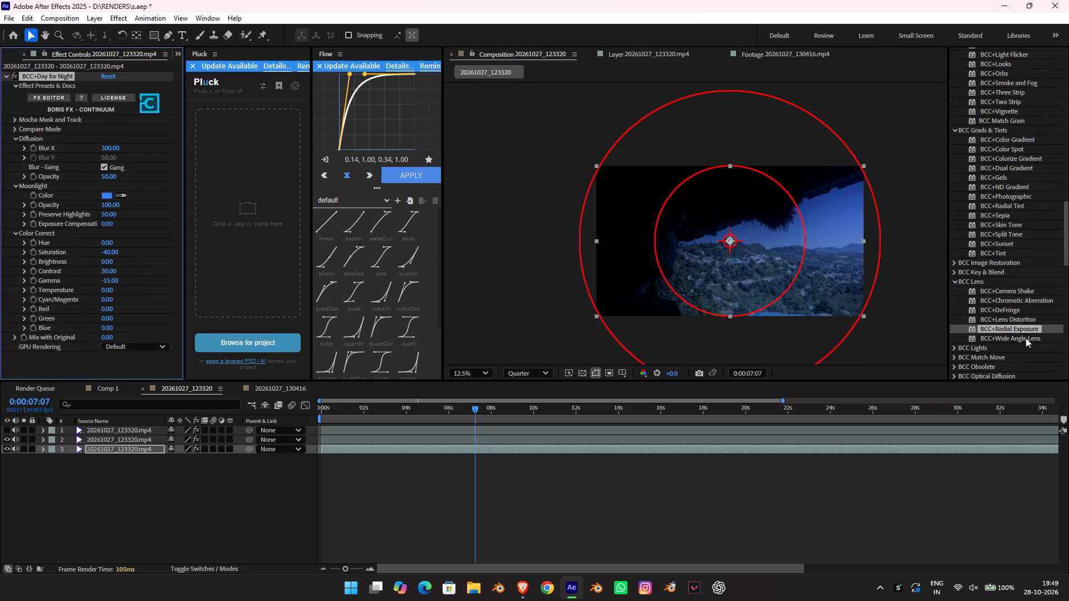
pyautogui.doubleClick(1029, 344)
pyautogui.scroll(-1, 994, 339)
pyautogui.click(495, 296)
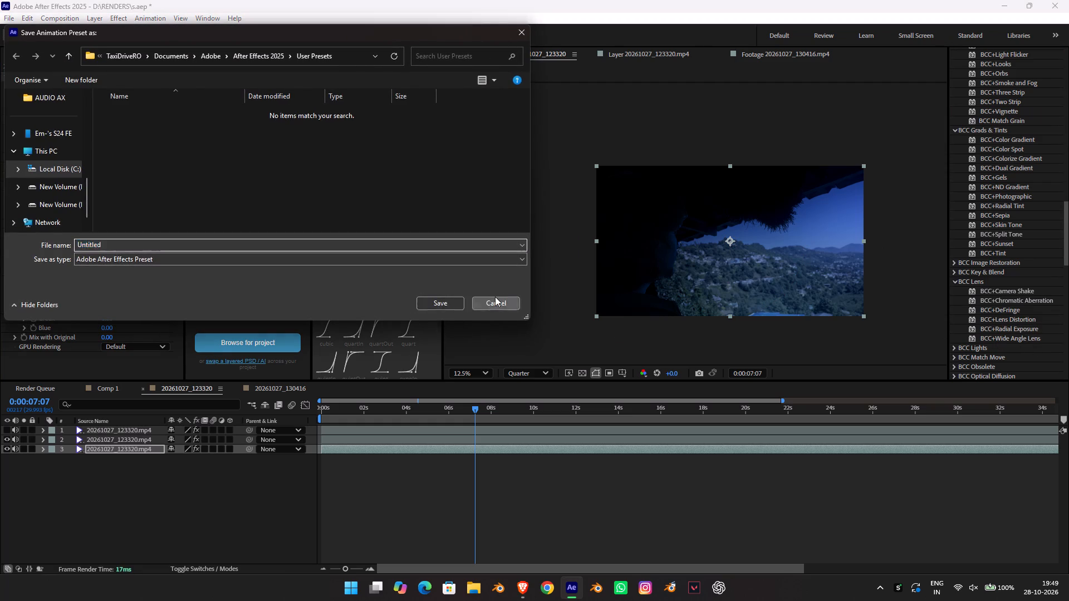
# Apply BCC+Displacement Map from BCC Warp to the bottom layer and move its map centre beyond the frame's right edge.
pyautogui.scroll(-1, 966, 323)
pyautogui.scroll(-2, 1033, 300)
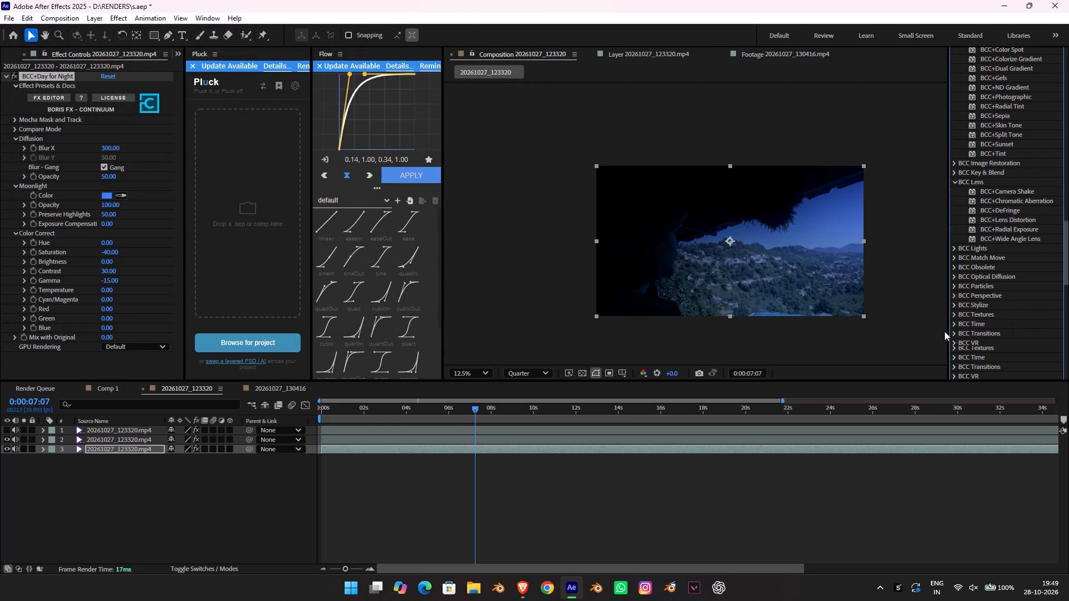
pyautogui.scroll(-1, 1006, 334)
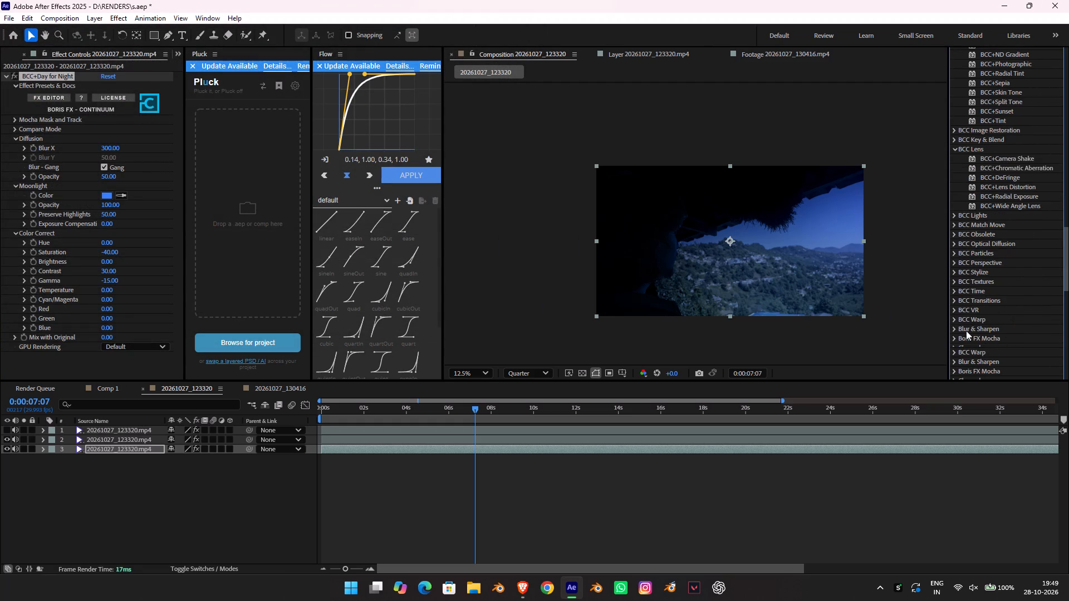
pyautogui.click(952, 318)
pyautogui.doubleClick(993, 333)
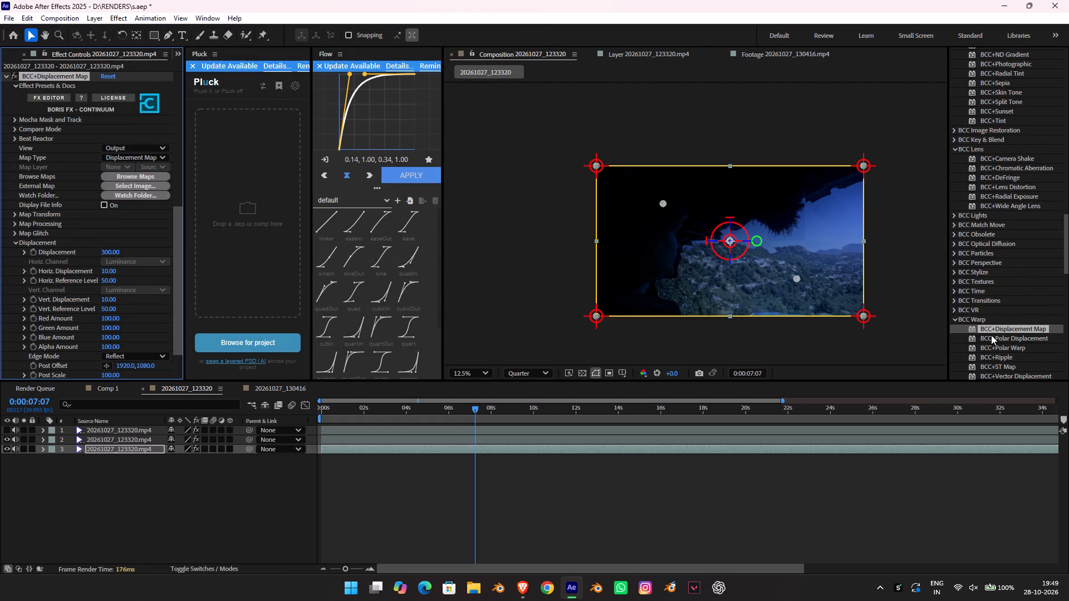
pyautogui.moveTo(735, 243); pyautogui.dragTo(808, 255)
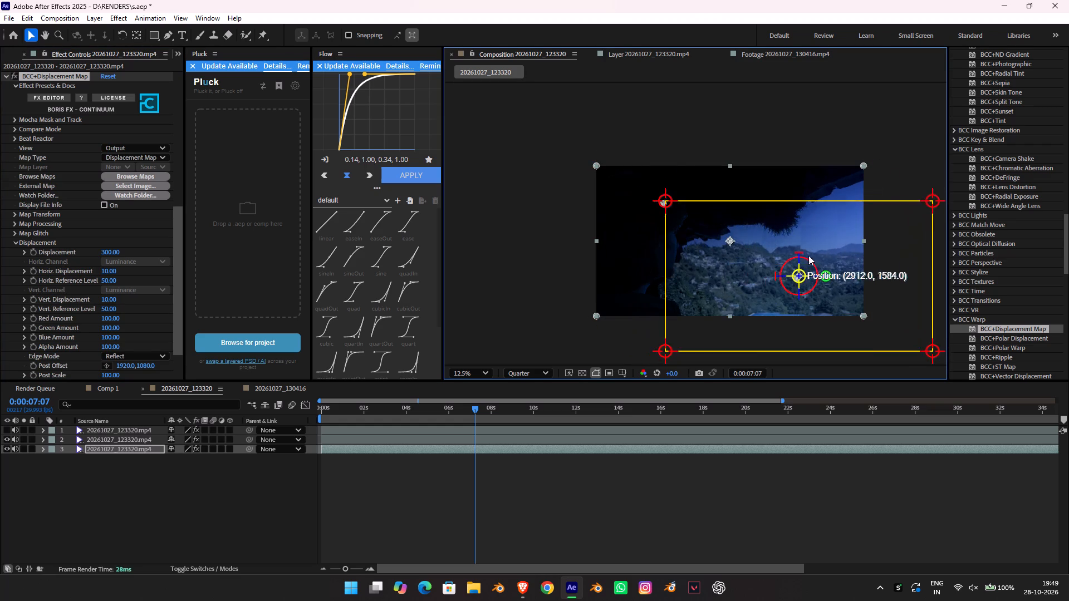
pyautogui.moveTo(808, 255); pyautogui.dragTo(901, 257)
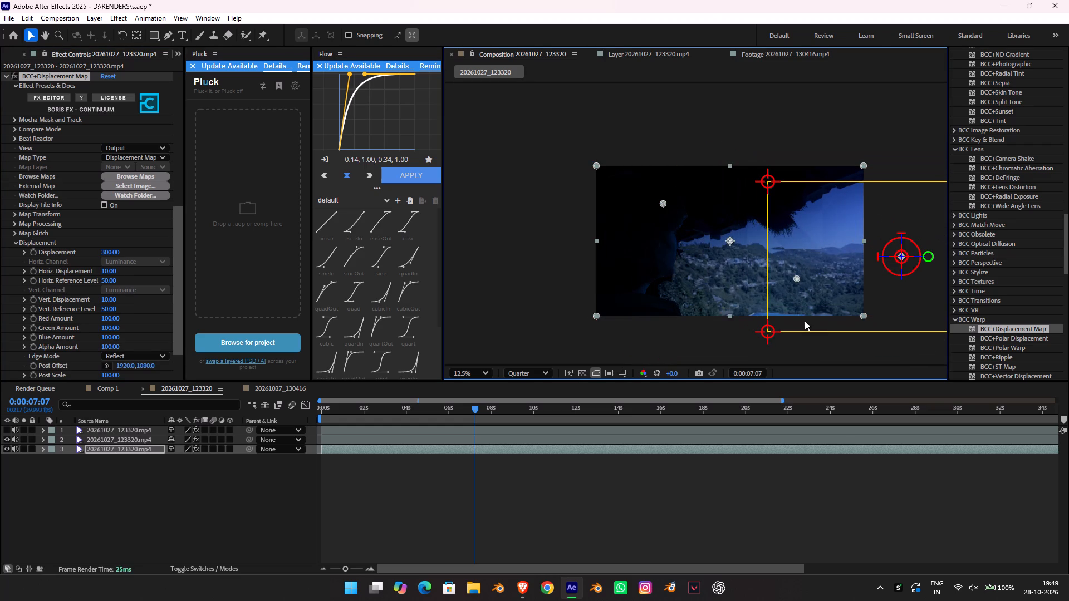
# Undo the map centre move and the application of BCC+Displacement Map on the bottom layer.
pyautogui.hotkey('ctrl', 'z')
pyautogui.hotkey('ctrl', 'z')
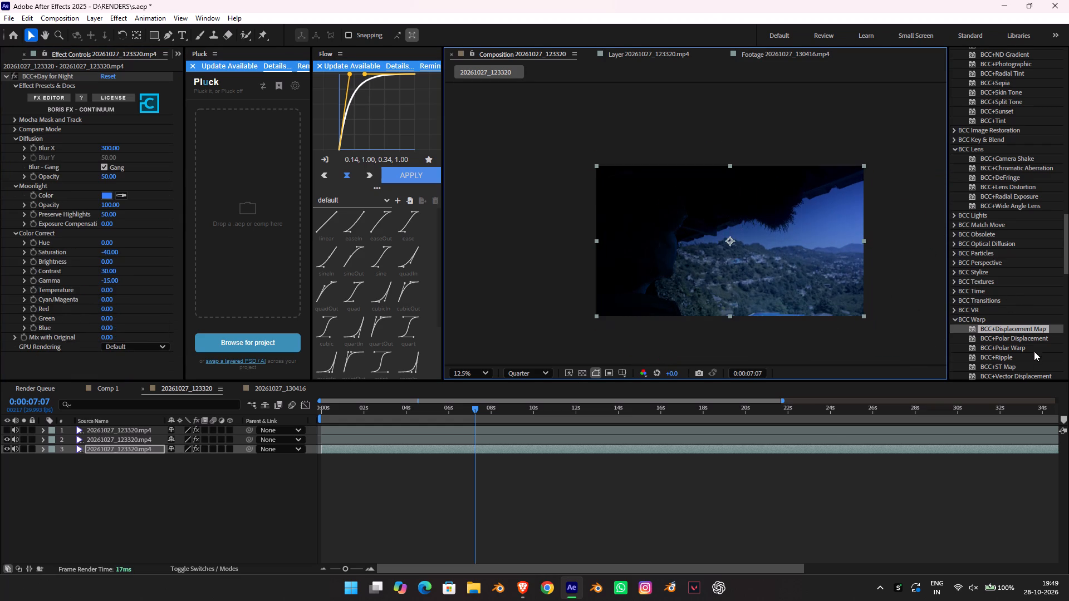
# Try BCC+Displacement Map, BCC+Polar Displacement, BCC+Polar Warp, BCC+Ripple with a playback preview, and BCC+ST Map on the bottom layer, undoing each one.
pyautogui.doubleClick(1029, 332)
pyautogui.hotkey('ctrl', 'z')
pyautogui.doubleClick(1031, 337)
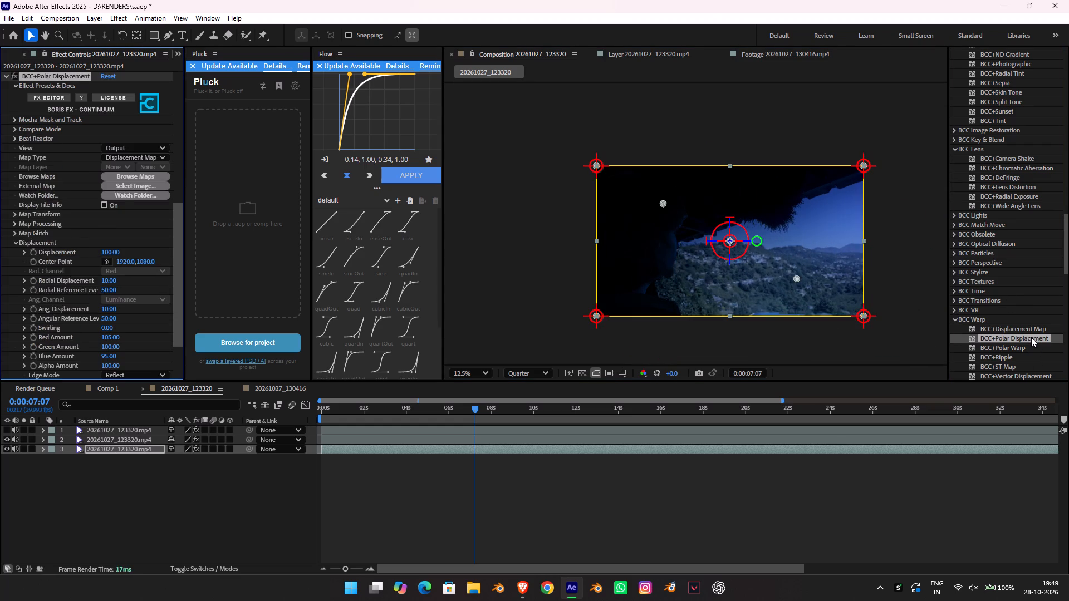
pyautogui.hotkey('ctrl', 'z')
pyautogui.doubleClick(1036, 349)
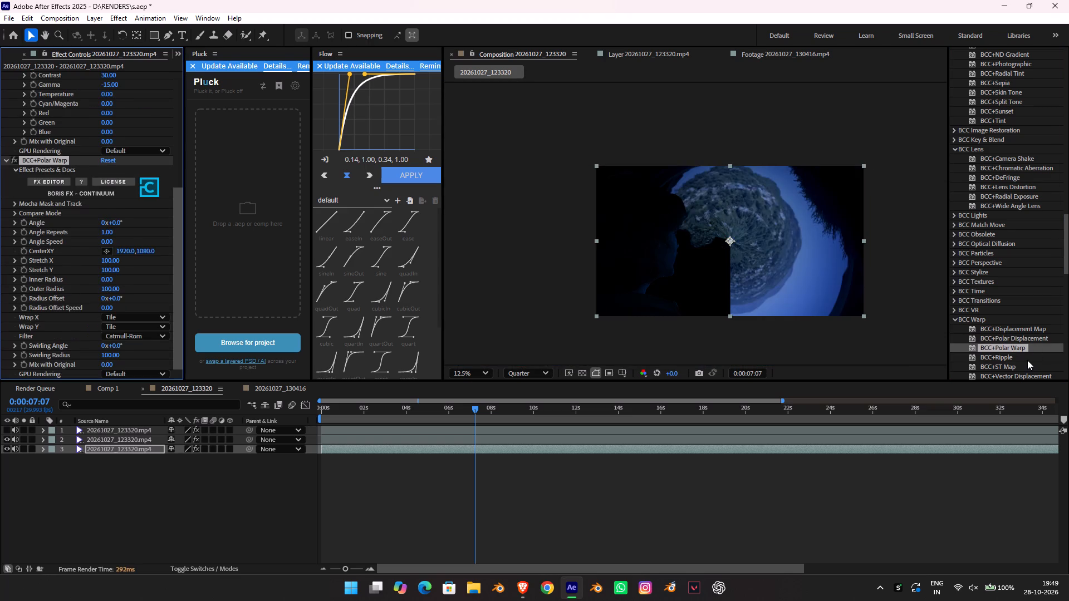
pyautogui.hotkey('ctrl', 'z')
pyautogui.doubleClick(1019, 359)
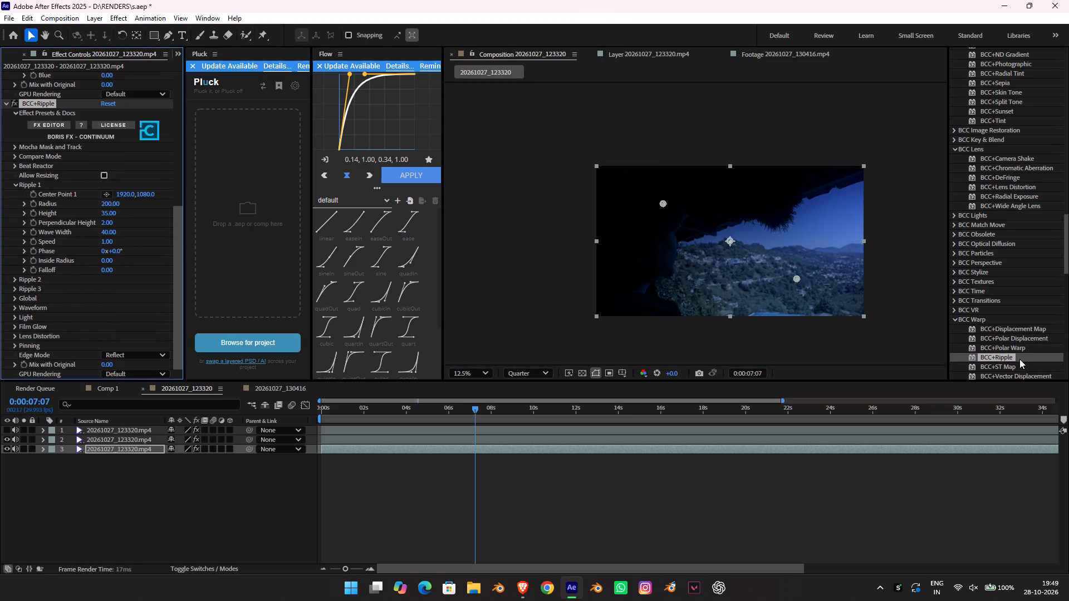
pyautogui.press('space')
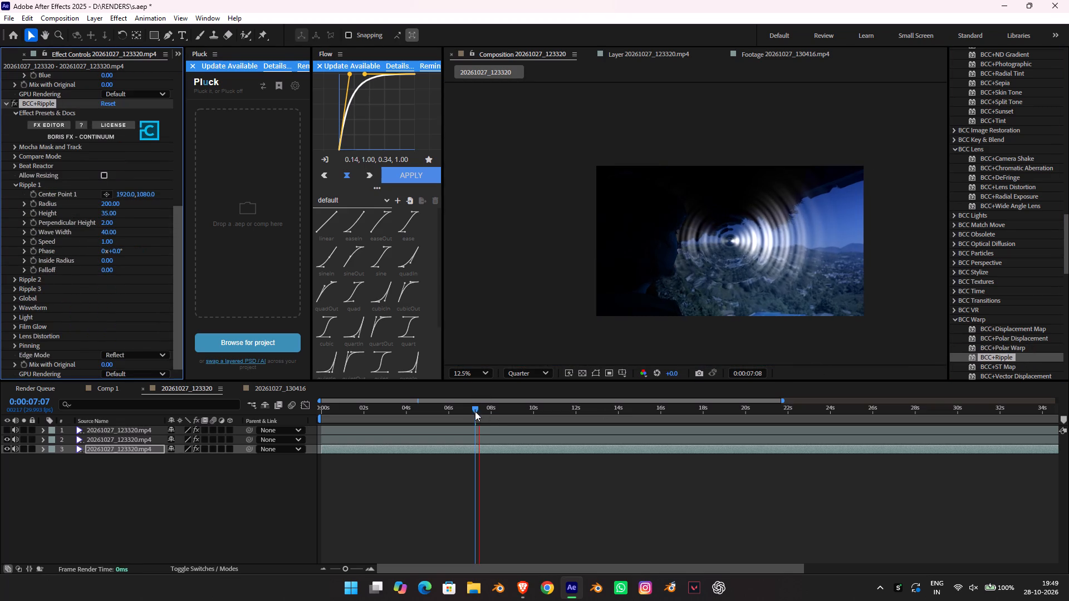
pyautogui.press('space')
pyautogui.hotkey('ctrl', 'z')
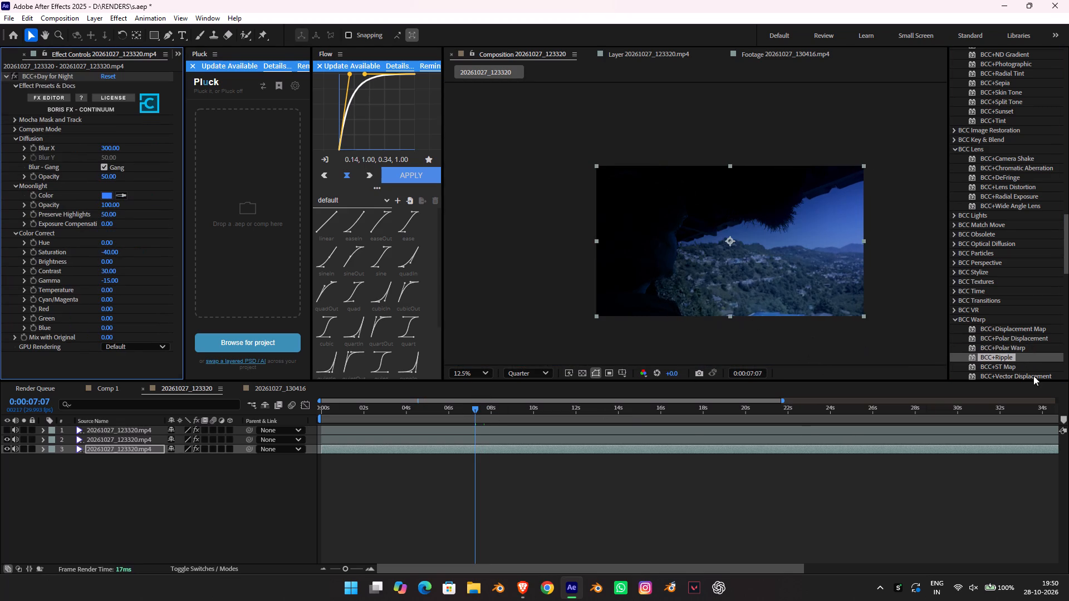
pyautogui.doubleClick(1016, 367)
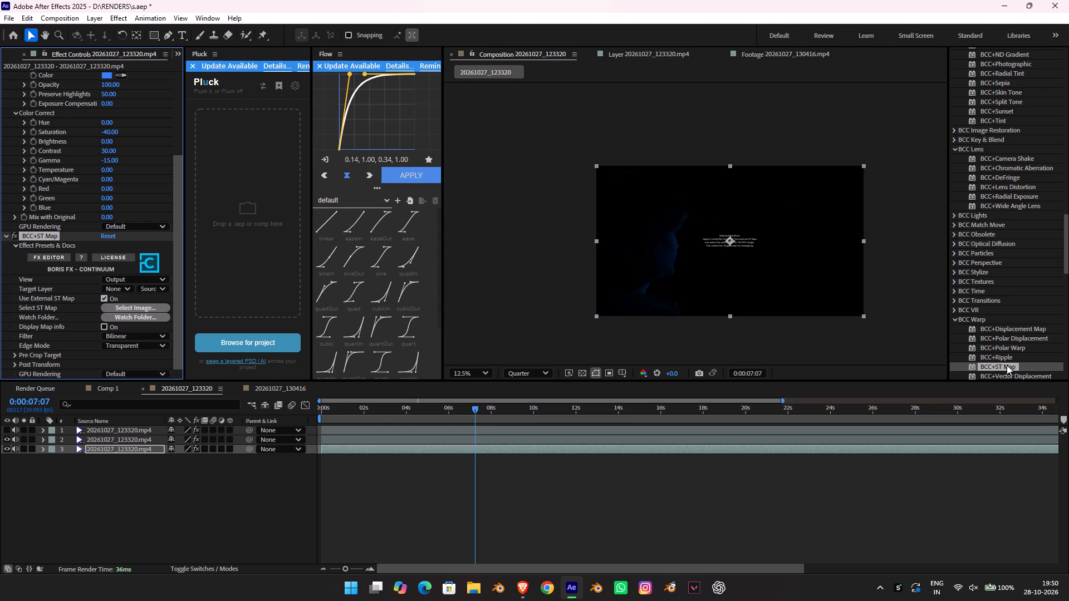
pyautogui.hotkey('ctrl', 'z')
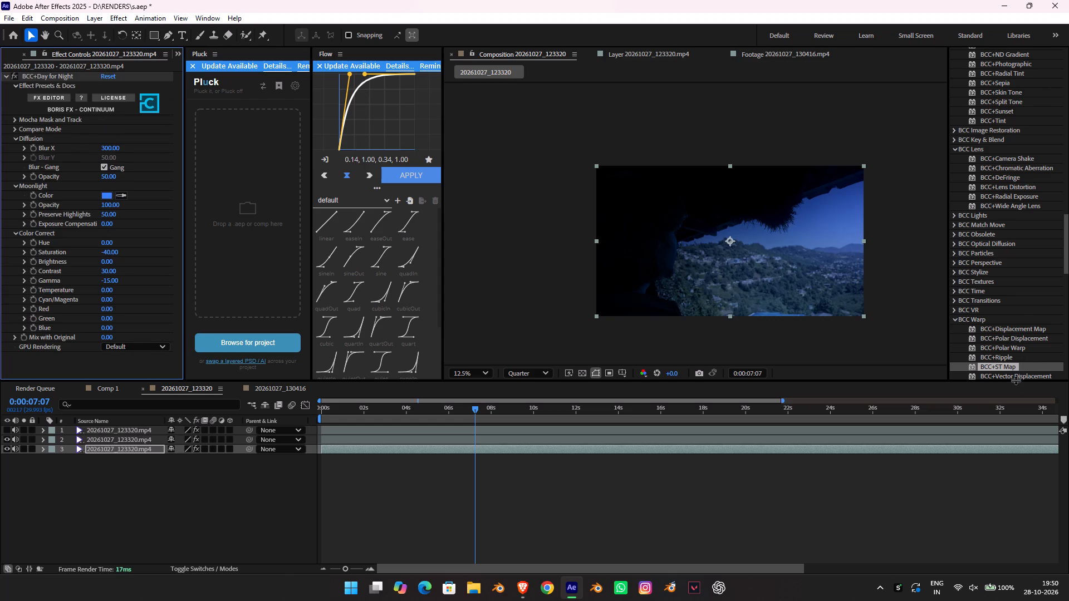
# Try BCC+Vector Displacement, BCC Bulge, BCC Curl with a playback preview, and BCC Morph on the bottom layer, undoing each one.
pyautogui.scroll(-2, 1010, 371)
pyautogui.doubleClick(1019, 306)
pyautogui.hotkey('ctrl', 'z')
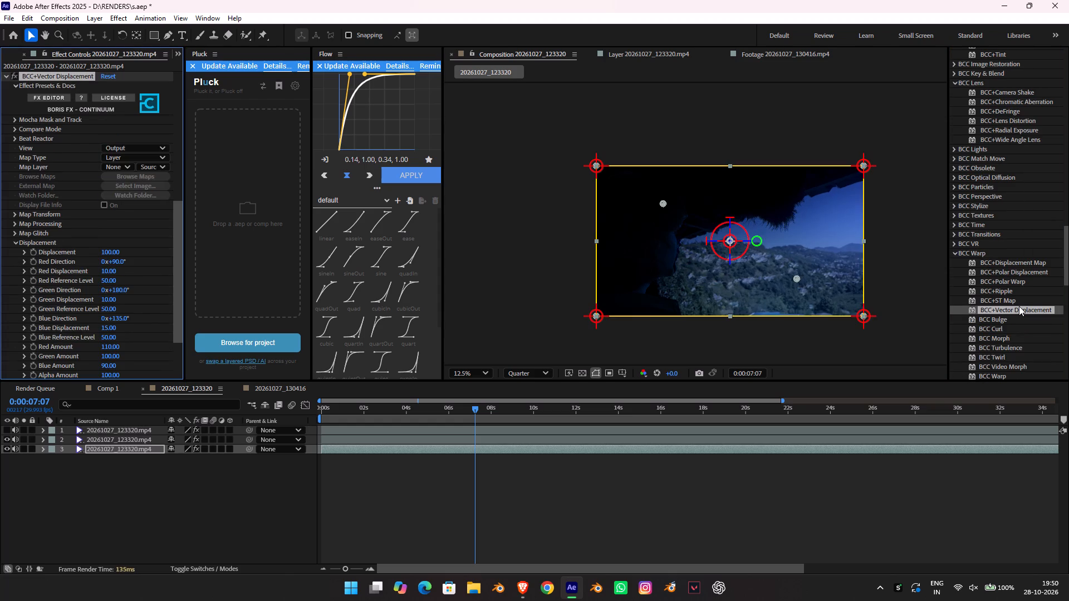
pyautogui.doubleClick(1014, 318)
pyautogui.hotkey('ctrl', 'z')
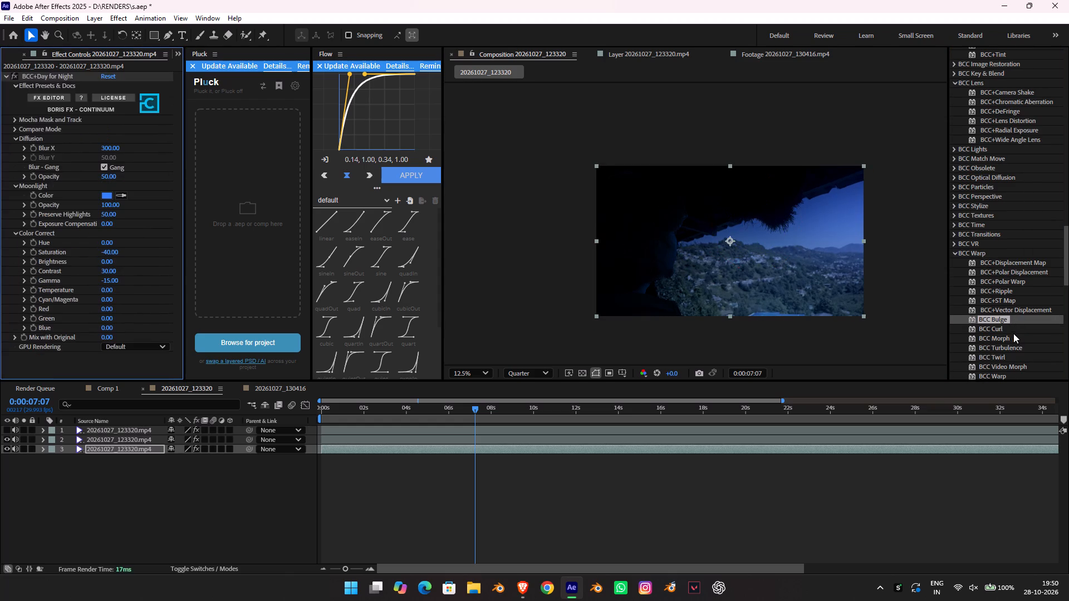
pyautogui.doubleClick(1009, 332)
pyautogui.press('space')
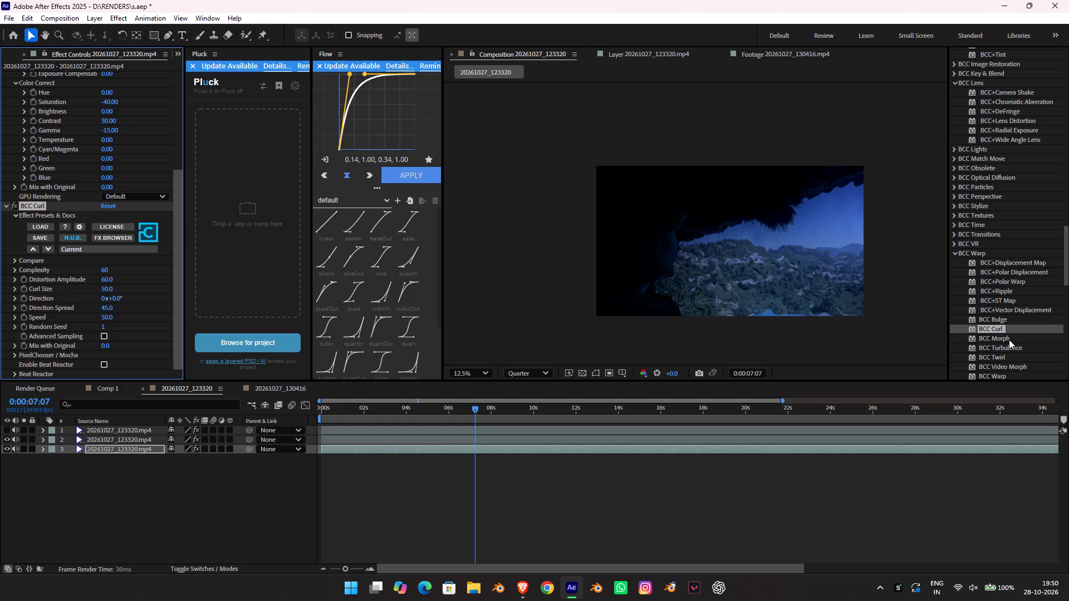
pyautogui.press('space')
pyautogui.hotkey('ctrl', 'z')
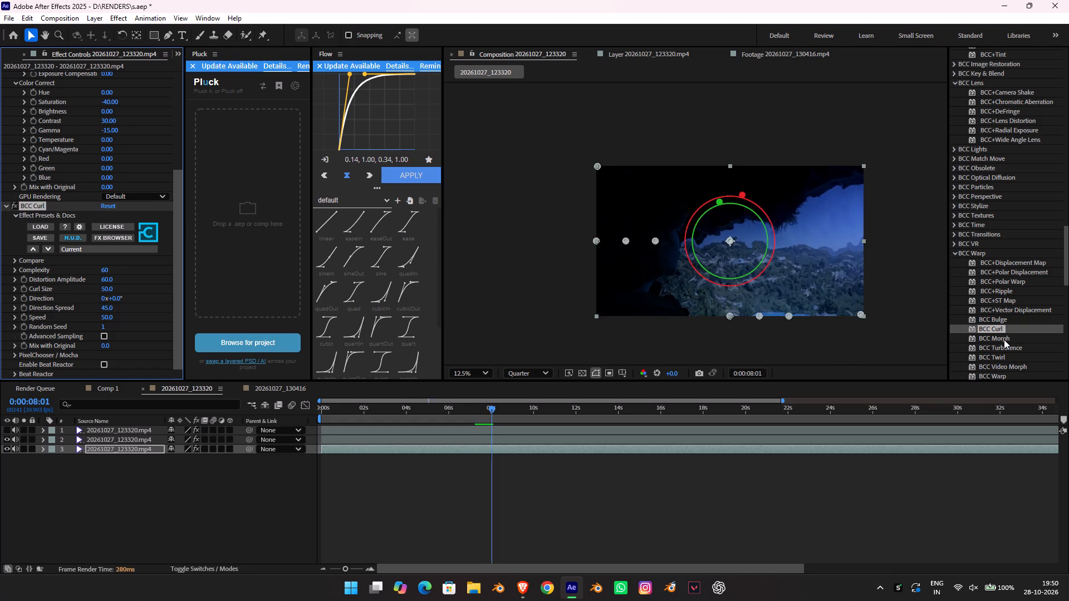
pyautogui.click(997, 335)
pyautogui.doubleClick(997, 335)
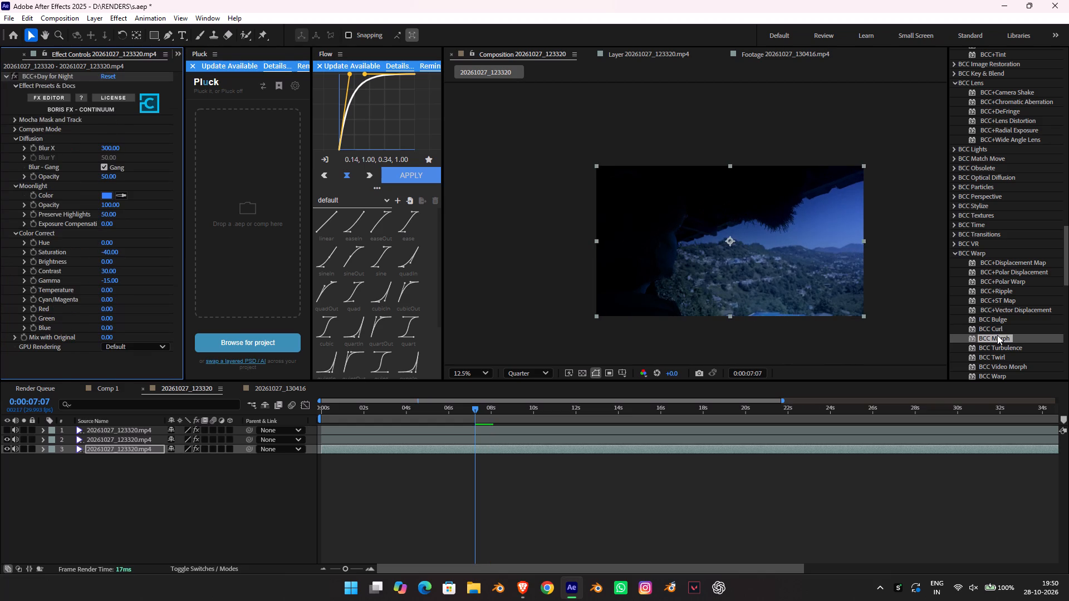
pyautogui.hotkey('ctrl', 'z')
# Apply BCC Turbulence to the bottom layer, preview it in playback, and compare the picture with the effect off and on.
pyautogui.doubleClick(1011, 346)
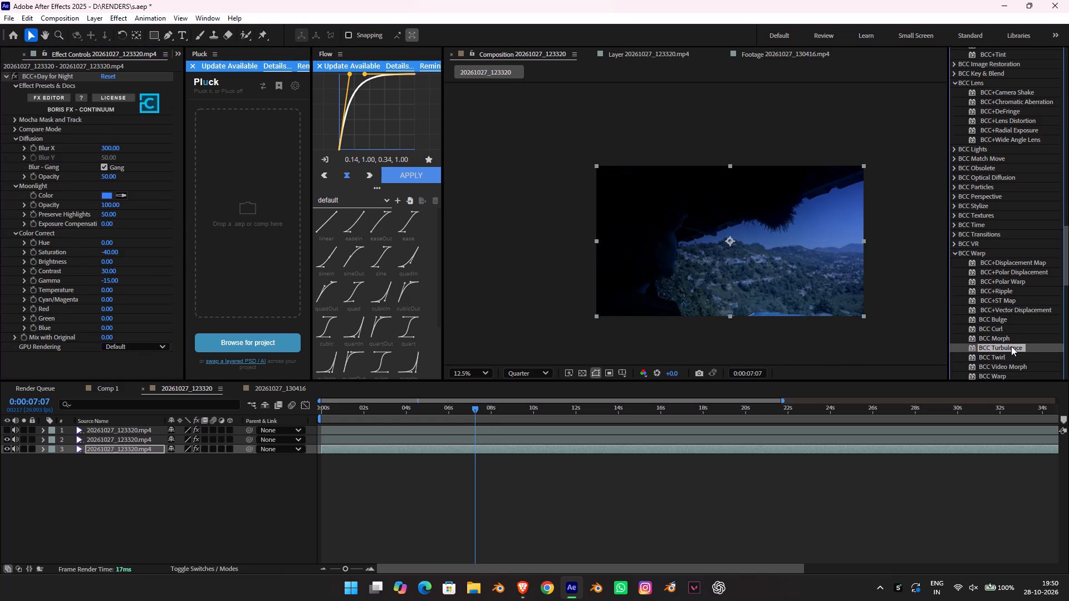
pyautogui.press('space')
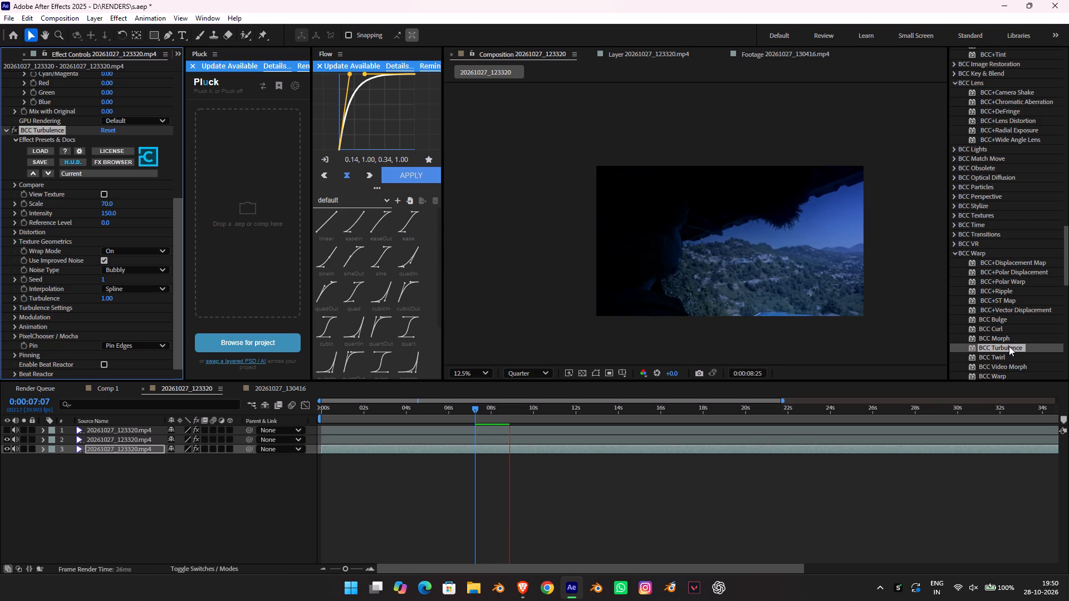
pyautogui.press('space')
pyautogui.press('space')
pyautogui.press('space')
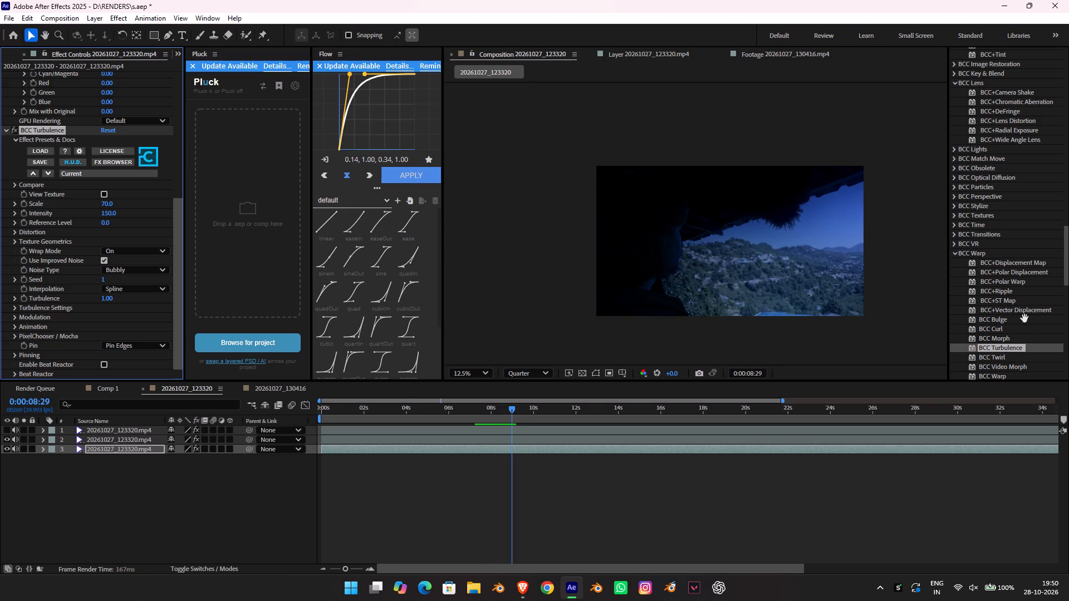
pyautogui.click(14, 132)
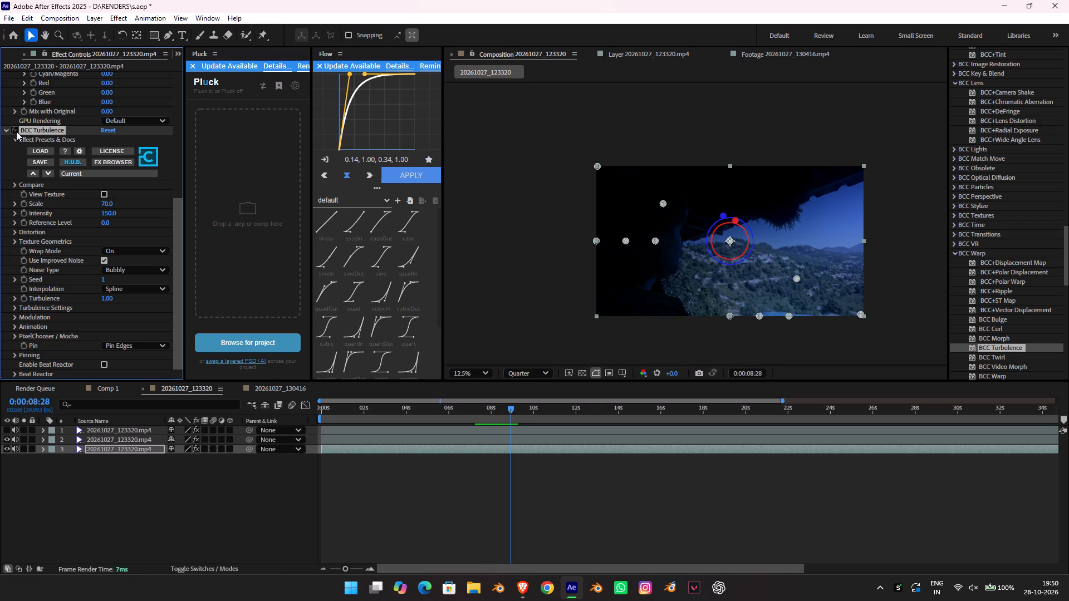
pyautogui.click(16, 131)
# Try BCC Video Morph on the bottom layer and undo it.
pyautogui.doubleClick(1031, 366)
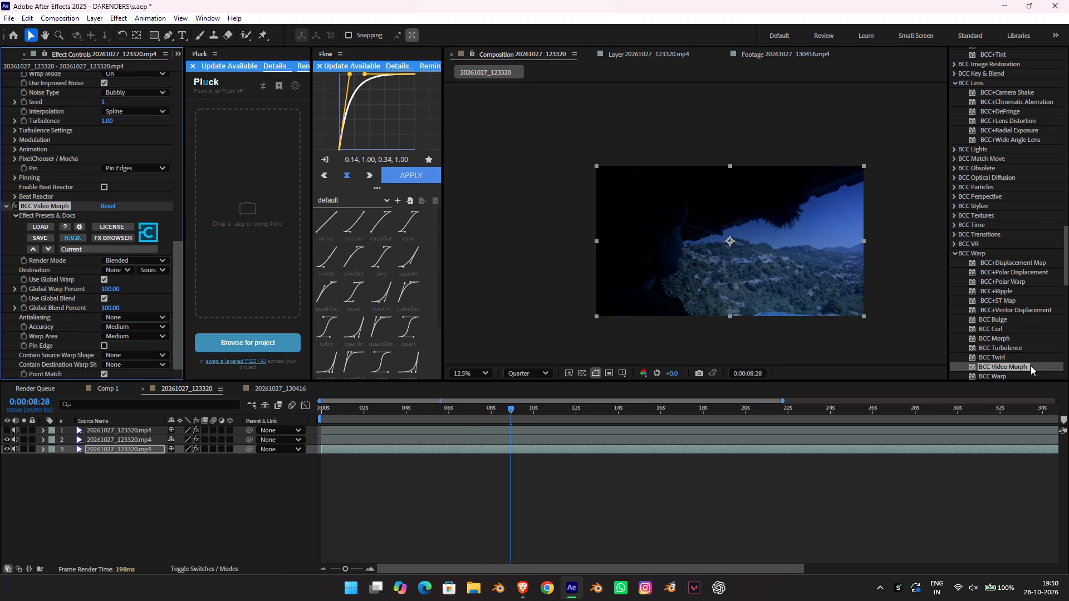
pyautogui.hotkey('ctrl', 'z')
# Apply BCC Twirl to the bottom layer, place its centre in the sky at about 3224, 448, and preview the result back to the start.
pyautogui.doubleClick(1016, 356)
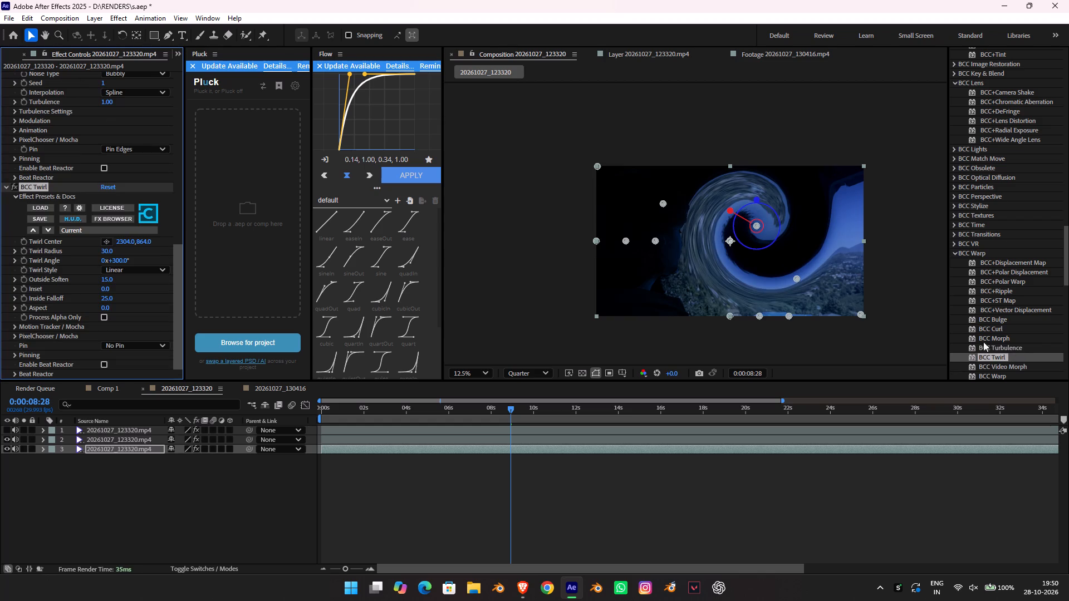
pyautogui.moveTo(754, 228); pyautogui.dragTo(793, 268)
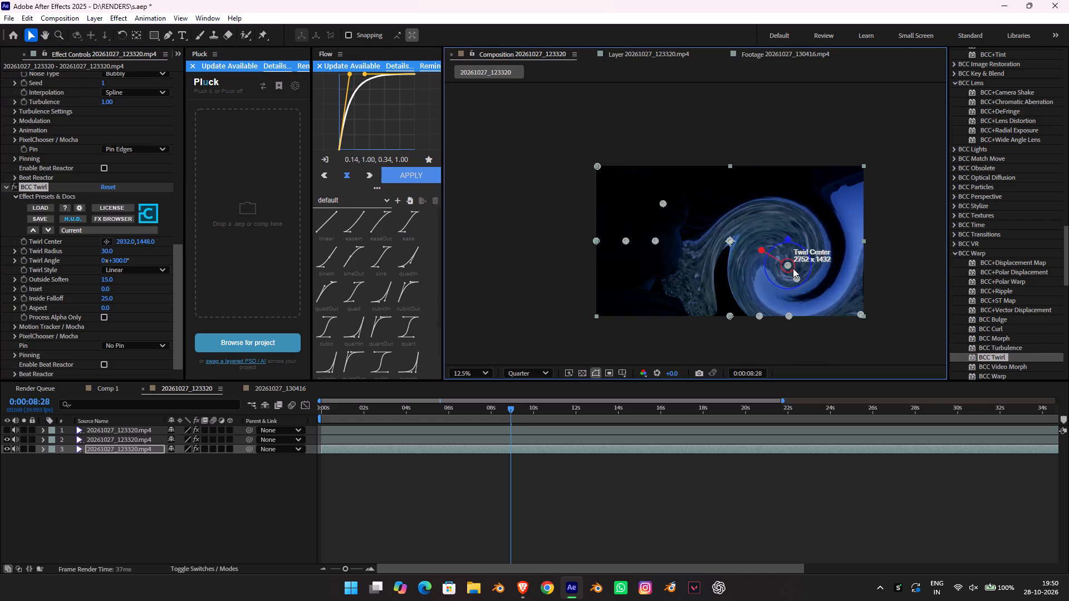
pyautogui.moveTo(793, 268); pyautogui.dragTo(686, 270)
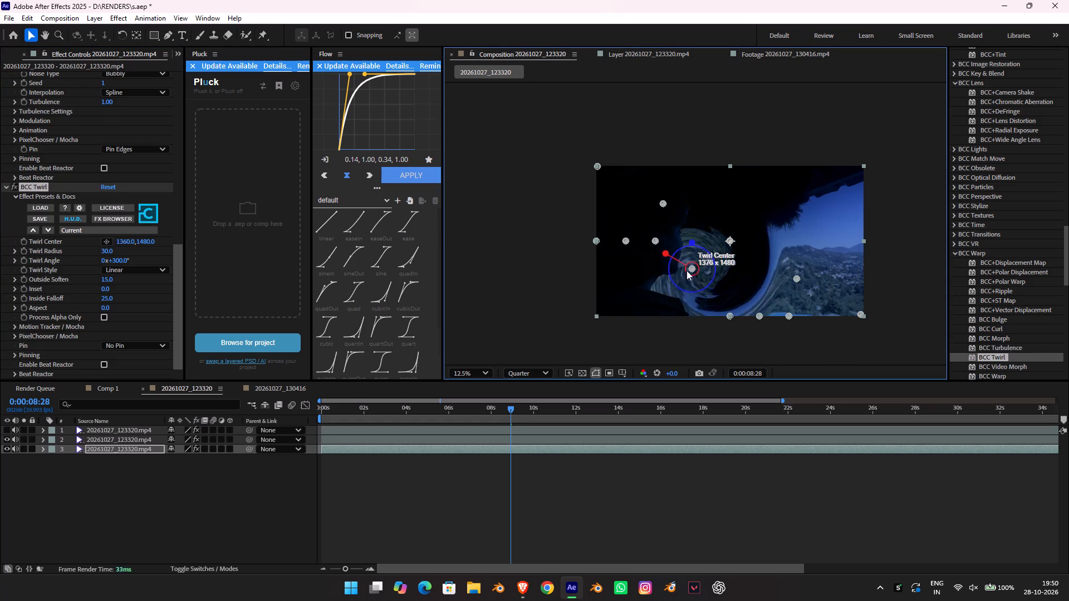
pyautogui.moveTo(686, 270); pyautogui.dragTo(789, 290)
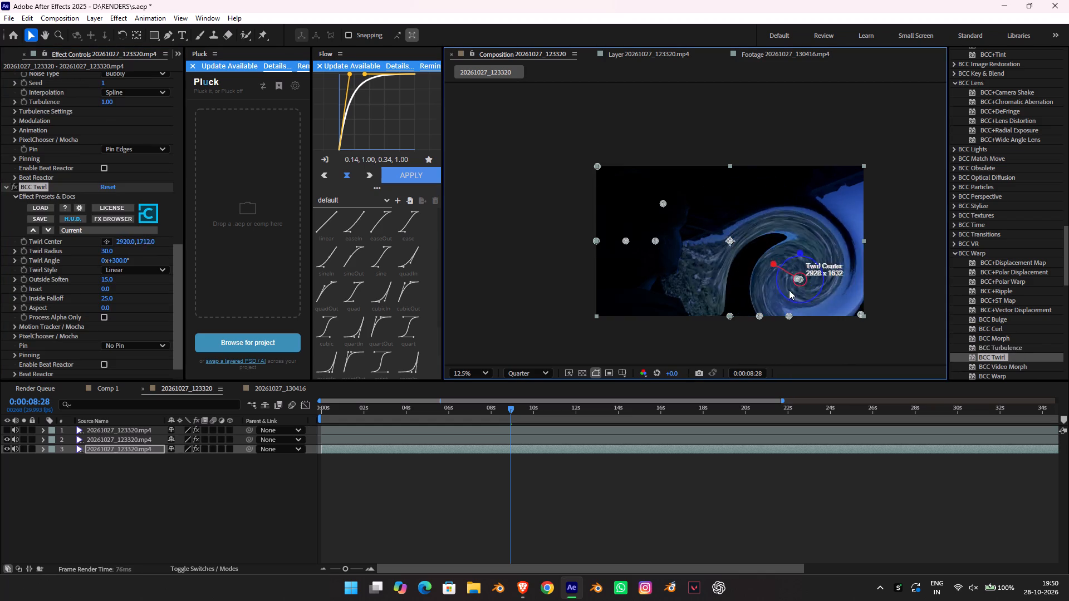
pyautogui.moveTo(789, 290); pyautogui.dragTo(789, 195)
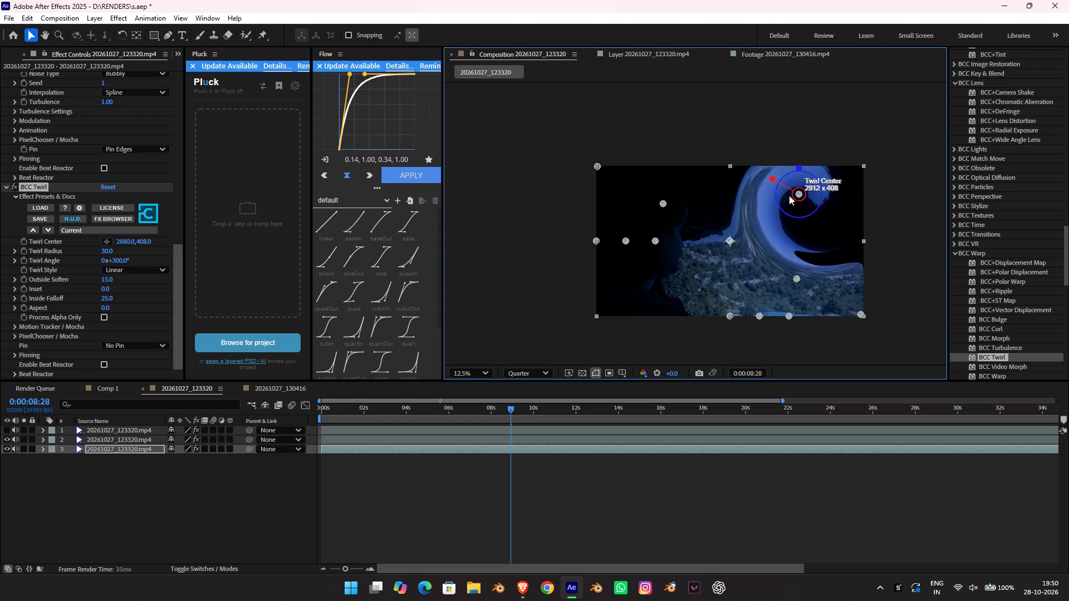
pyautogui.moveTo(789, 195); pyautogui.dragTo(821, 192)
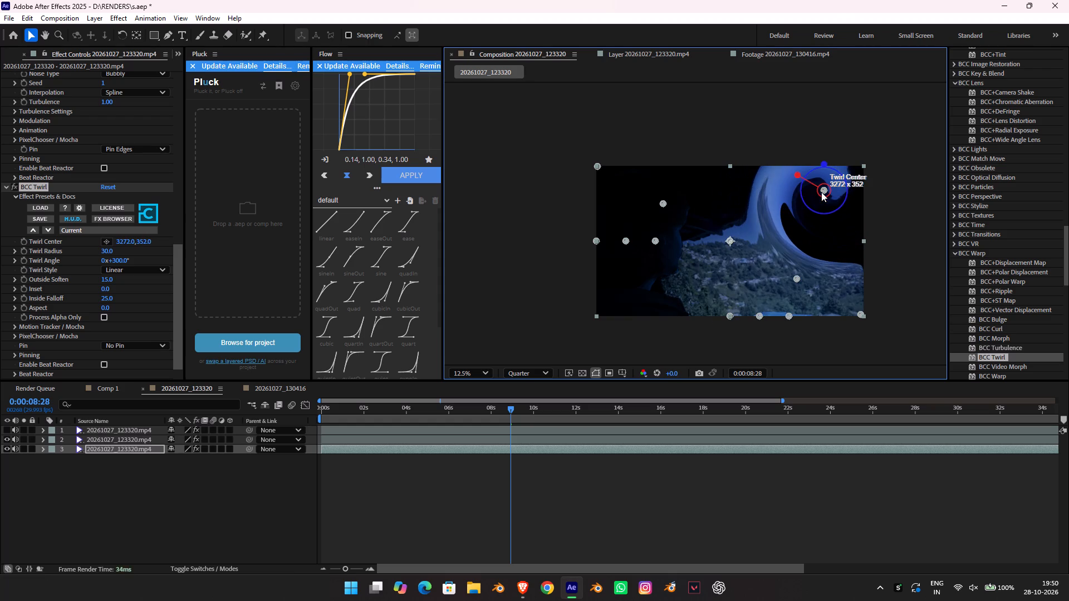
pyautogui.moveTo(821, 192); pyautogui.dragTo(817, 199)
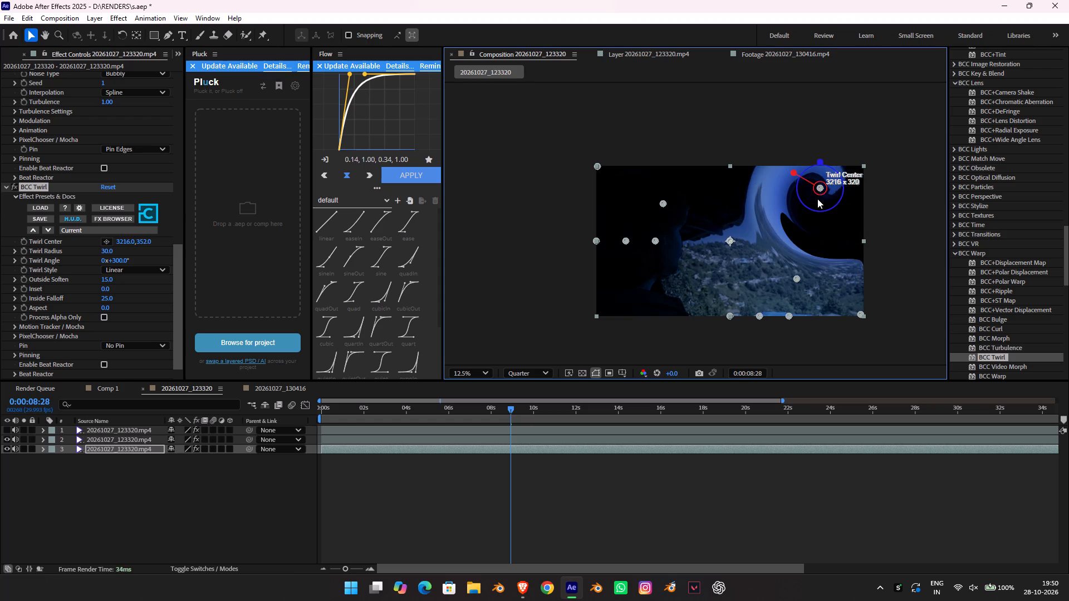
pyautogui.moveTo(817, 199); pyautogui.dragTo(818, 199)
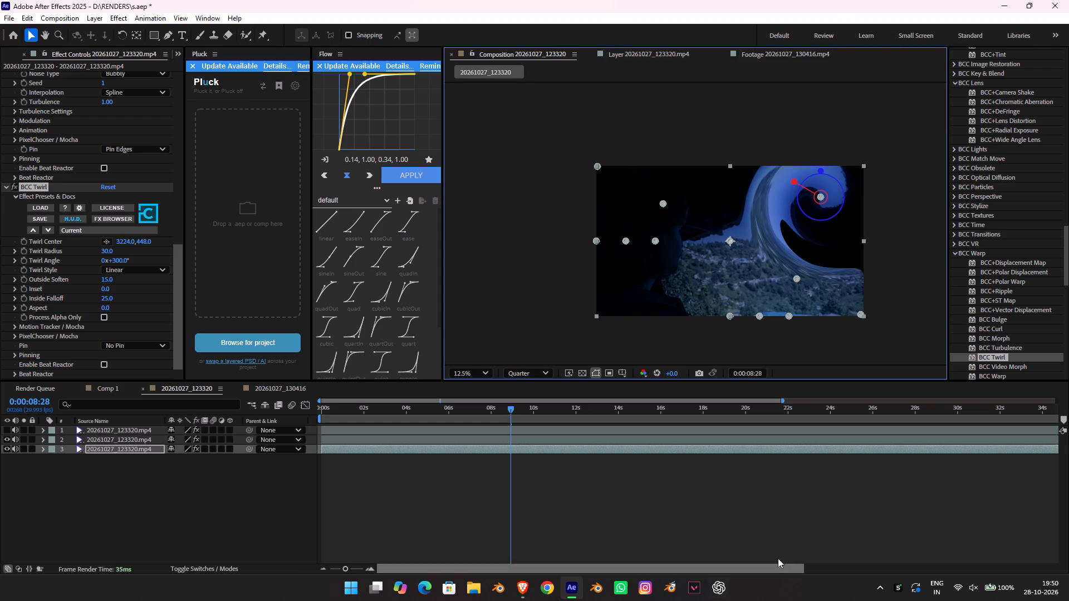
pyautogui.click(800, 505)
pyautogui.press('space')
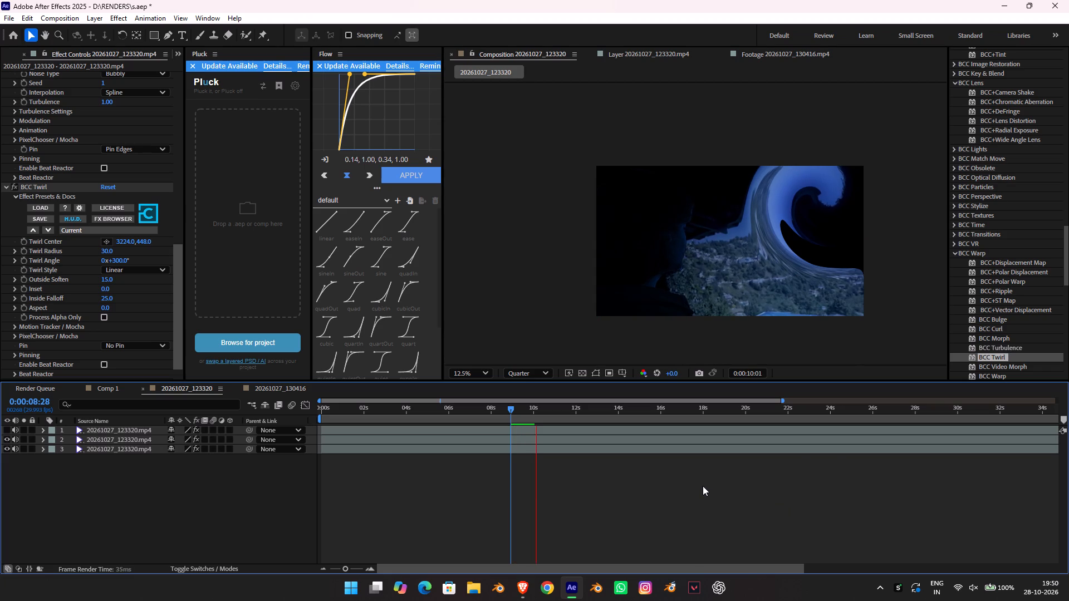
pyautogui.press('space')
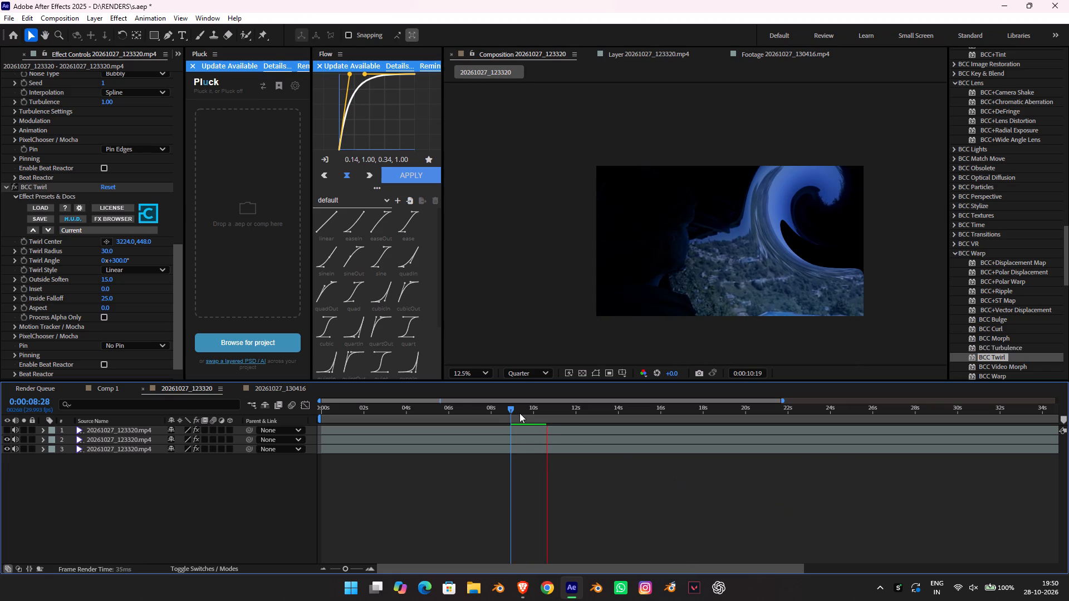
pyautogui.moveTo(486, 404); pyautogui.dragTo(197, 380)
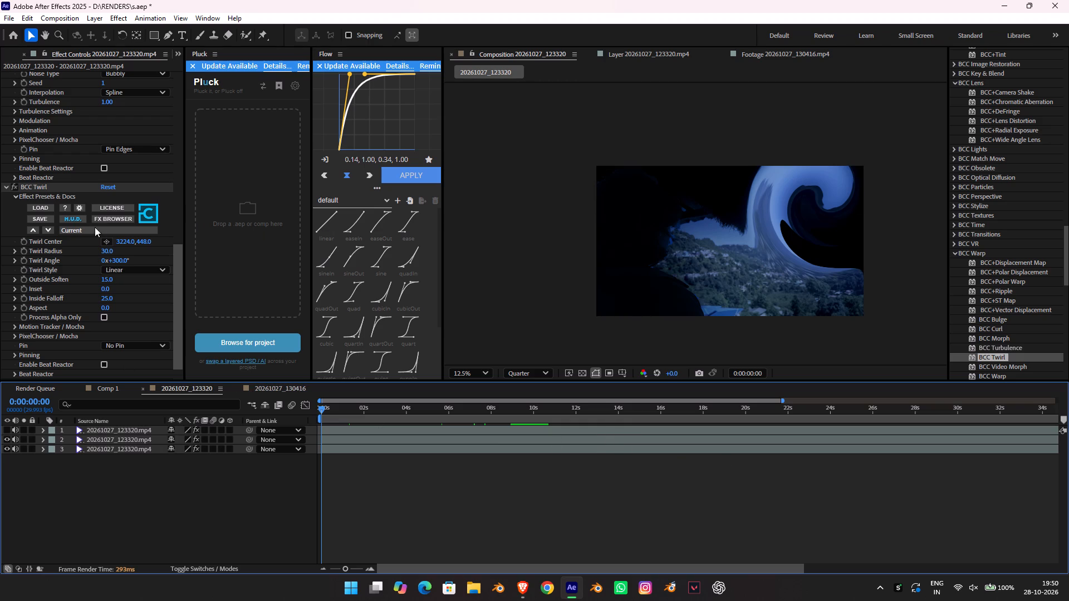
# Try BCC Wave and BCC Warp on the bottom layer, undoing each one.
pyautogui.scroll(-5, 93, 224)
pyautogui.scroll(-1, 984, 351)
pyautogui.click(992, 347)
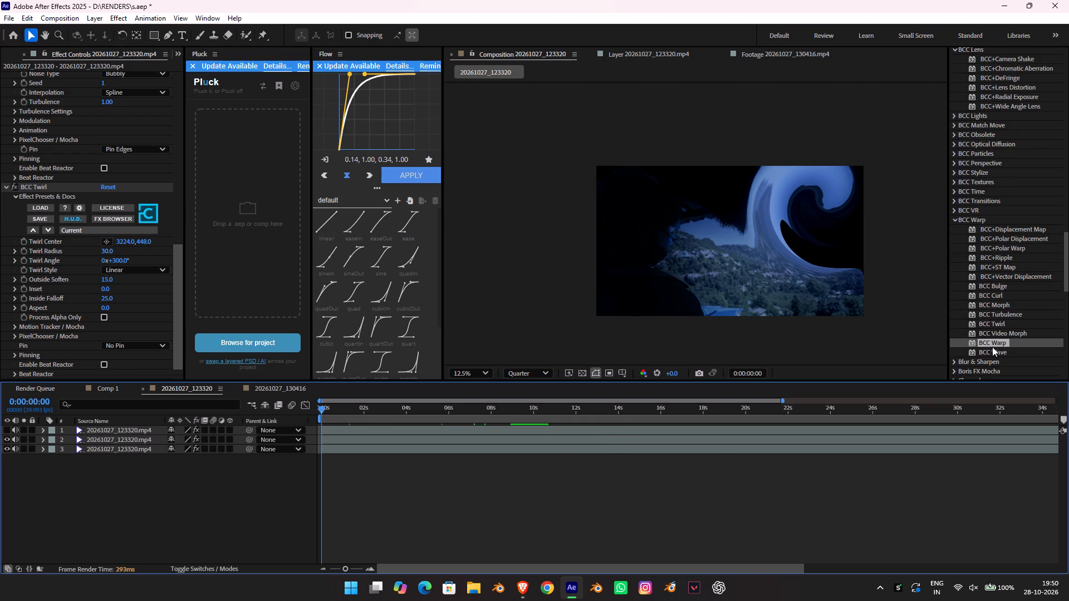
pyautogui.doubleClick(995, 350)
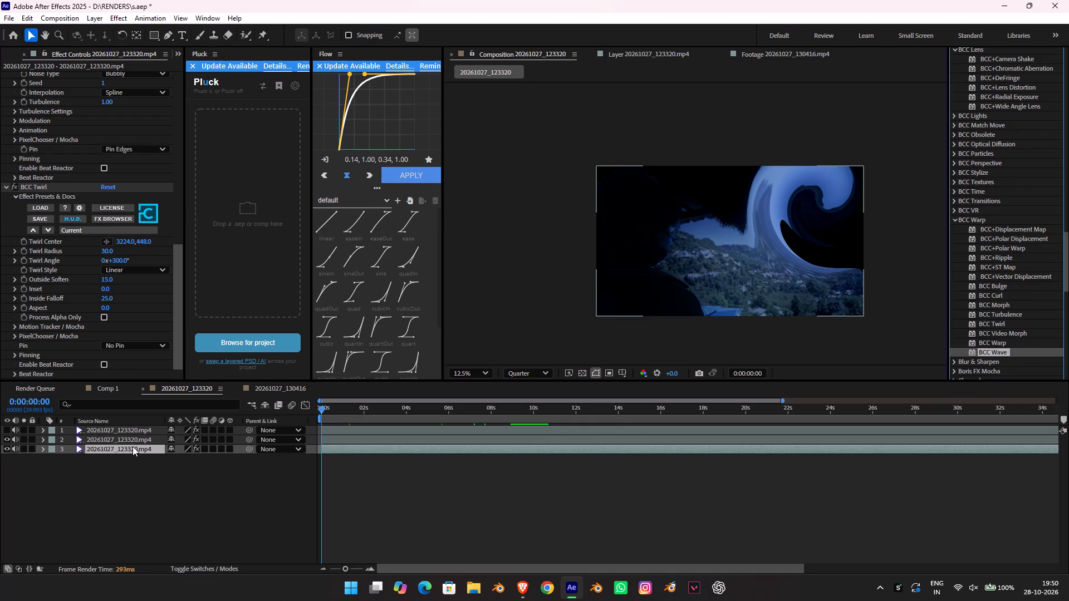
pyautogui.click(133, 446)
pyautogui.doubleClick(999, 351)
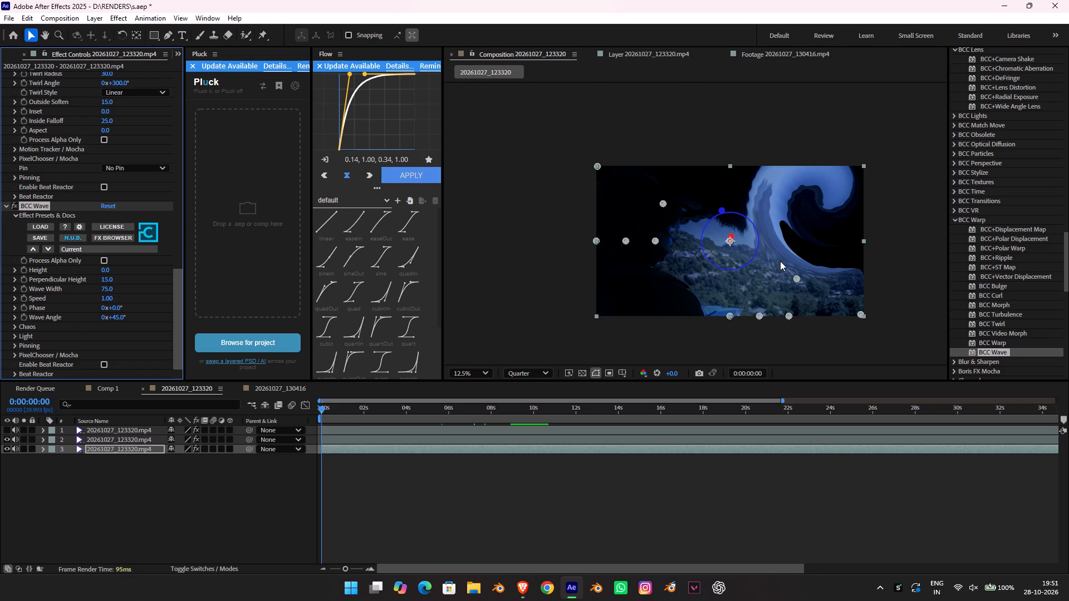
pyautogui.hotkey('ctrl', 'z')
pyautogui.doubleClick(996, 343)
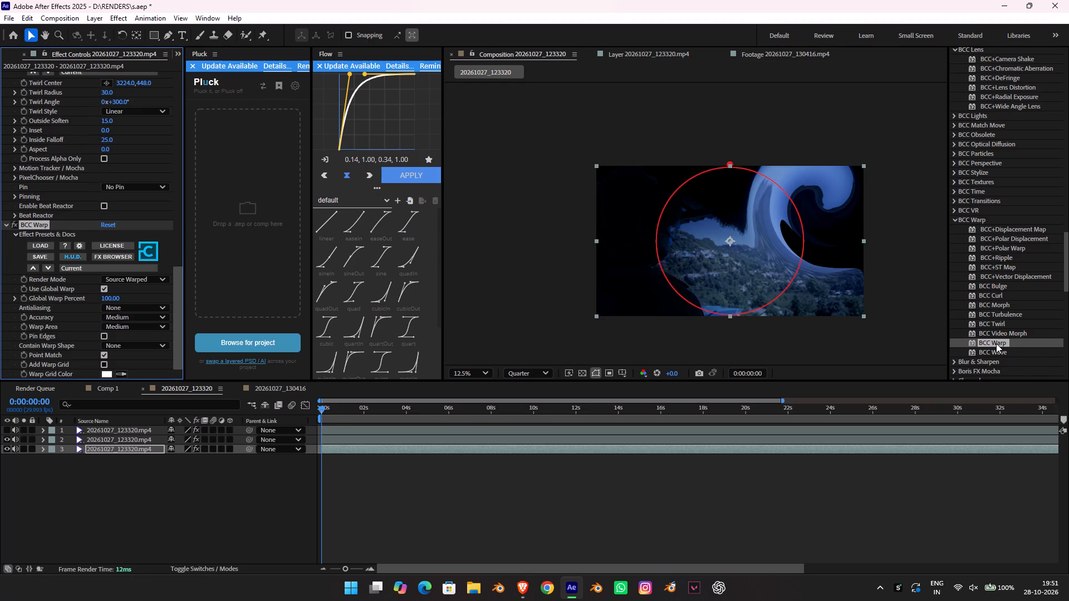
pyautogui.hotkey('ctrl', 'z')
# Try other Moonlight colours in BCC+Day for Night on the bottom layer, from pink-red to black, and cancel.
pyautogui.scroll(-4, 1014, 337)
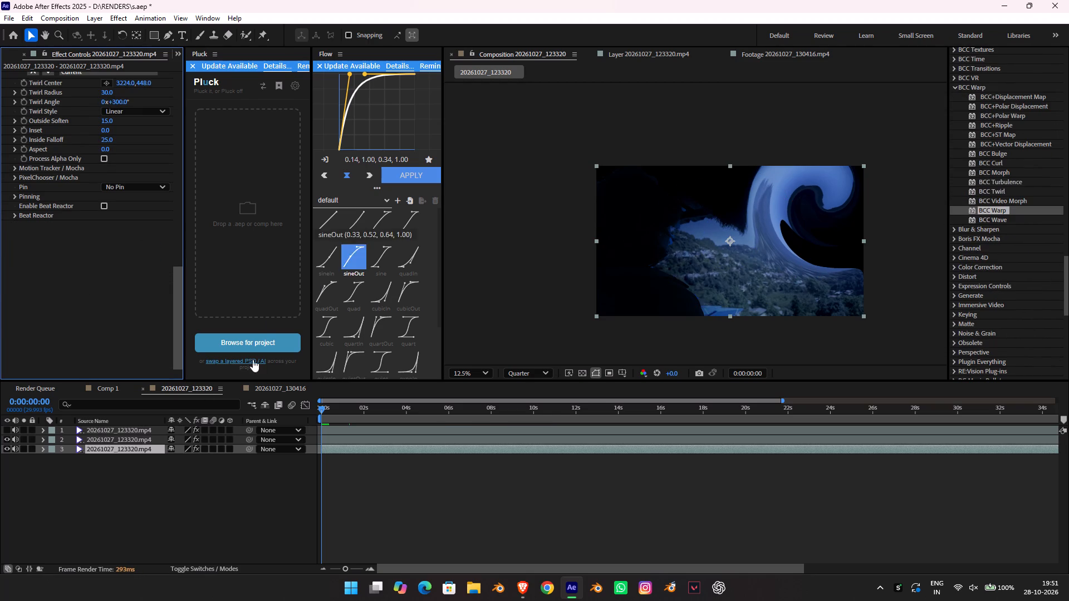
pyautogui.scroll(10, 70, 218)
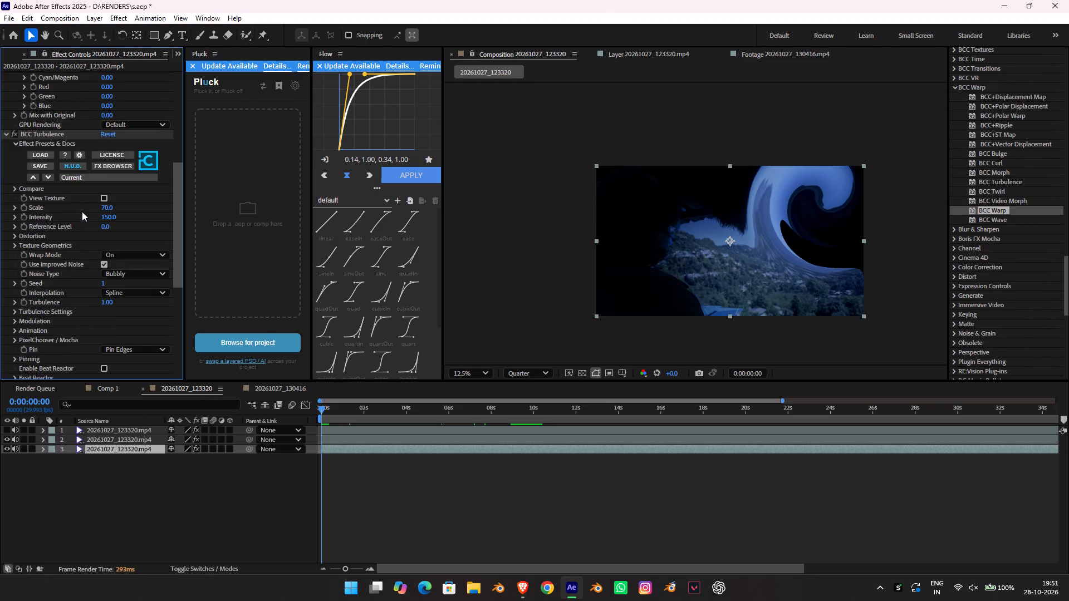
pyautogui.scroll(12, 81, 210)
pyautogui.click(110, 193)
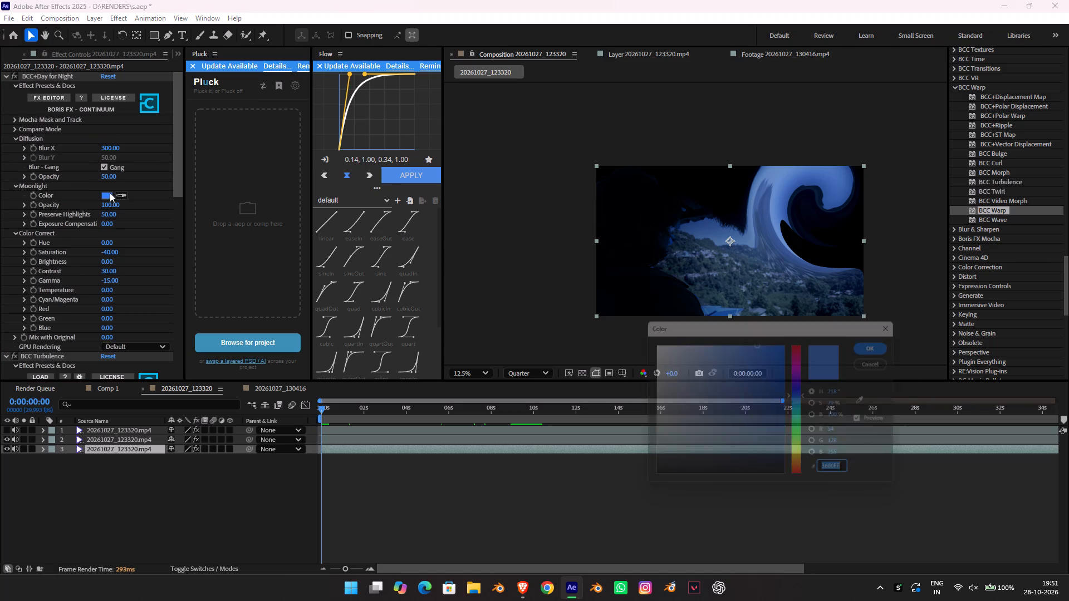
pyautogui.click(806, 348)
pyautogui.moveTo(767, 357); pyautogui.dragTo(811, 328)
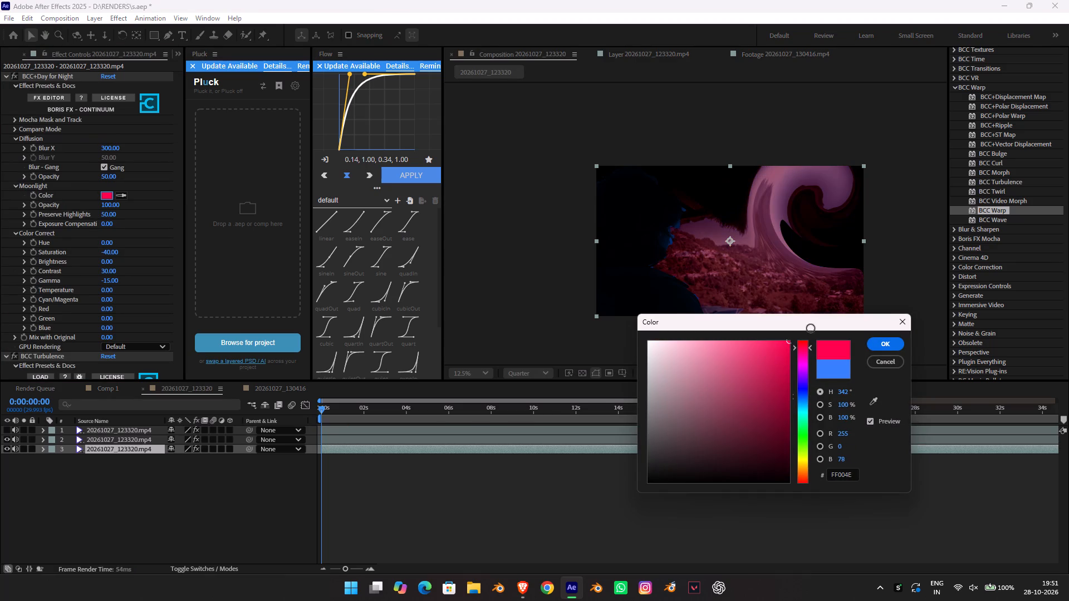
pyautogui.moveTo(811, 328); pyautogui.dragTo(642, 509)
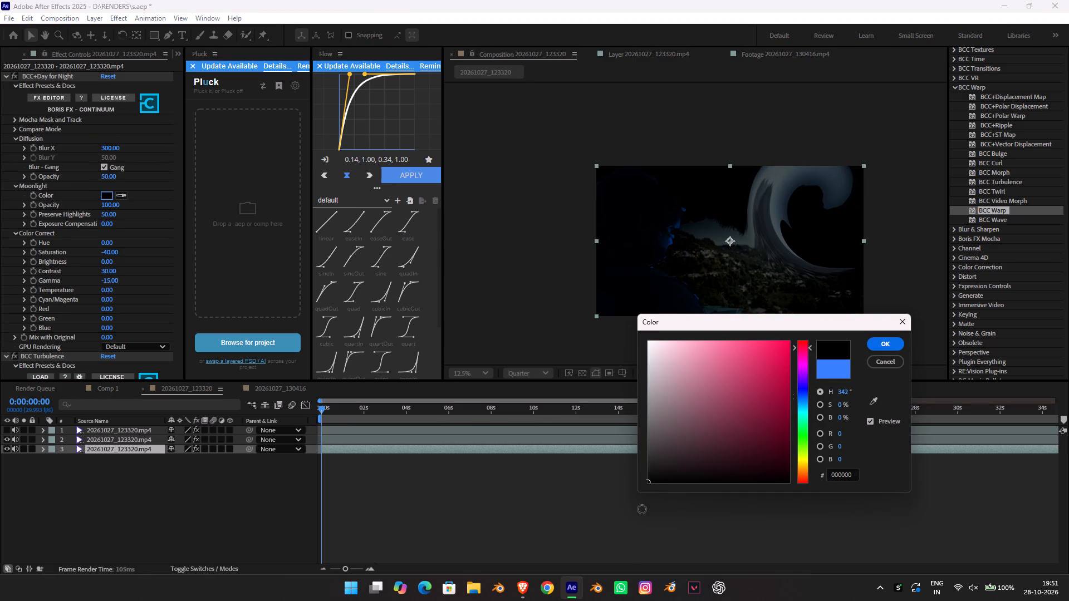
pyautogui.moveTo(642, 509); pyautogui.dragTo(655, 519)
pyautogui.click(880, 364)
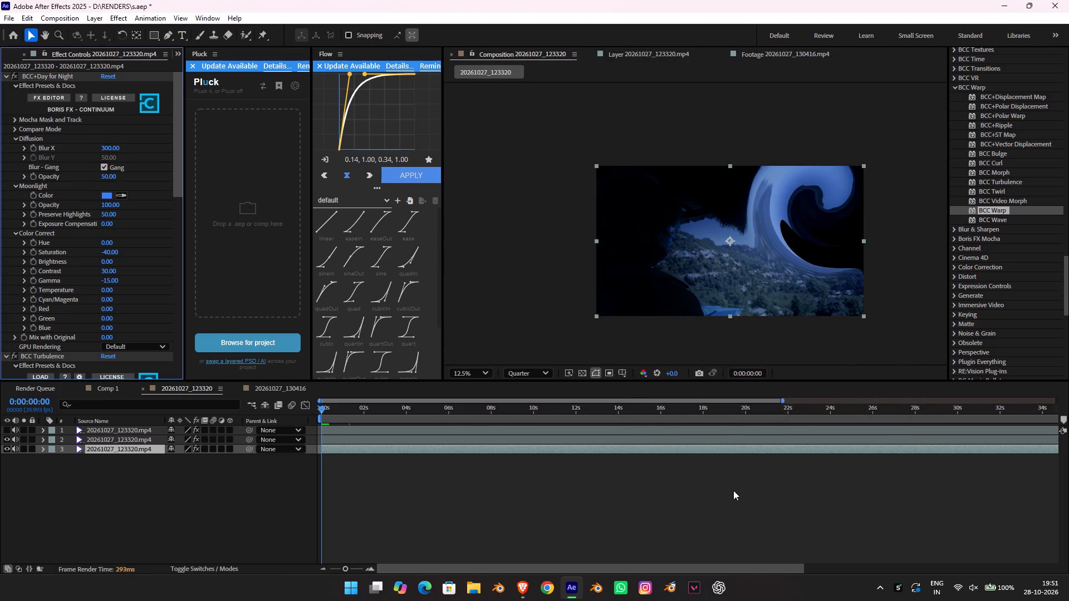
# Preview the composition in playback and compare the picture with the middle layer hidden and shown.
pyautogui.click(733, 495)
pyautogui.press('space')
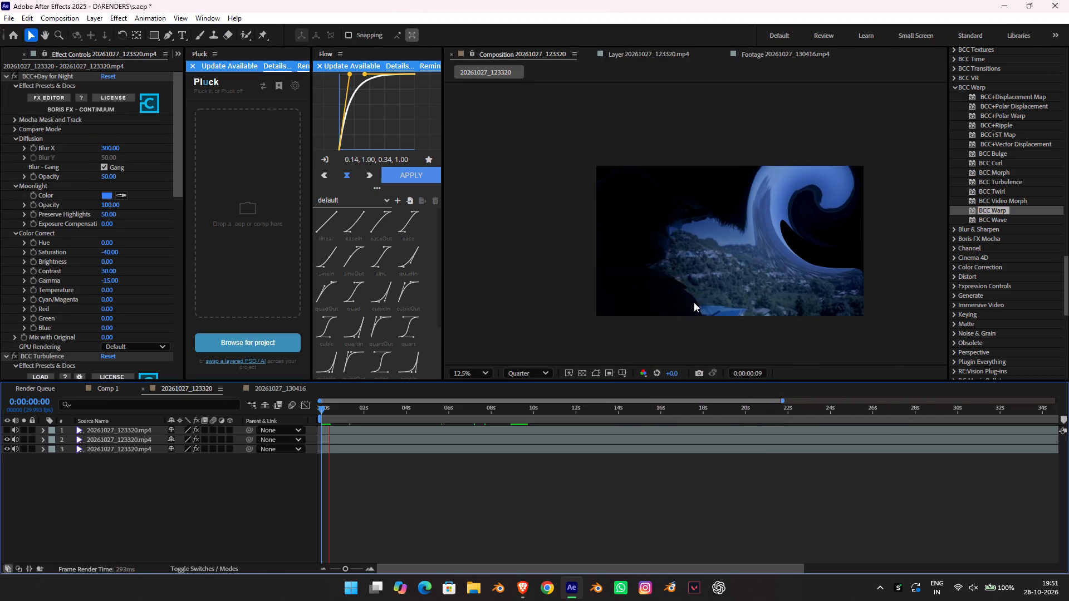
pyautogui.press('space')
pyautogui.scroll(5, 34, 158)
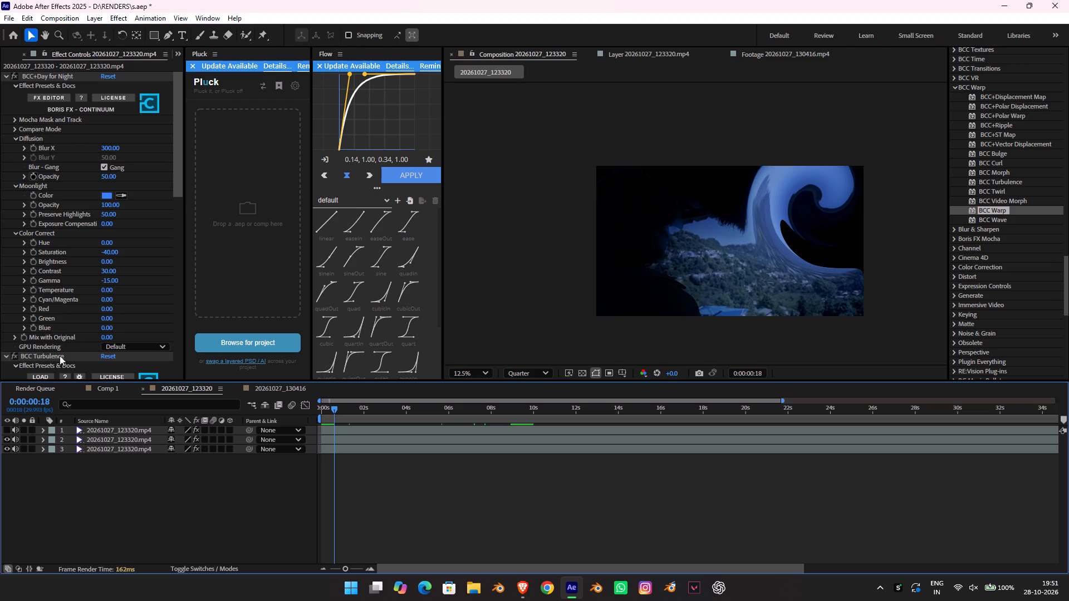
pyautogui.click(8, 441)
pyautogui.click(7, 441)
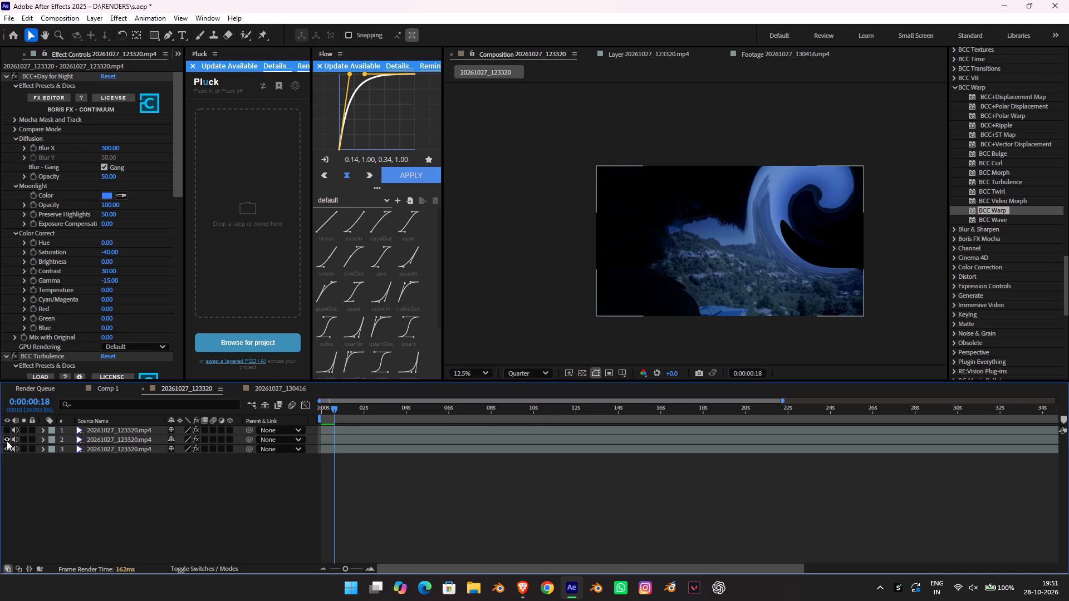
pyautogui.click(7, 441)
pyautogui.click(7, 441)
pyautogui.press('space')
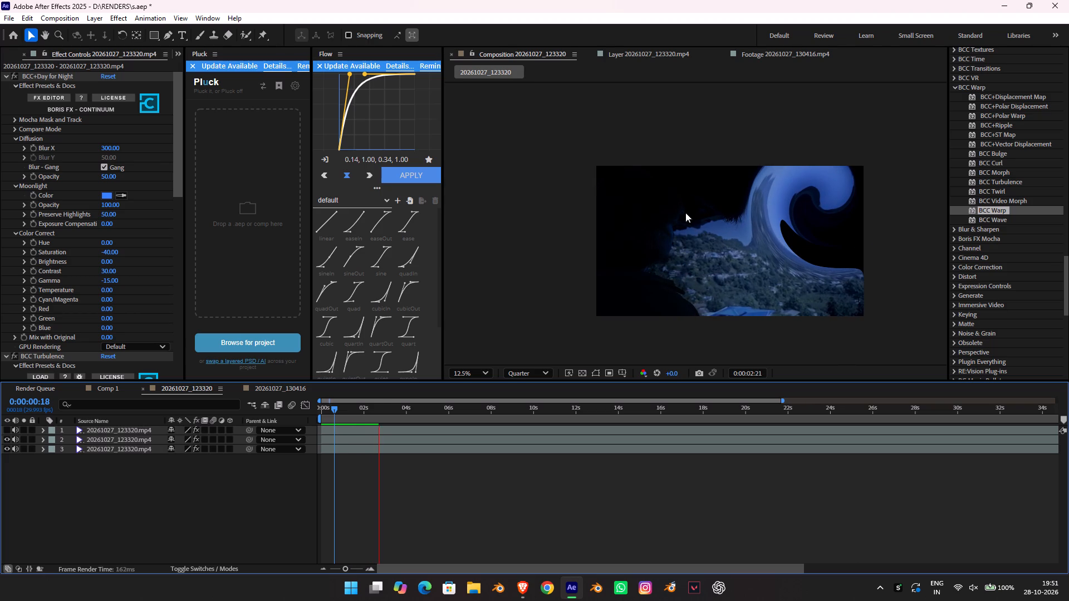
pyautogui.press('space')
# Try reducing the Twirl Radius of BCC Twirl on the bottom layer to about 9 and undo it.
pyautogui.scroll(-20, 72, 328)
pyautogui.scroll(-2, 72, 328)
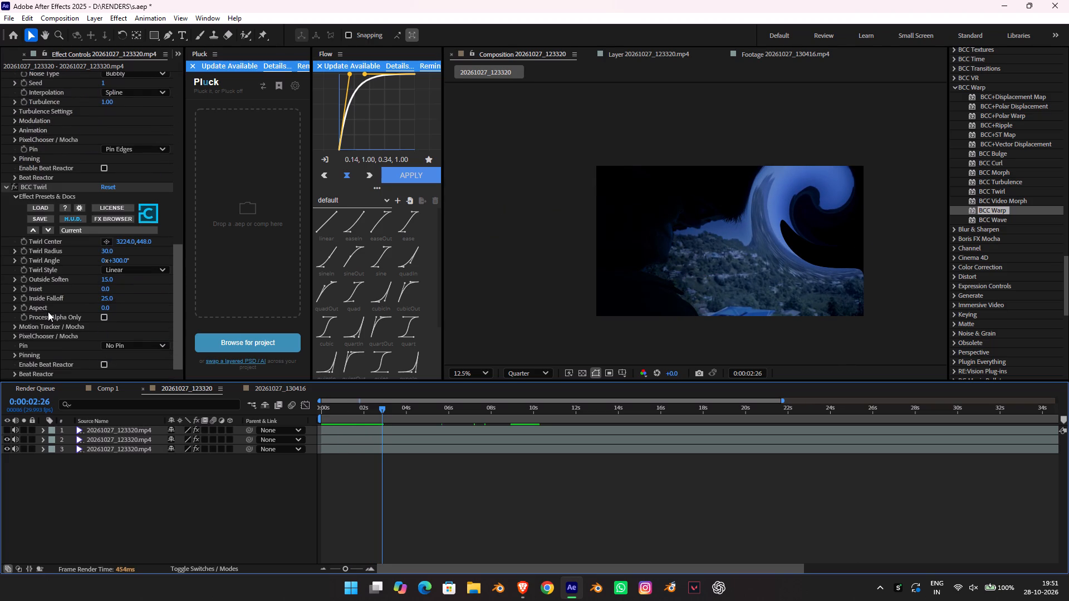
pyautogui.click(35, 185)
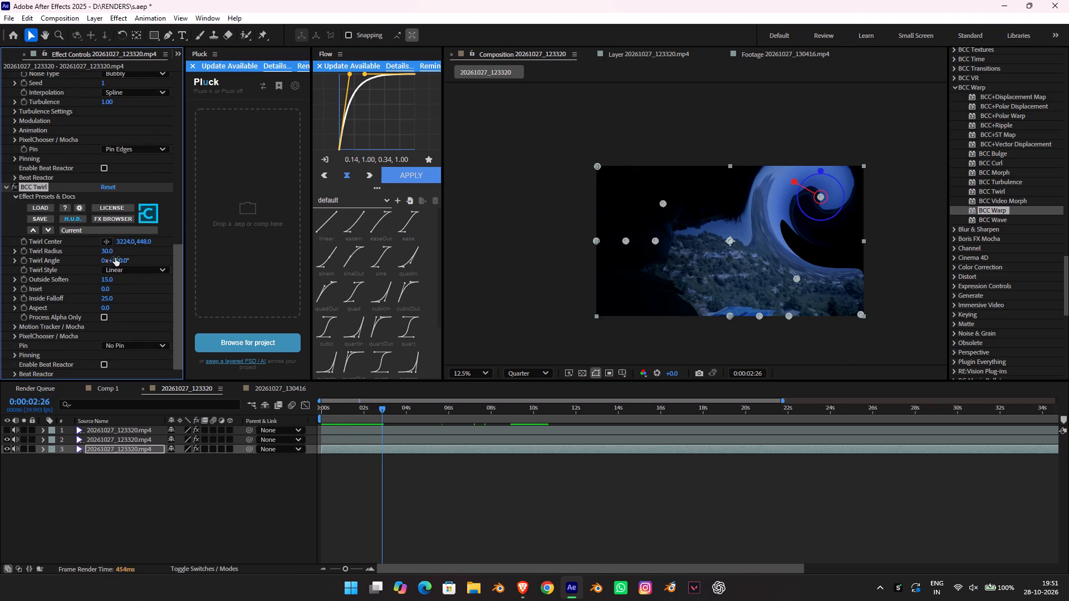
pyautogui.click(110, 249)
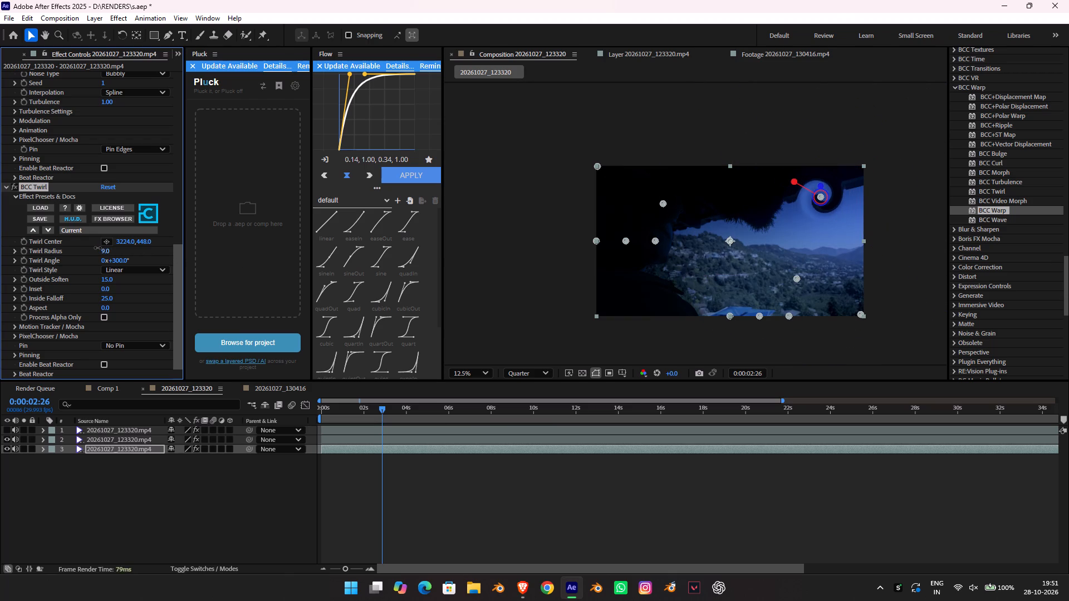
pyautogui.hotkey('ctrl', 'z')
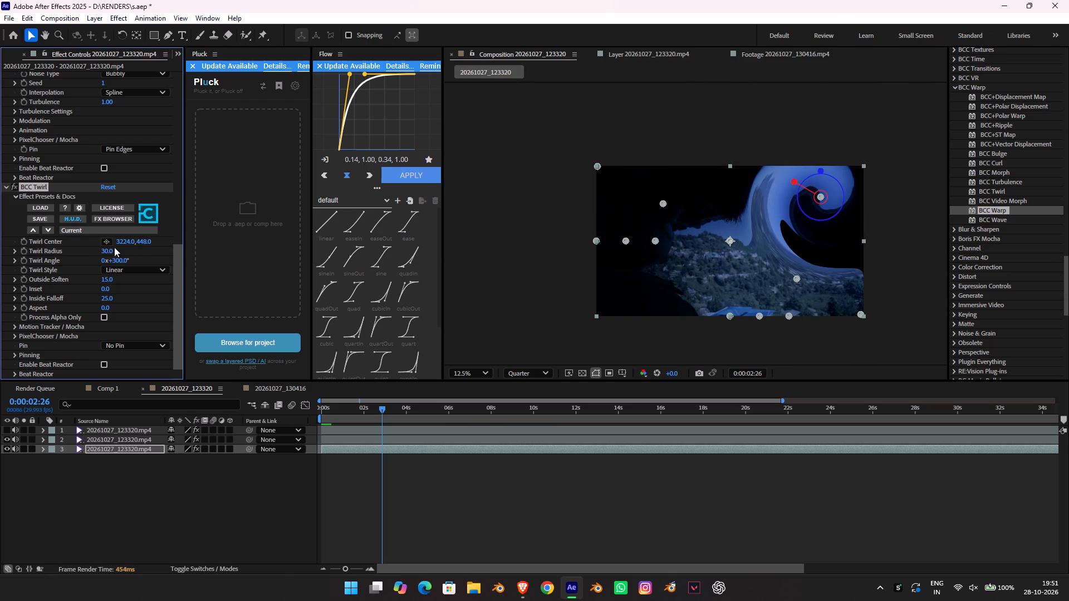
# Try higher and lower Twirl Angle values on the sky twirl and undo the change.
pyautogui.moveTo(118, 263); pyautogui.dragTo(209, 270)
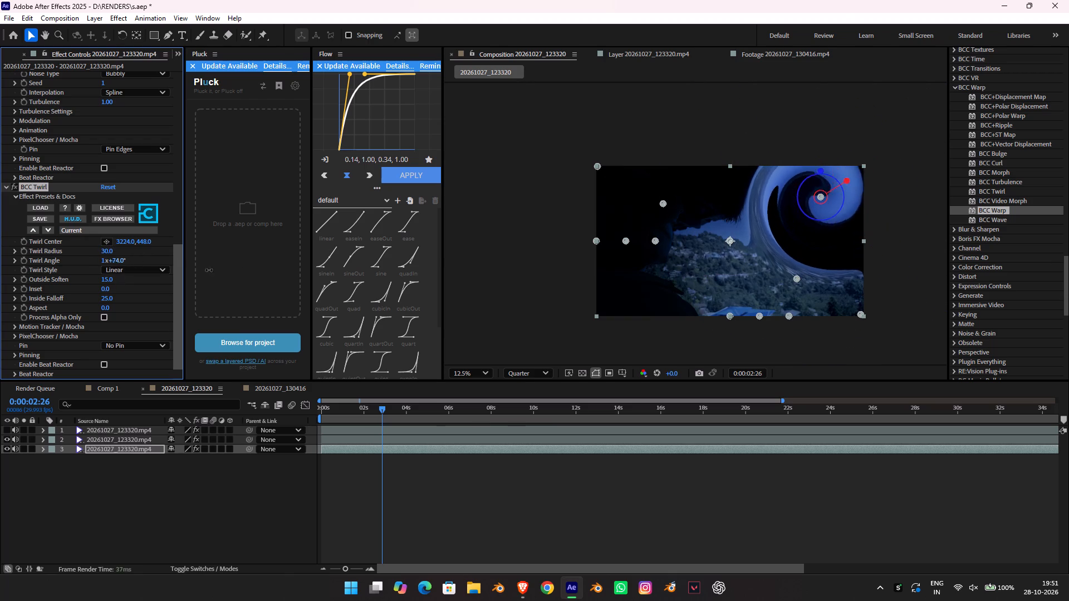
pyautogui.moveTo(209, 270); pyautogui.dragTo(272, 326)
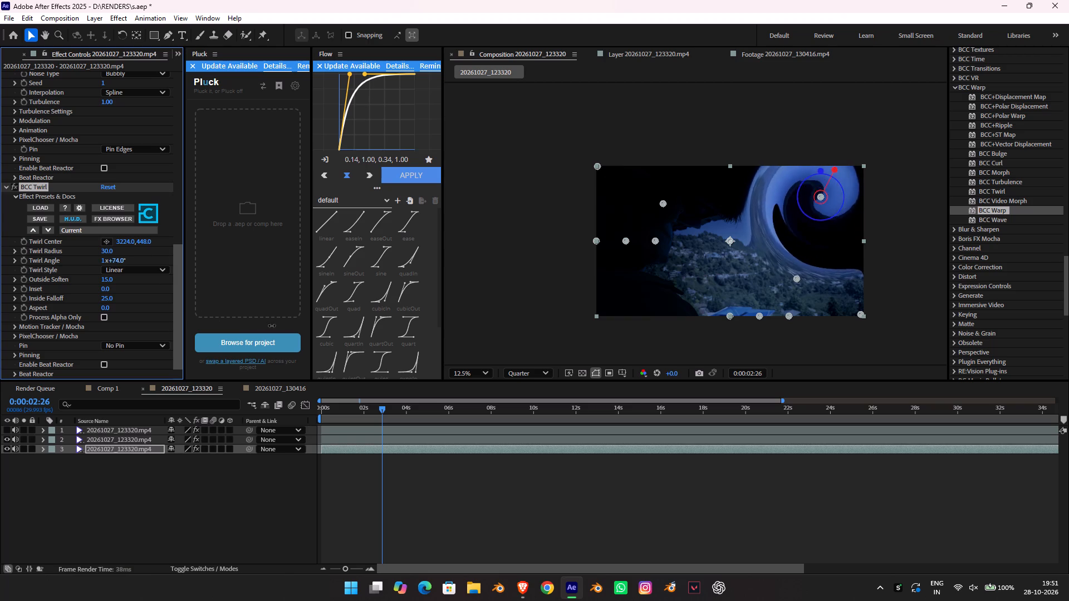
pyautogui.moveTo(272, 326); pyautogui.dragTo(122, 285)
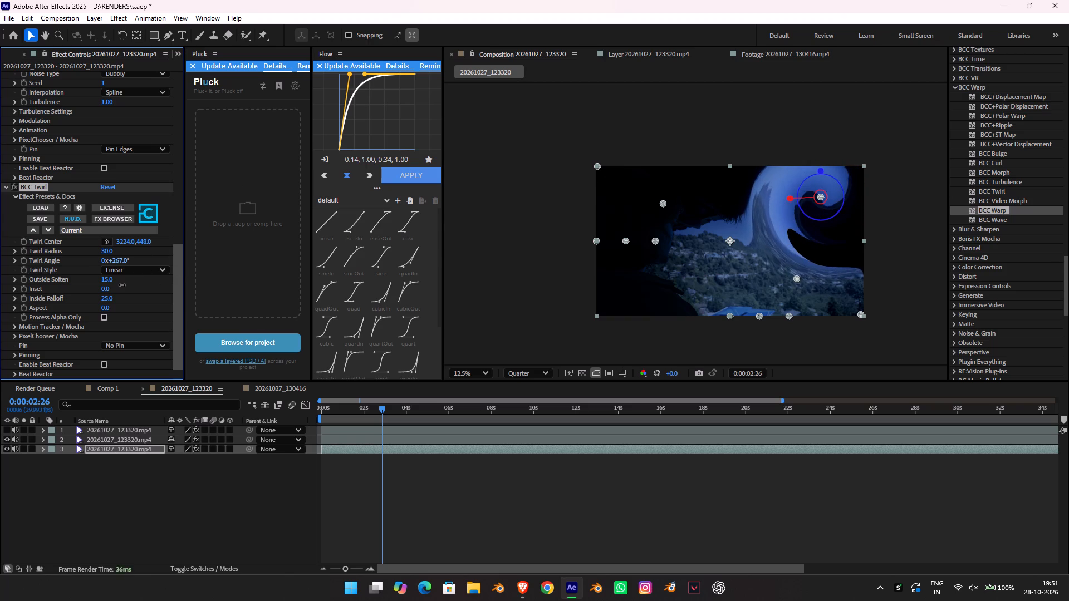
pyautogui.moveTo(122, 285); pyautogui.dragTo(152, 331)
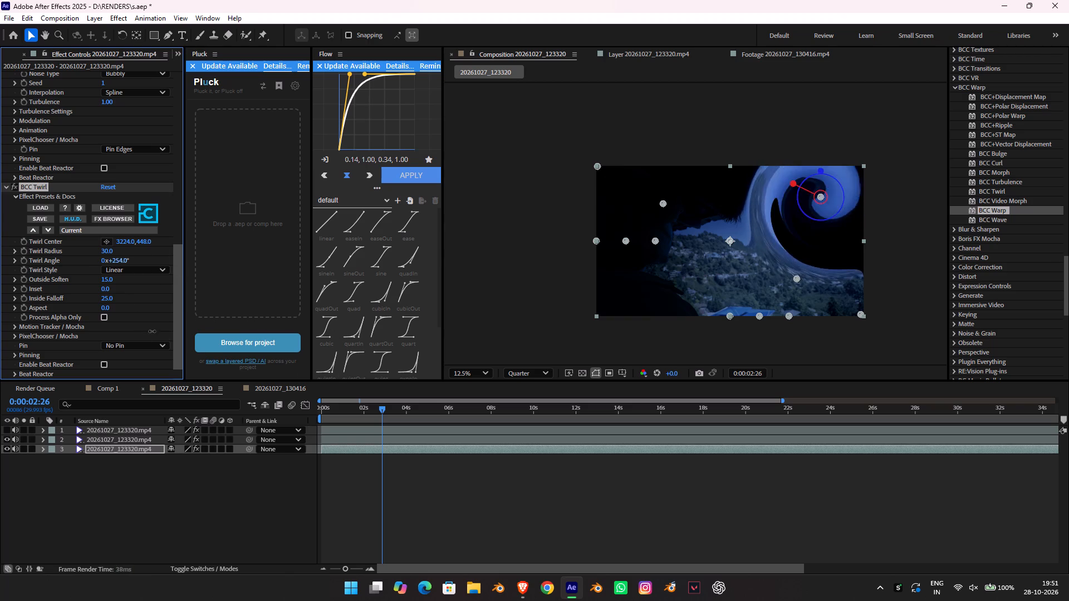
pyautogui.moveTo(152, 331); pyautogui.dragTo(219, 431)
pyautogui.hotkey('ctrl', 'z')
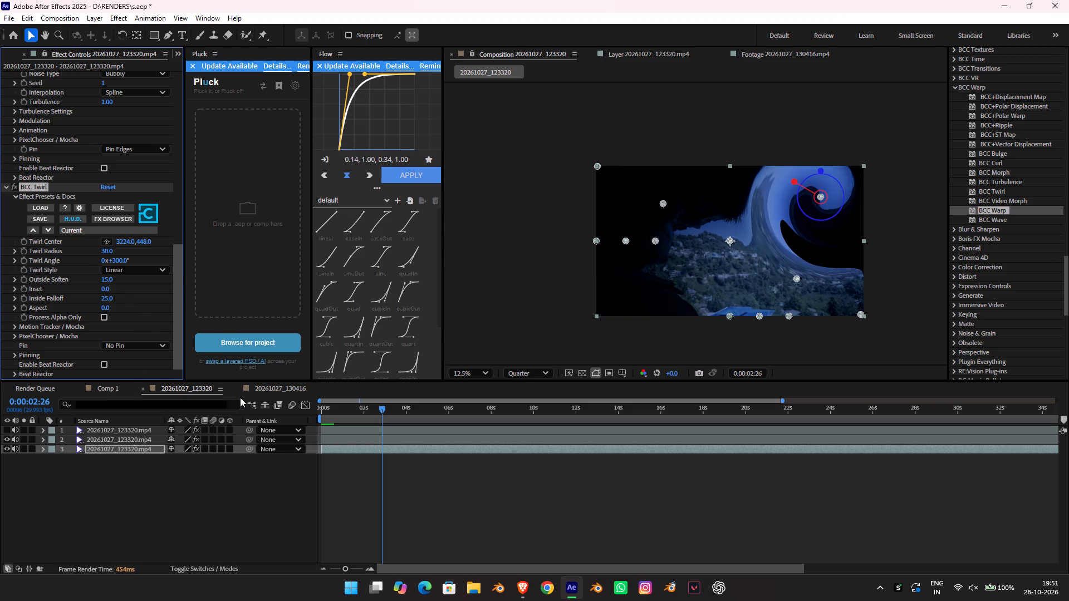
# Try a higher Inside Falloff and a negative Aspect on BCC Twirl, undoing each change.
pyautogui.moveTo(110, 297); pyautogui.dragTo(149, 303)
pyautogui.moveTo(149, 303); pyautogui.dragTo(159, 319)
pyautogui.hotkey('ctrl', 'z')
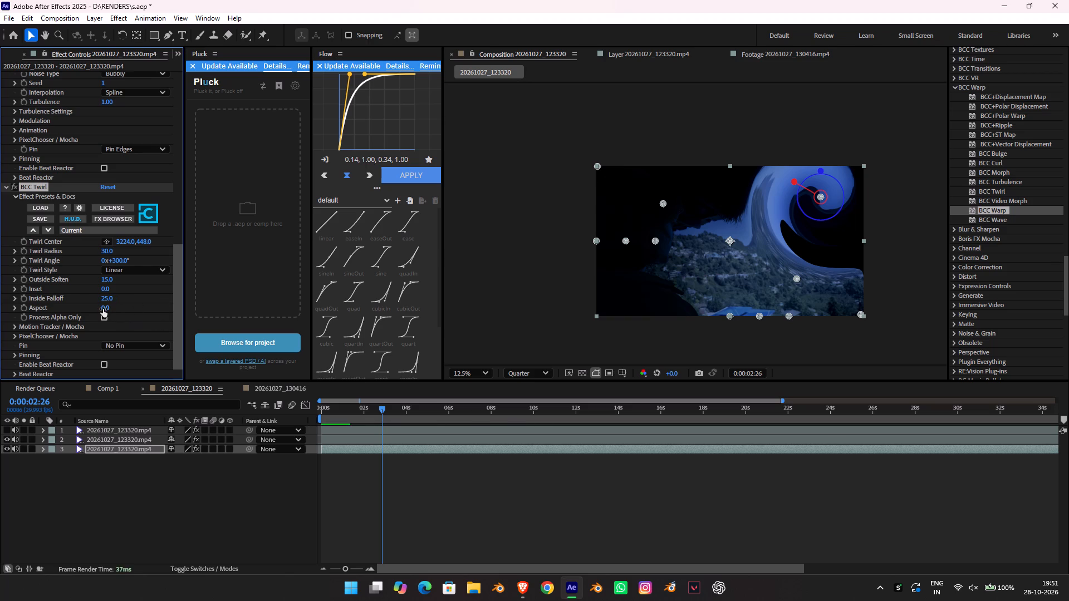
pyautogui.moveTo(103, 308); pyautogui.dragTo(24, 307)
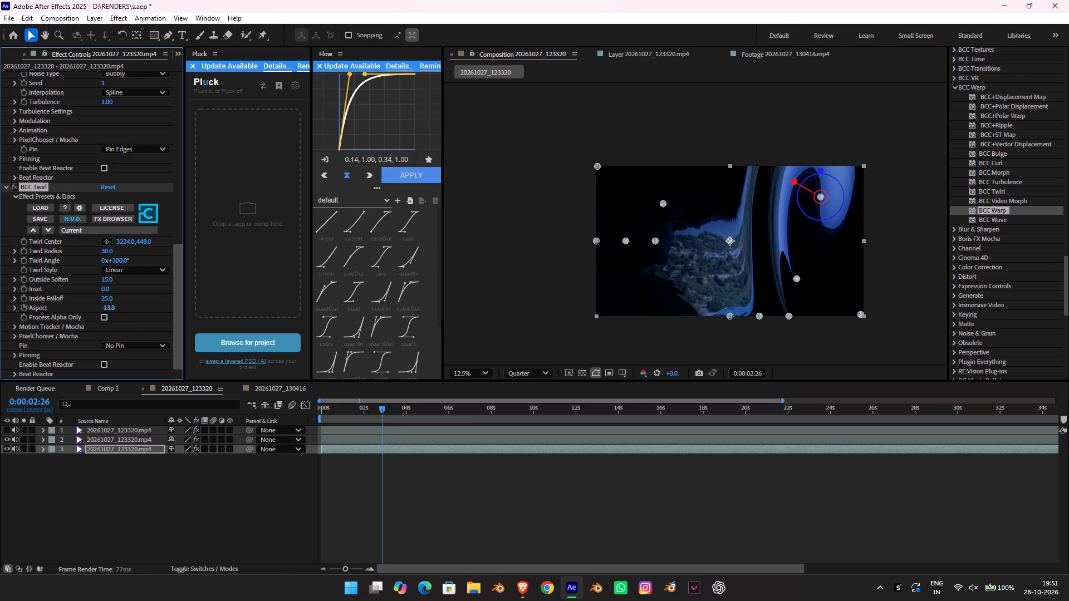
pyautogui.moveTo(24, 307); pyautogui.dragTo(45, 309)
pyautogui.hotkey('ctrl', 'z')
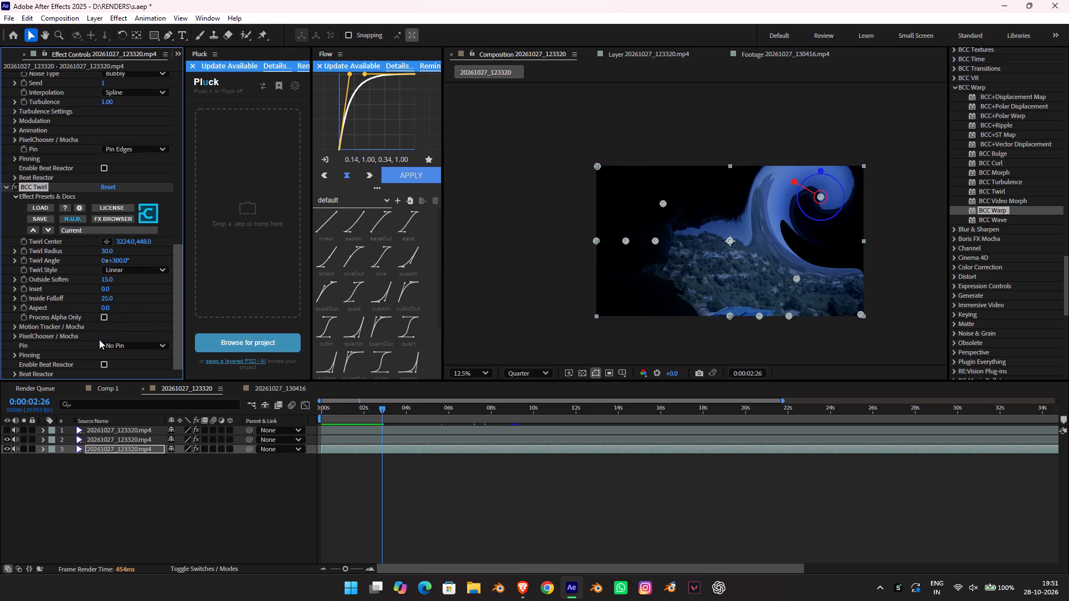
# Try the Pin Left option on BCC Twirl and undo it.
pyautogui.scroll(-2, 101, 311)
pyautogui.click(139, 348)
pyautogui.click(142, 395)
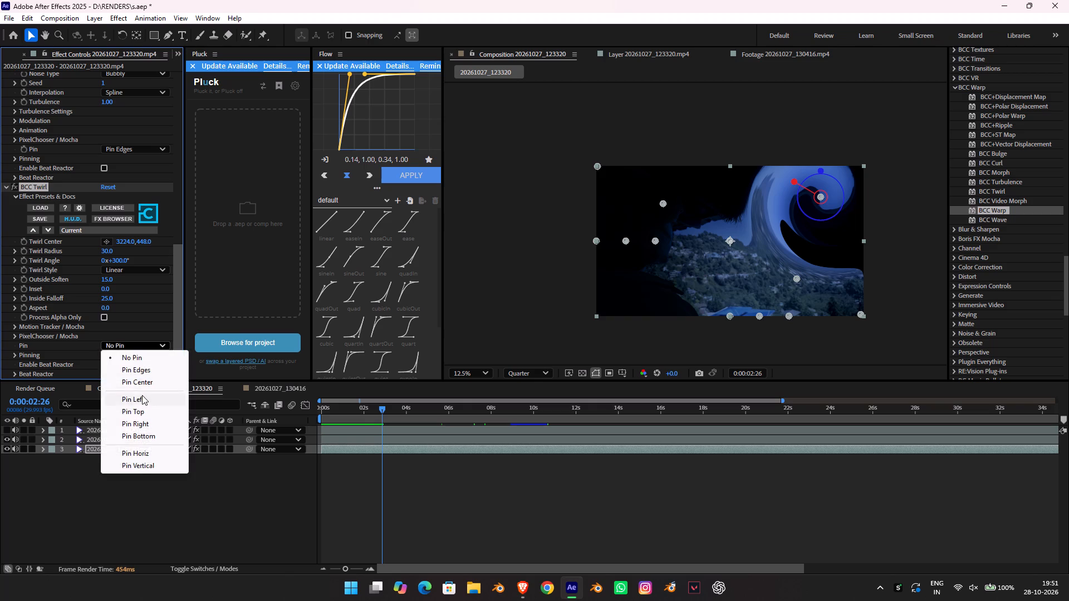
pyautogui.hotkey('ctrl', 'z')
# Preview the twirled sky in playback up to about 0:00:04:18.
pyautogui.press('space')
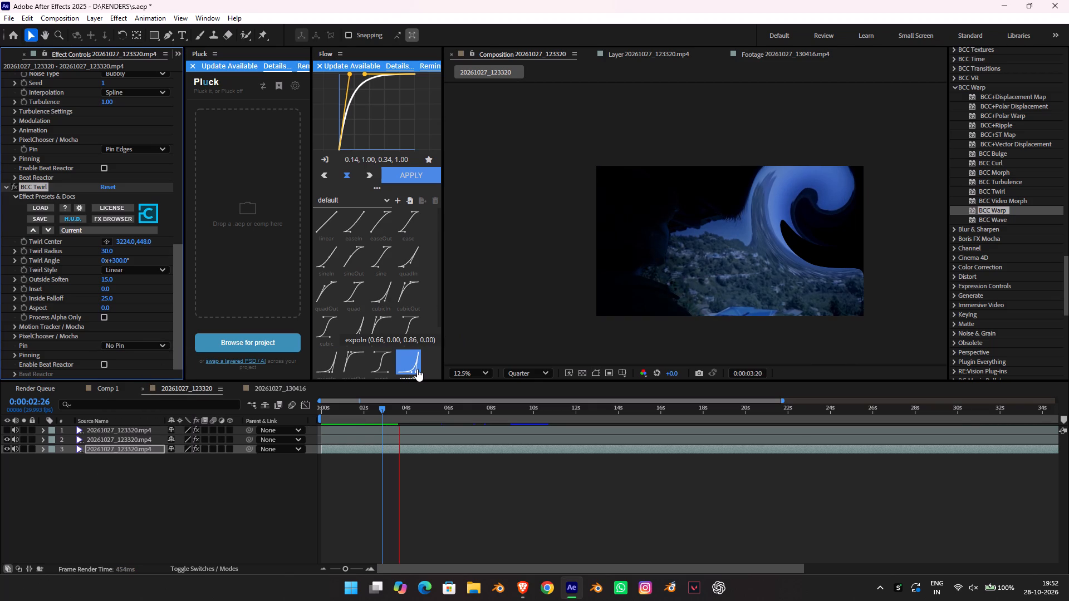
pyautogui.press('space')
pyautogui.press('space')
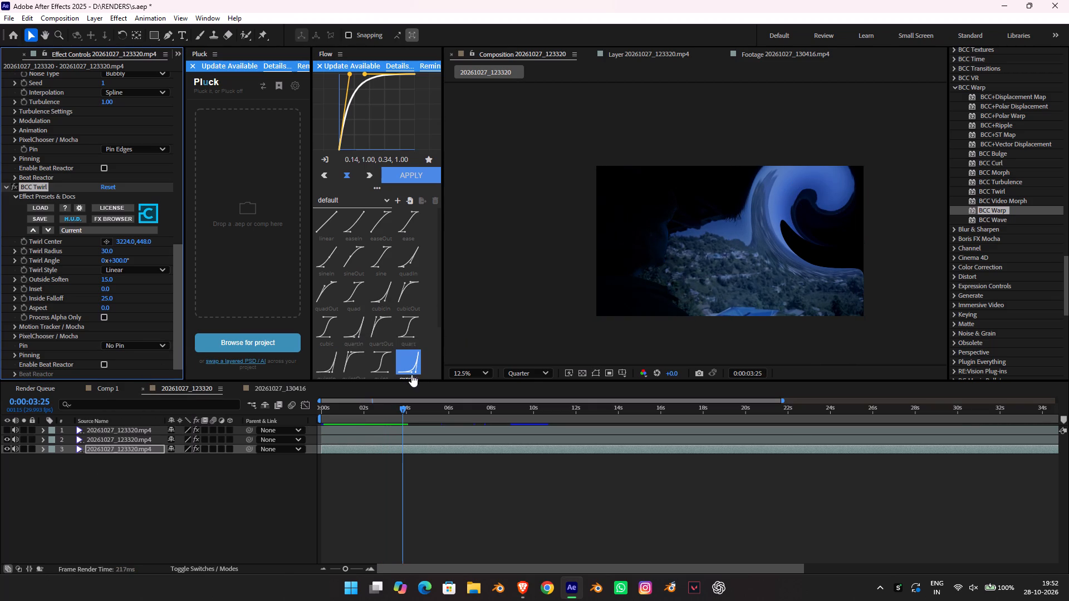
pyautogui.press('space')
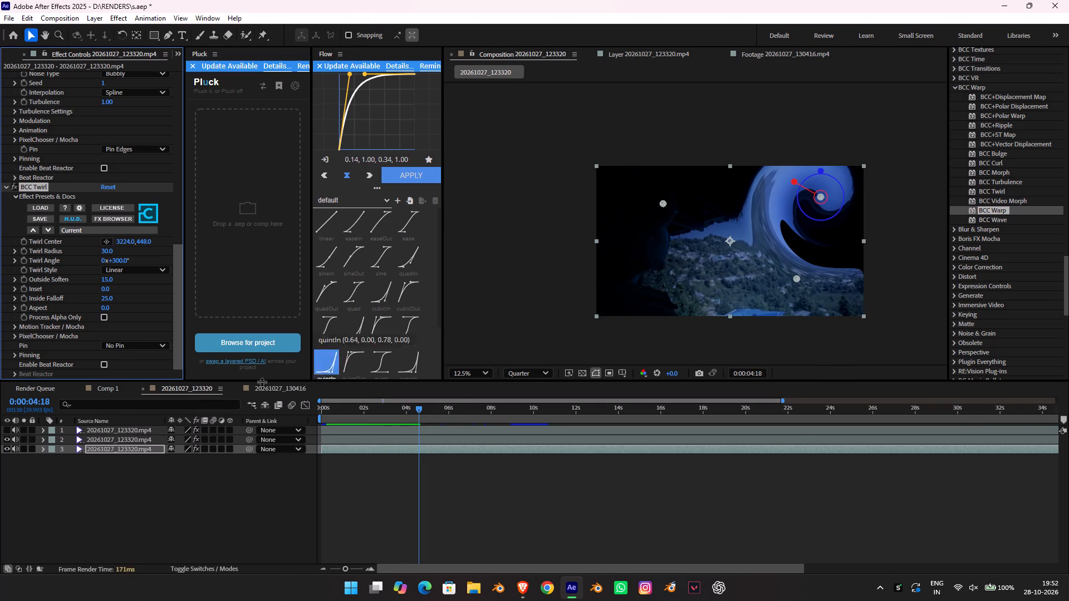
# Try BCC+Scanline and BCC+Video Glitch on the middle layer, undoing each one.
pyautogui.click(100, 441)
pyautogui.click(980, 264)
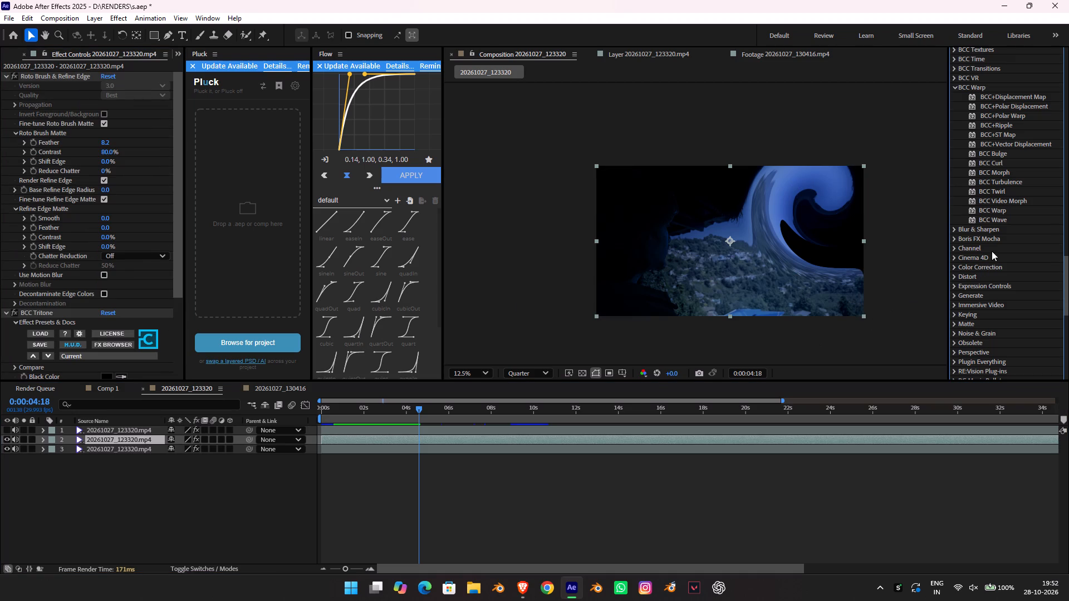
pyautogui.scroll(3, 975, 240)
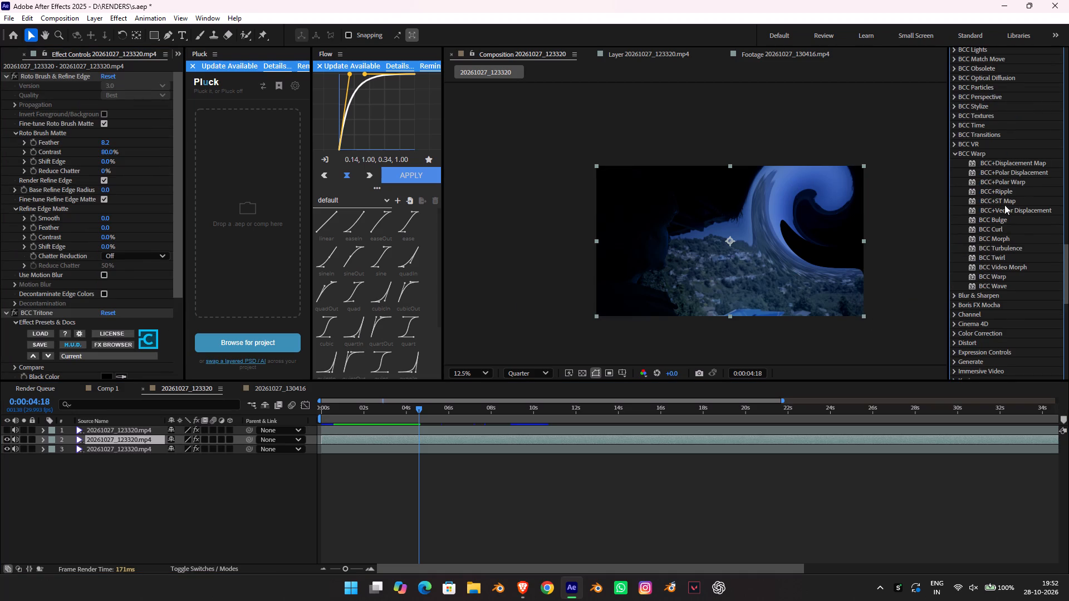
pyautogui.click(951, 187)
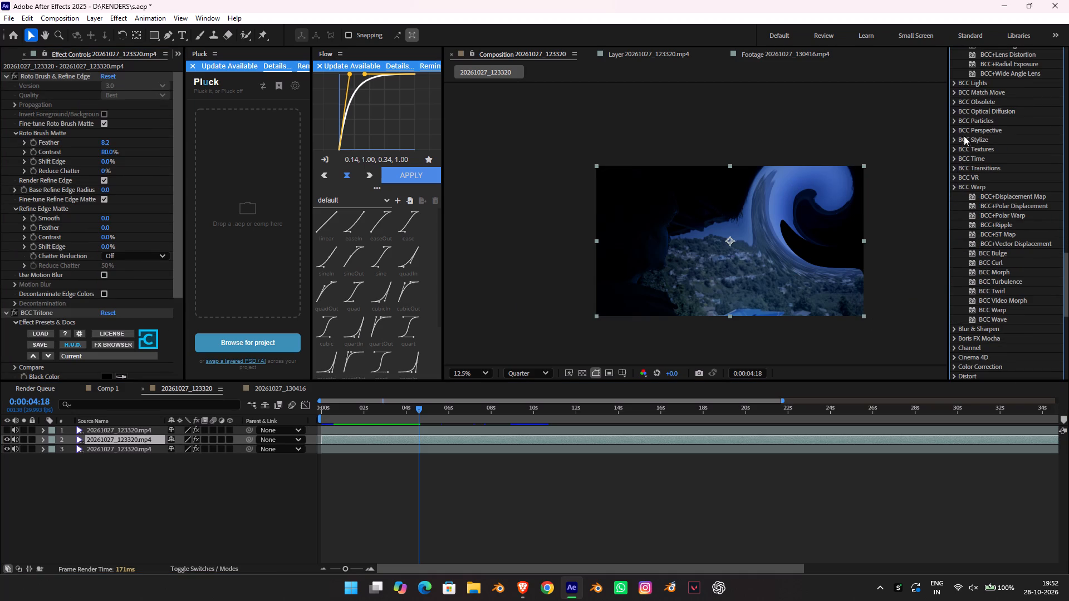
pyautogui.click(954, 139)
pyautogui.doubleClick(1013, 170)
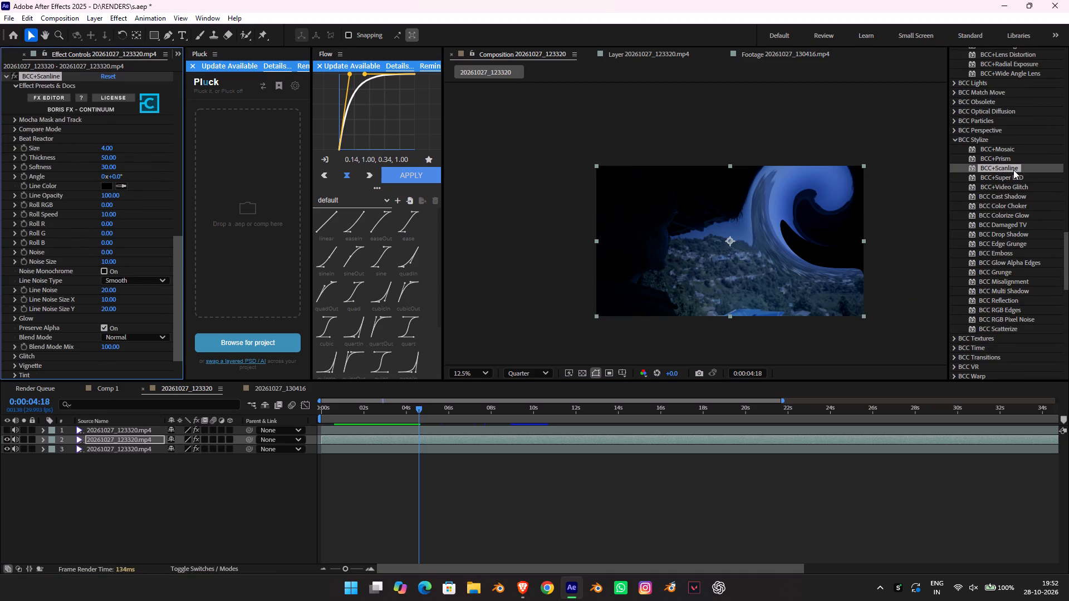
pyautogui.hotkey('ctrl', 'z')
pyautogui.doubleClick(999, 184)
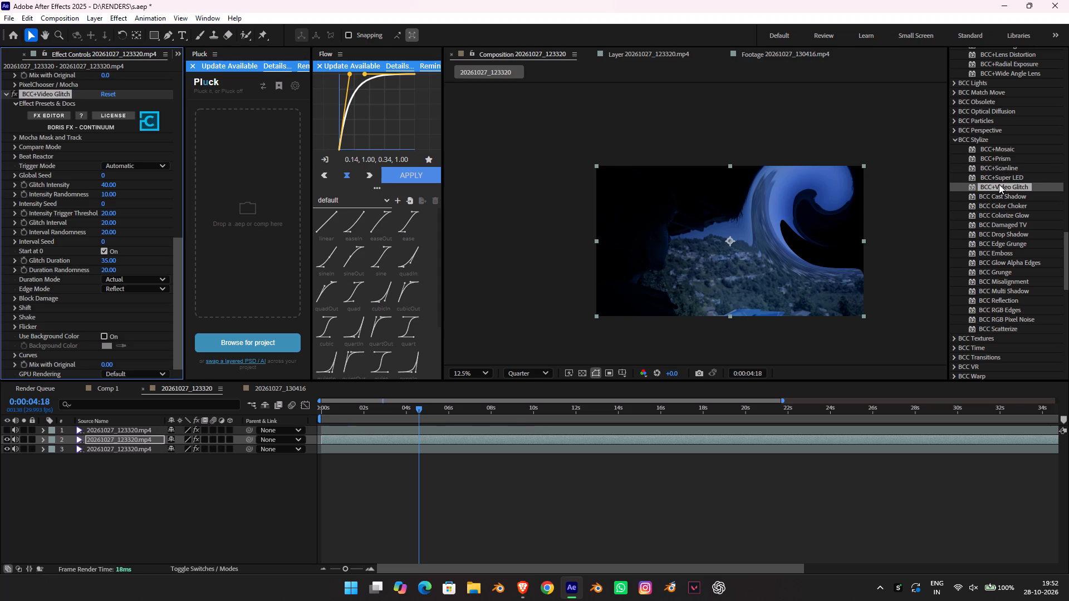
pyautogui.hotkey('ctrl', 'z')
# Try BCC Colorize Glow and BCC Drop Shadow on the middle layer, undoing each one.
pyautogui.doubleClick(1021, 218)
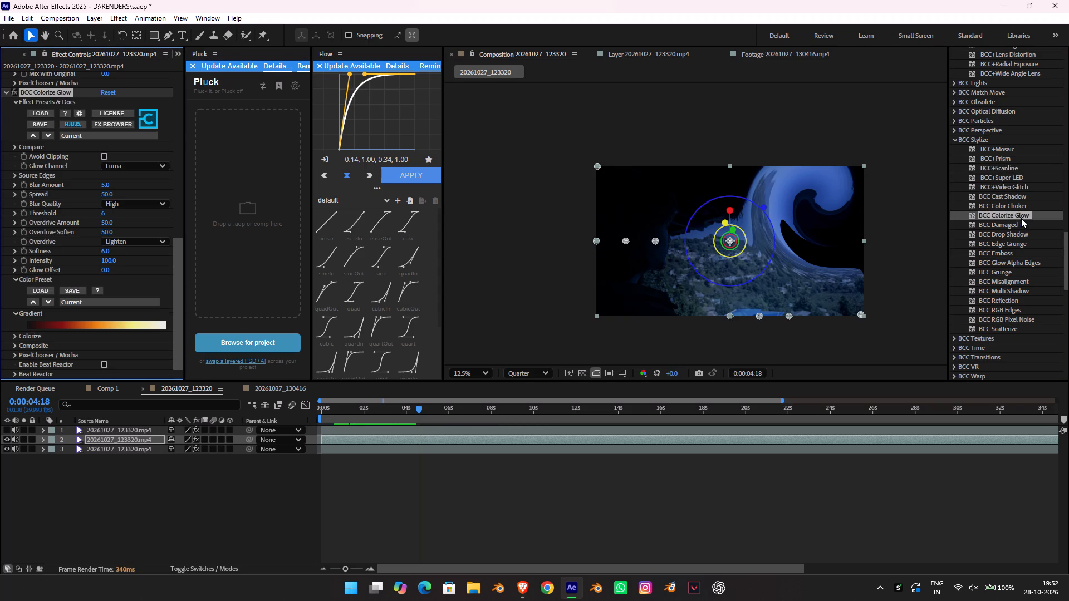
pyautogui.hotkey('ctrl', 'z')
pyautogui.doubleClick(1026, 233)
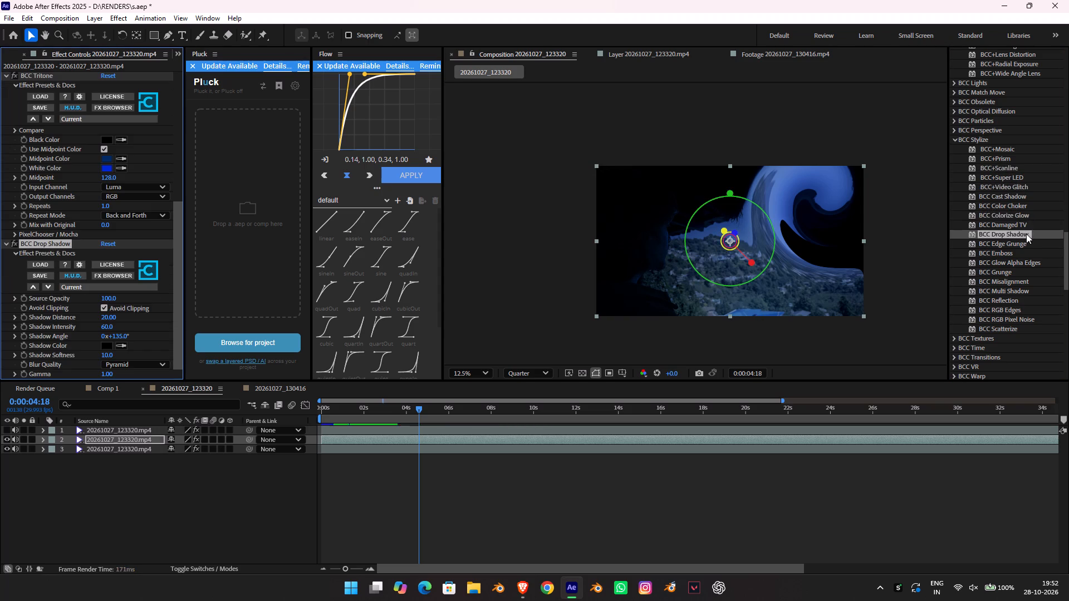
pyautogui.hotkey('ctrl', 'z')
# Apply BCC Drop Shadow to the middle layer again.
pyautogui.click(1026, 243)
pyautogui.doubleClick(1016, 231)
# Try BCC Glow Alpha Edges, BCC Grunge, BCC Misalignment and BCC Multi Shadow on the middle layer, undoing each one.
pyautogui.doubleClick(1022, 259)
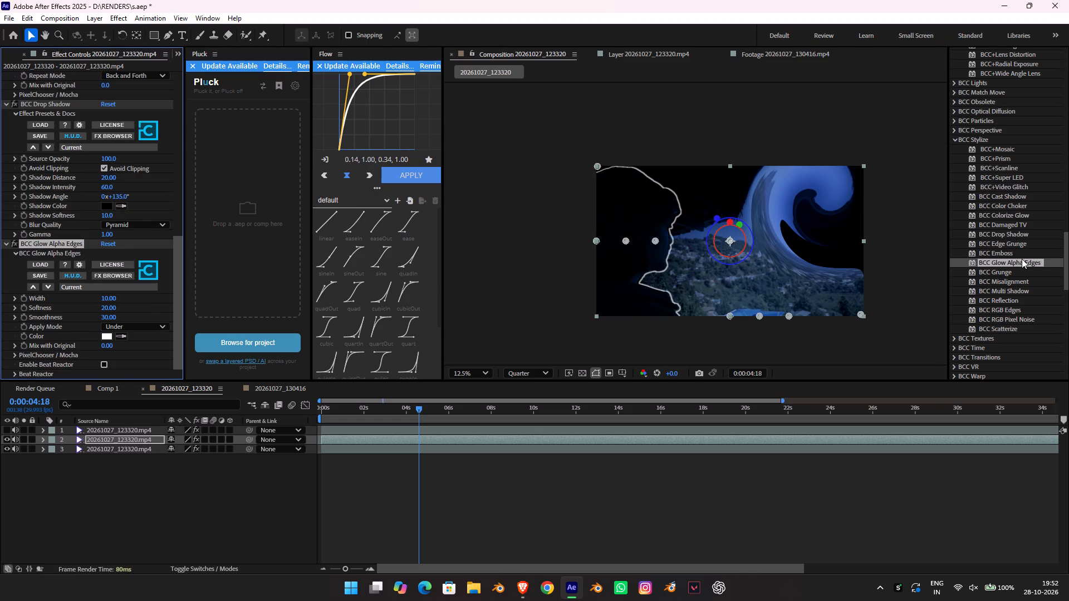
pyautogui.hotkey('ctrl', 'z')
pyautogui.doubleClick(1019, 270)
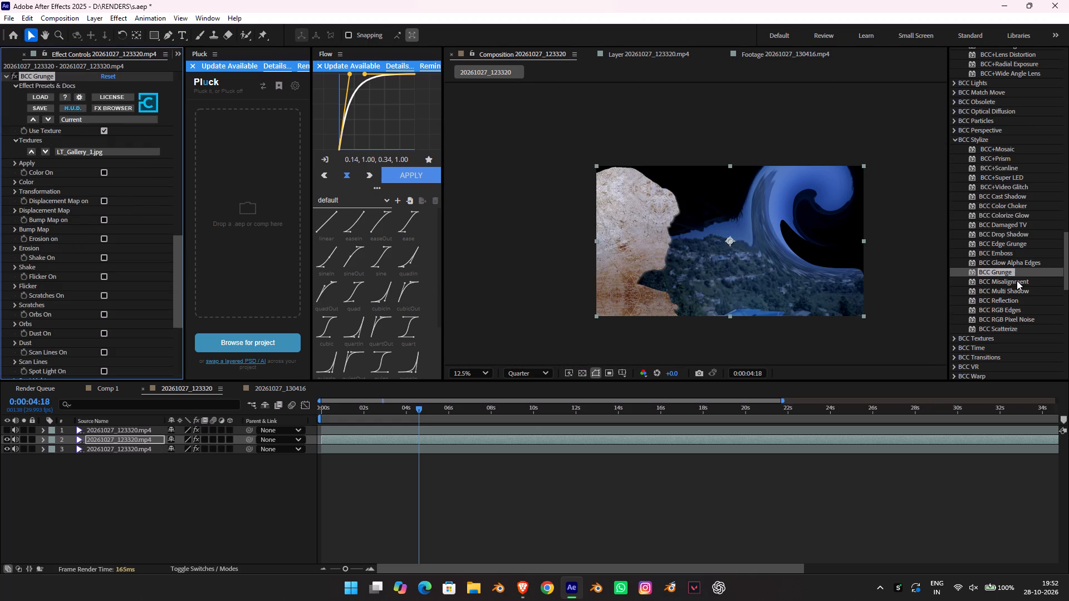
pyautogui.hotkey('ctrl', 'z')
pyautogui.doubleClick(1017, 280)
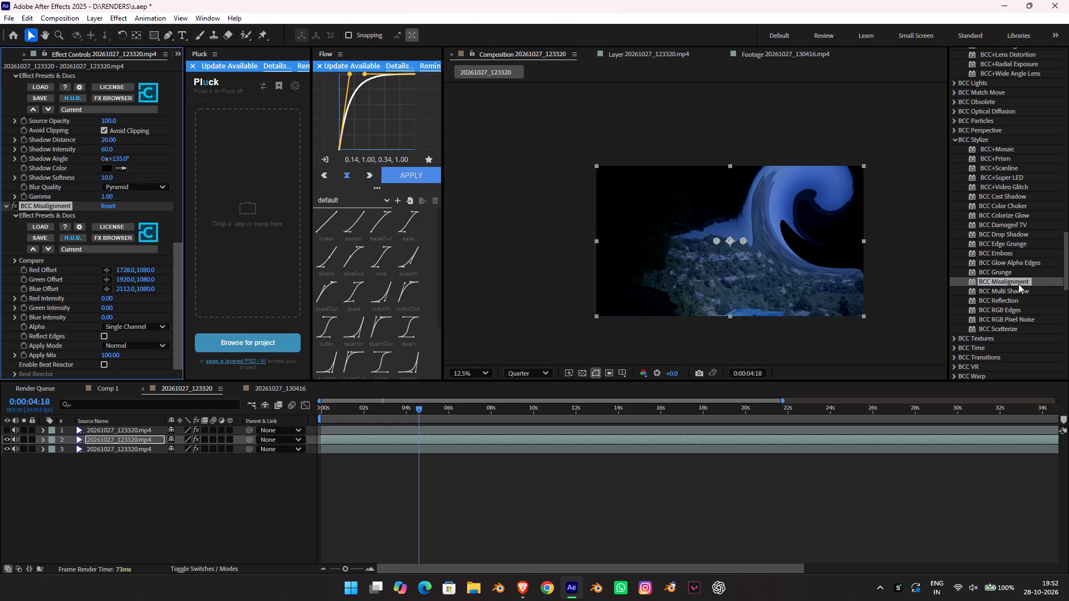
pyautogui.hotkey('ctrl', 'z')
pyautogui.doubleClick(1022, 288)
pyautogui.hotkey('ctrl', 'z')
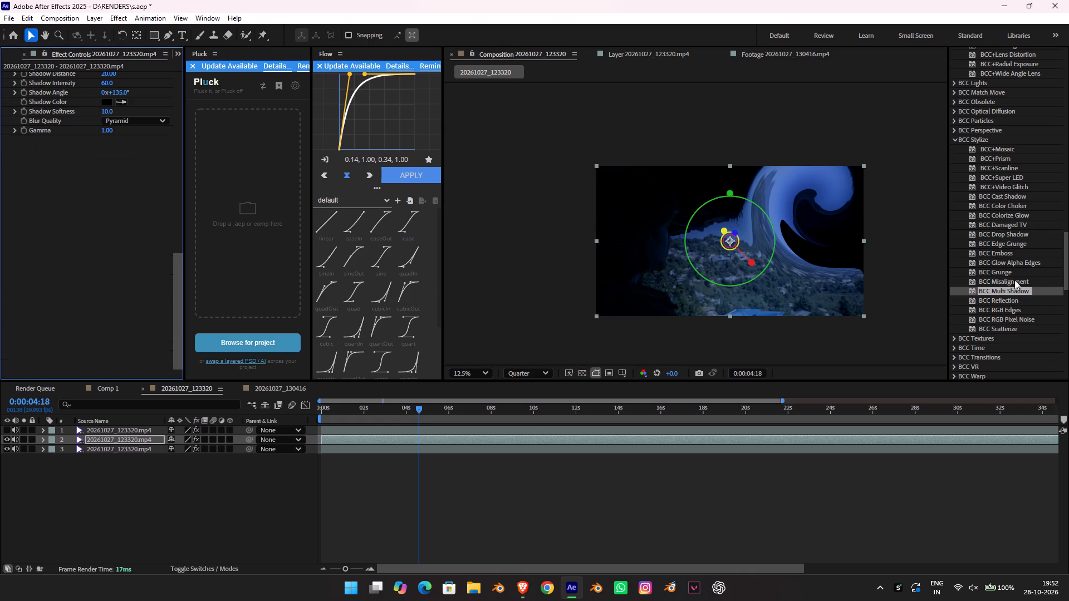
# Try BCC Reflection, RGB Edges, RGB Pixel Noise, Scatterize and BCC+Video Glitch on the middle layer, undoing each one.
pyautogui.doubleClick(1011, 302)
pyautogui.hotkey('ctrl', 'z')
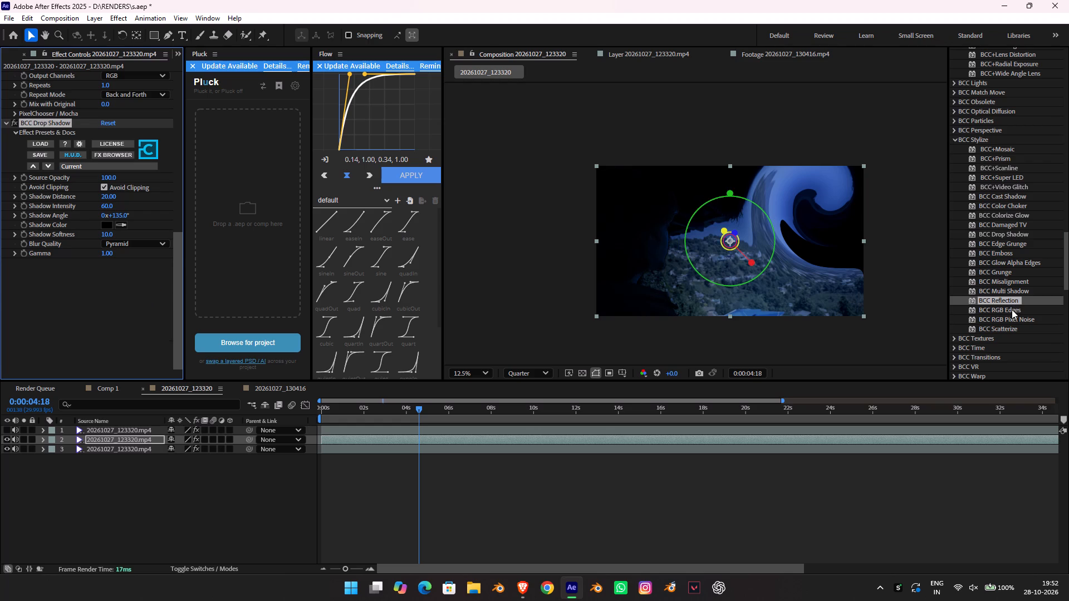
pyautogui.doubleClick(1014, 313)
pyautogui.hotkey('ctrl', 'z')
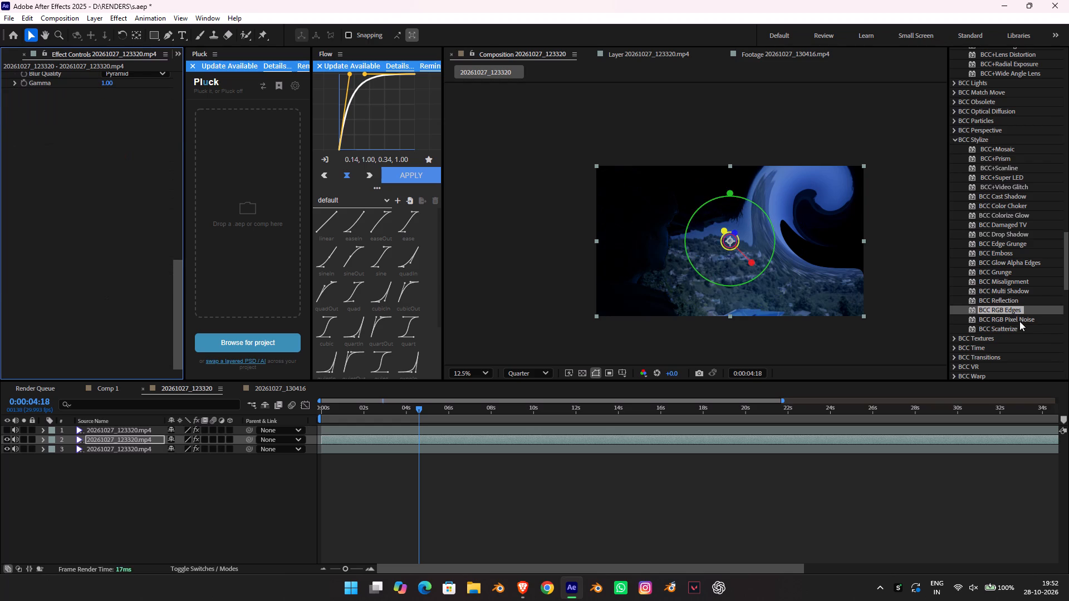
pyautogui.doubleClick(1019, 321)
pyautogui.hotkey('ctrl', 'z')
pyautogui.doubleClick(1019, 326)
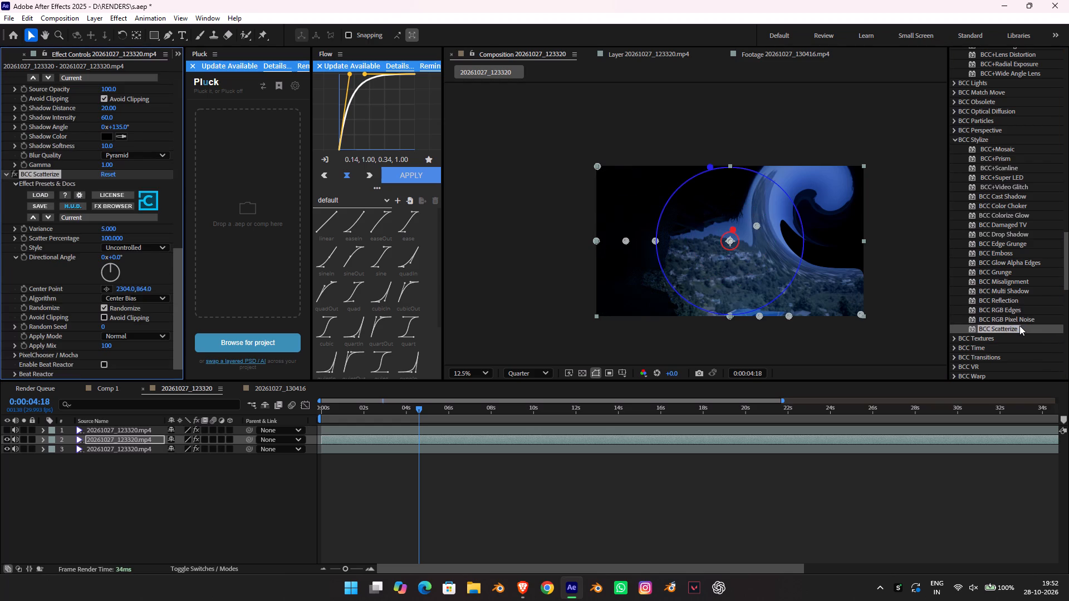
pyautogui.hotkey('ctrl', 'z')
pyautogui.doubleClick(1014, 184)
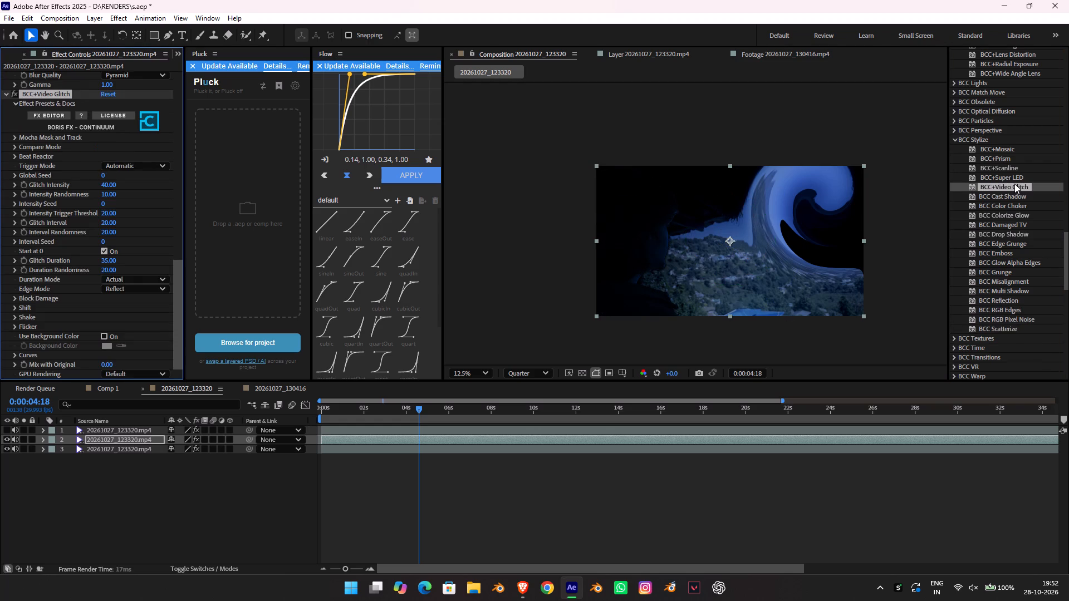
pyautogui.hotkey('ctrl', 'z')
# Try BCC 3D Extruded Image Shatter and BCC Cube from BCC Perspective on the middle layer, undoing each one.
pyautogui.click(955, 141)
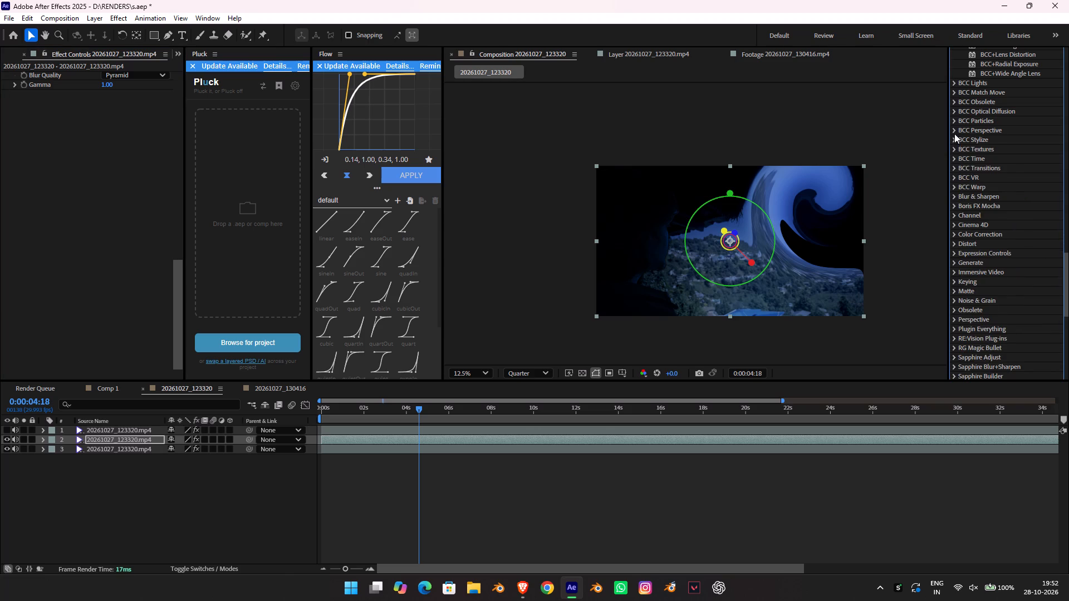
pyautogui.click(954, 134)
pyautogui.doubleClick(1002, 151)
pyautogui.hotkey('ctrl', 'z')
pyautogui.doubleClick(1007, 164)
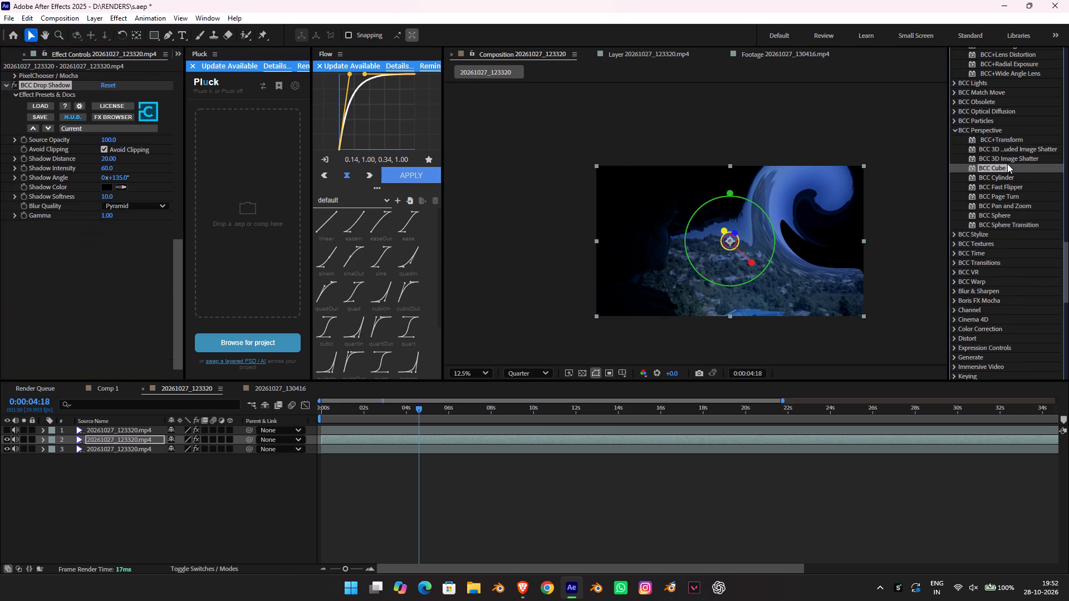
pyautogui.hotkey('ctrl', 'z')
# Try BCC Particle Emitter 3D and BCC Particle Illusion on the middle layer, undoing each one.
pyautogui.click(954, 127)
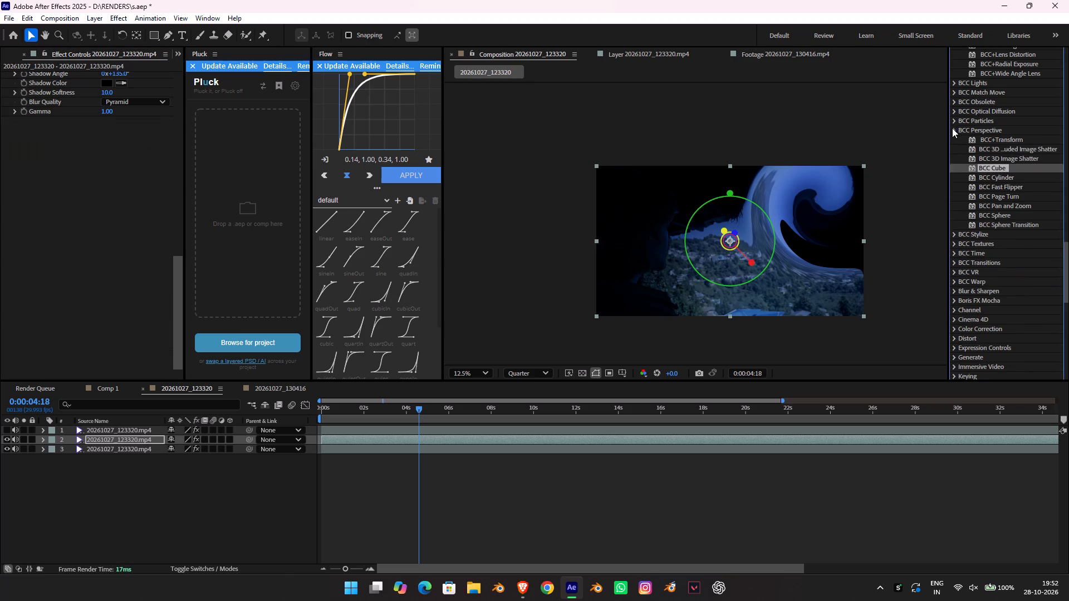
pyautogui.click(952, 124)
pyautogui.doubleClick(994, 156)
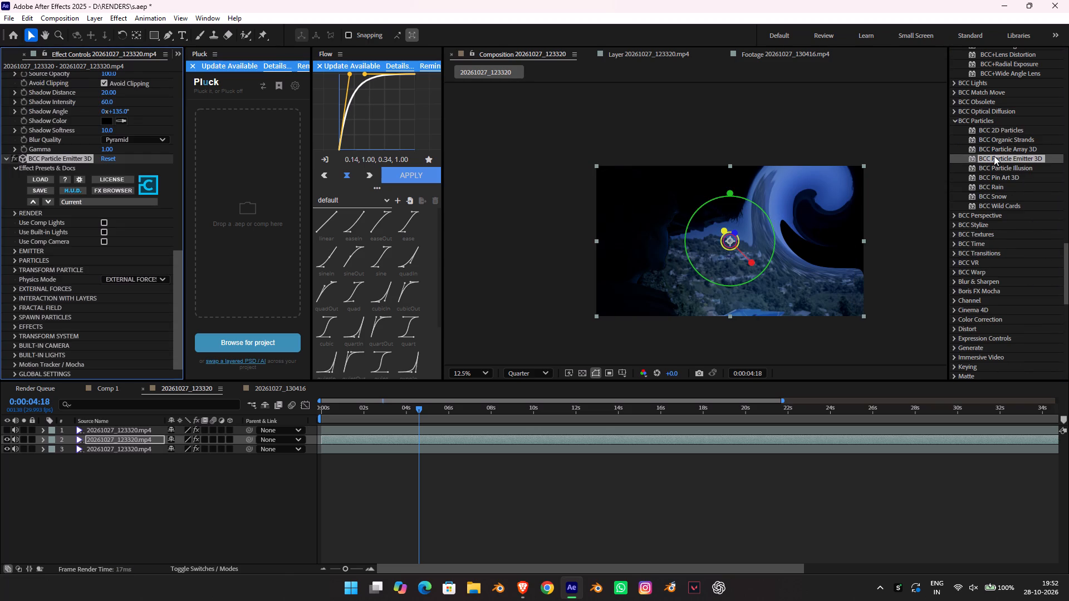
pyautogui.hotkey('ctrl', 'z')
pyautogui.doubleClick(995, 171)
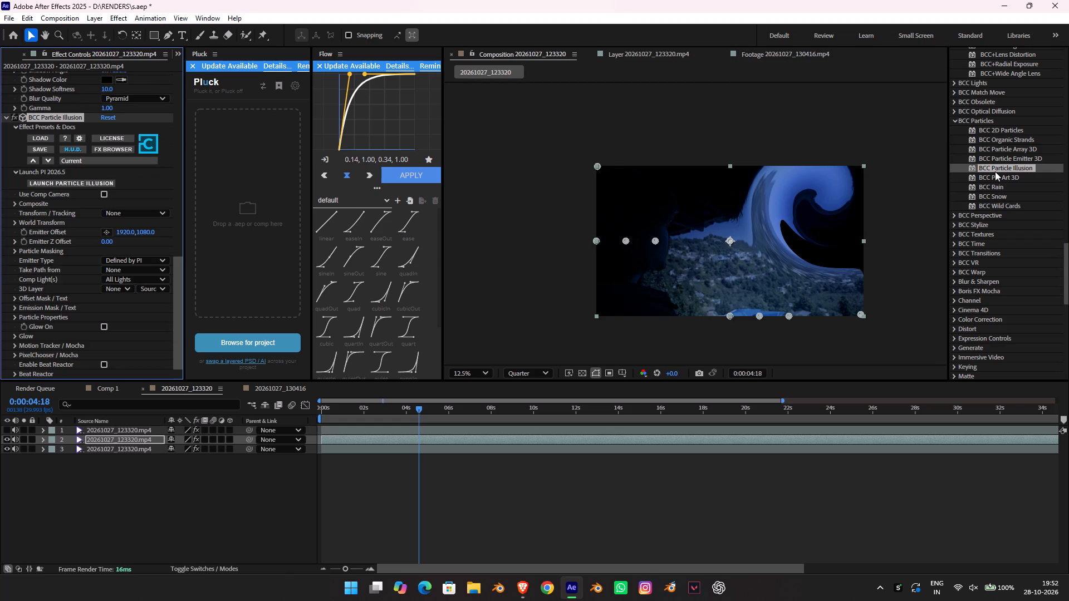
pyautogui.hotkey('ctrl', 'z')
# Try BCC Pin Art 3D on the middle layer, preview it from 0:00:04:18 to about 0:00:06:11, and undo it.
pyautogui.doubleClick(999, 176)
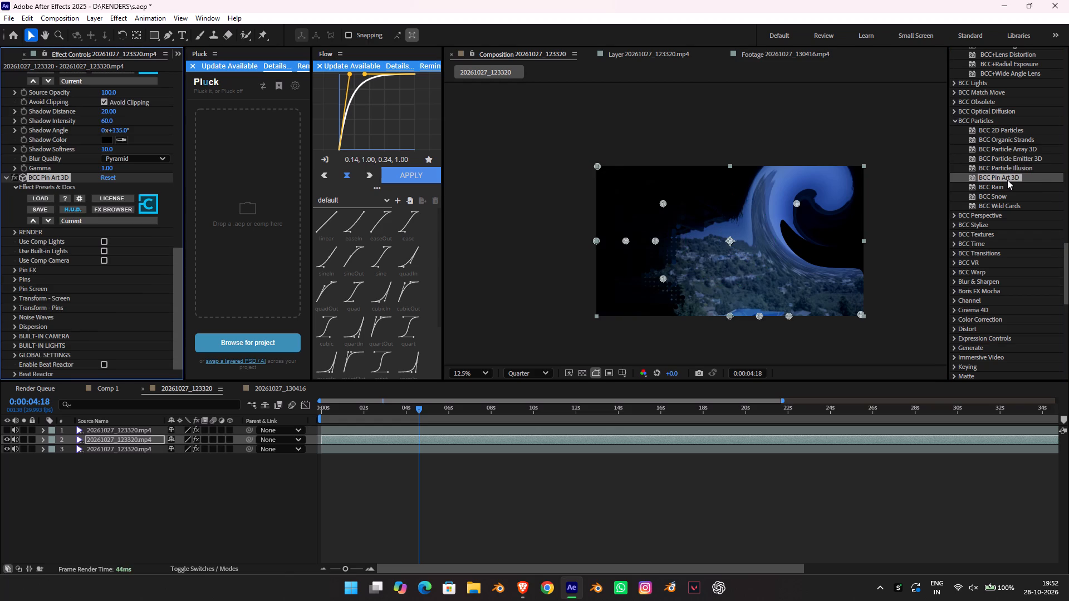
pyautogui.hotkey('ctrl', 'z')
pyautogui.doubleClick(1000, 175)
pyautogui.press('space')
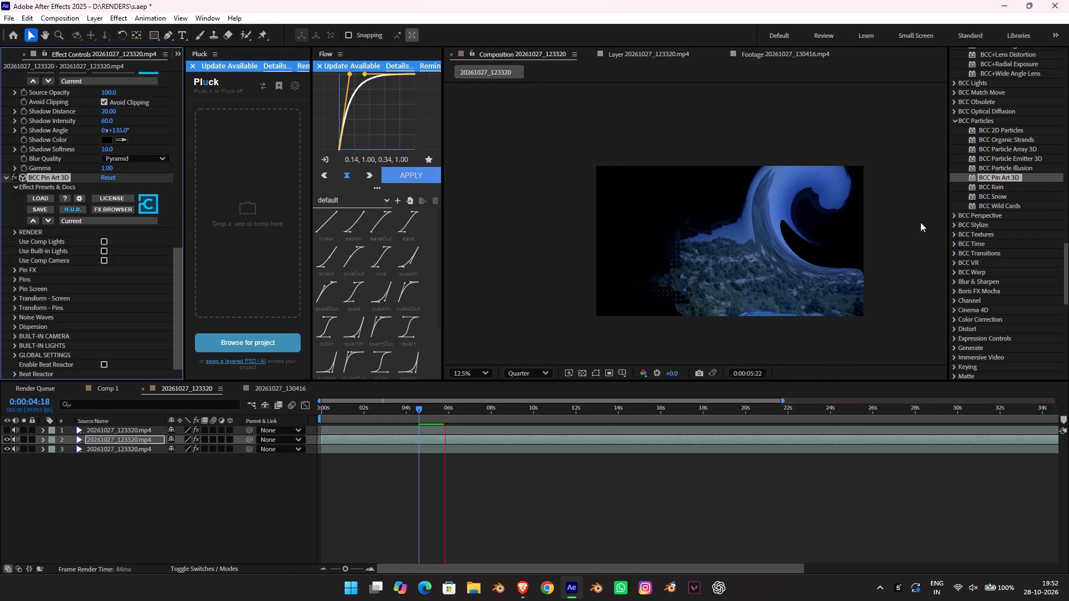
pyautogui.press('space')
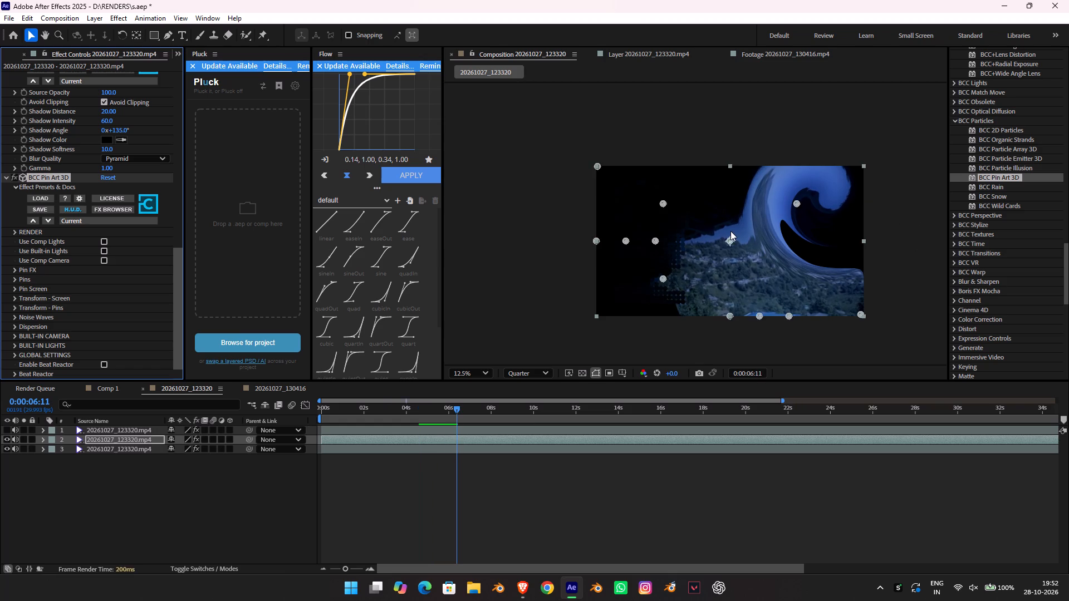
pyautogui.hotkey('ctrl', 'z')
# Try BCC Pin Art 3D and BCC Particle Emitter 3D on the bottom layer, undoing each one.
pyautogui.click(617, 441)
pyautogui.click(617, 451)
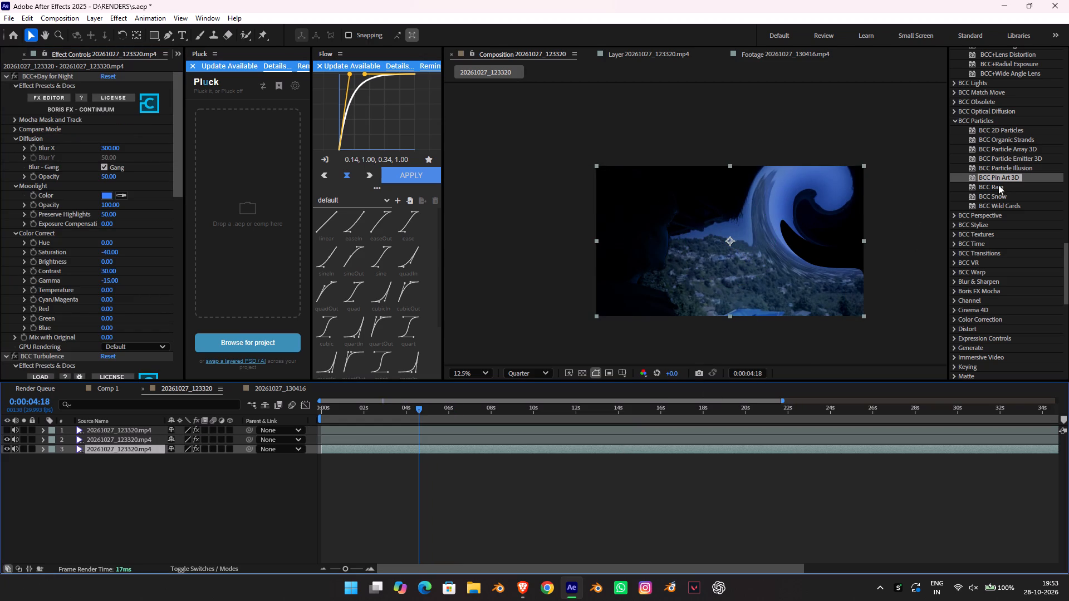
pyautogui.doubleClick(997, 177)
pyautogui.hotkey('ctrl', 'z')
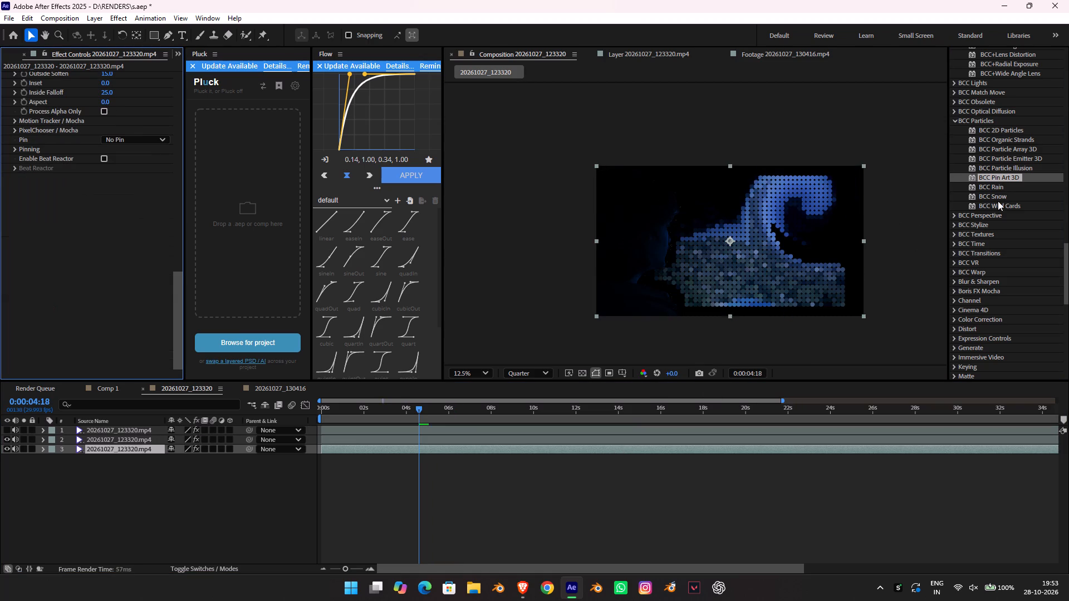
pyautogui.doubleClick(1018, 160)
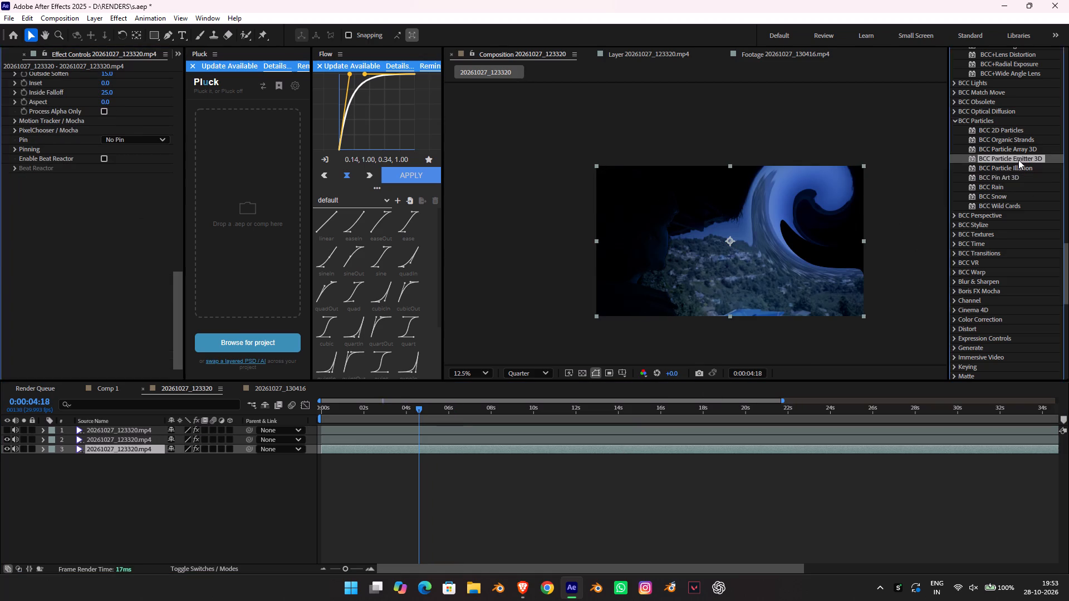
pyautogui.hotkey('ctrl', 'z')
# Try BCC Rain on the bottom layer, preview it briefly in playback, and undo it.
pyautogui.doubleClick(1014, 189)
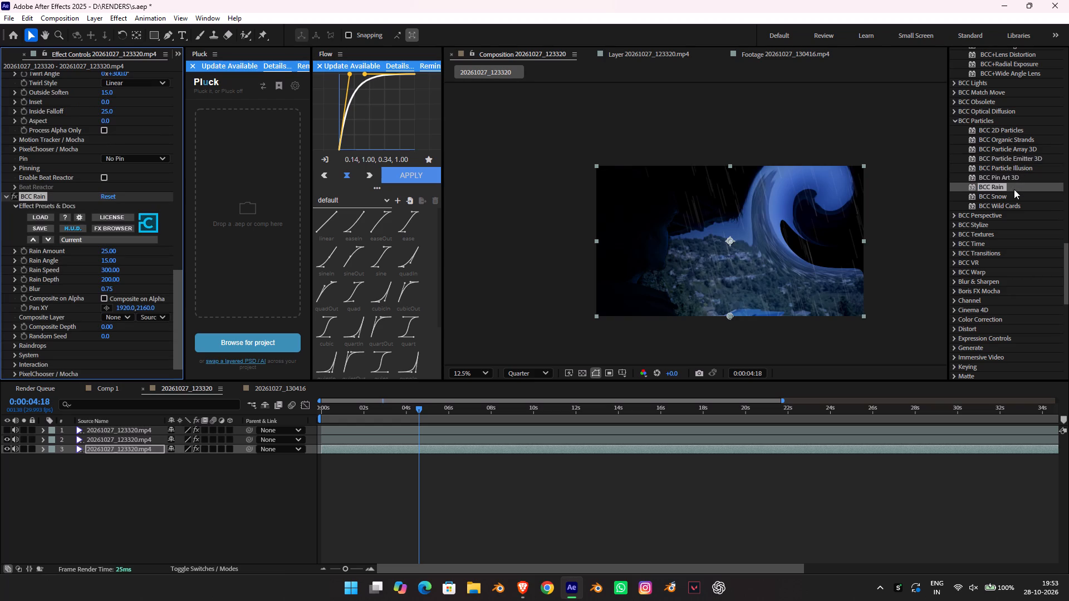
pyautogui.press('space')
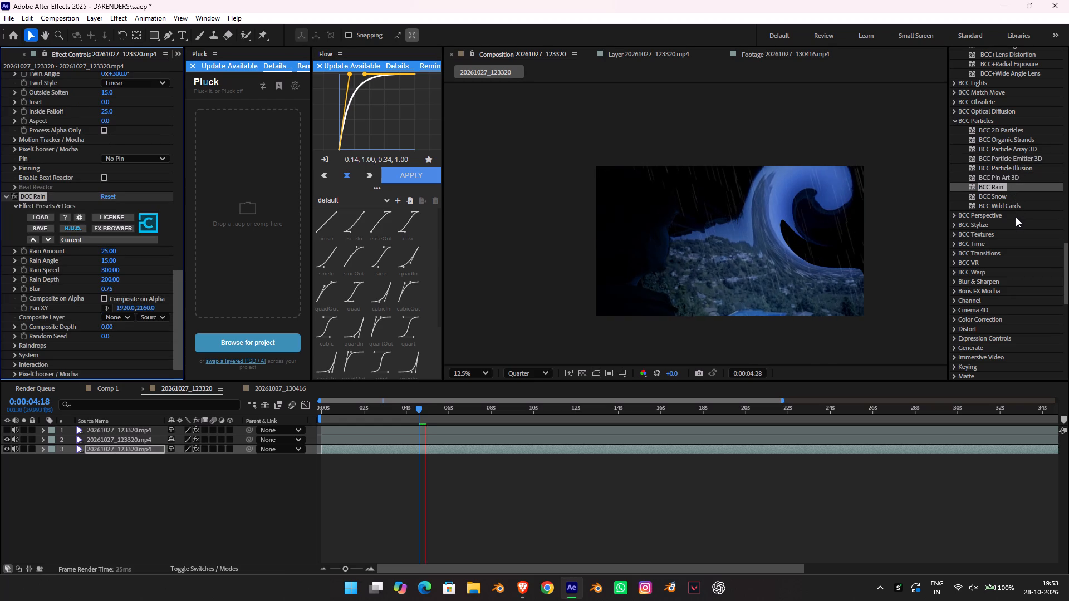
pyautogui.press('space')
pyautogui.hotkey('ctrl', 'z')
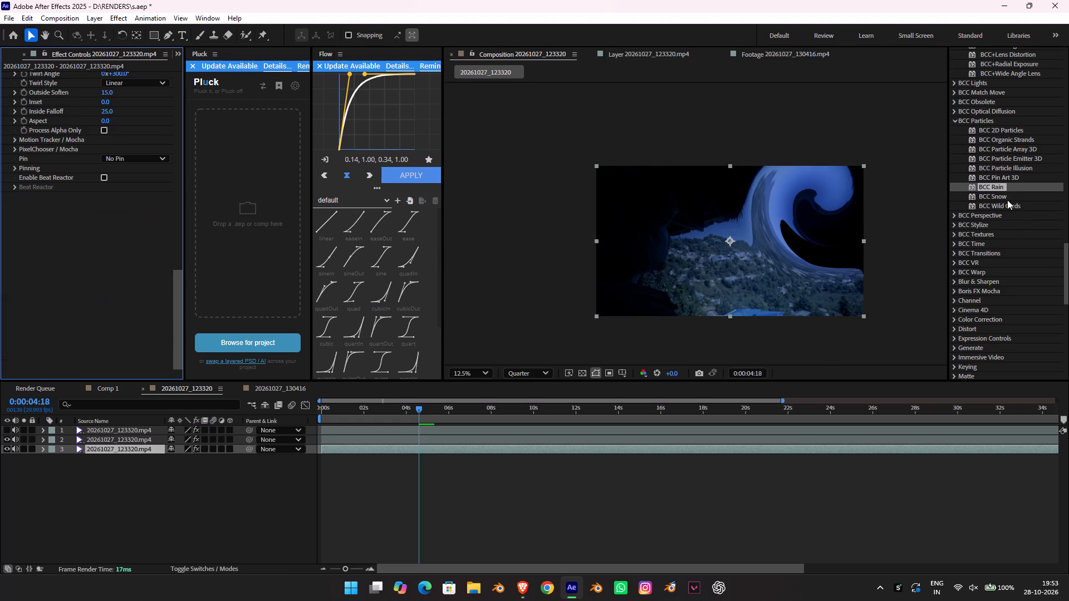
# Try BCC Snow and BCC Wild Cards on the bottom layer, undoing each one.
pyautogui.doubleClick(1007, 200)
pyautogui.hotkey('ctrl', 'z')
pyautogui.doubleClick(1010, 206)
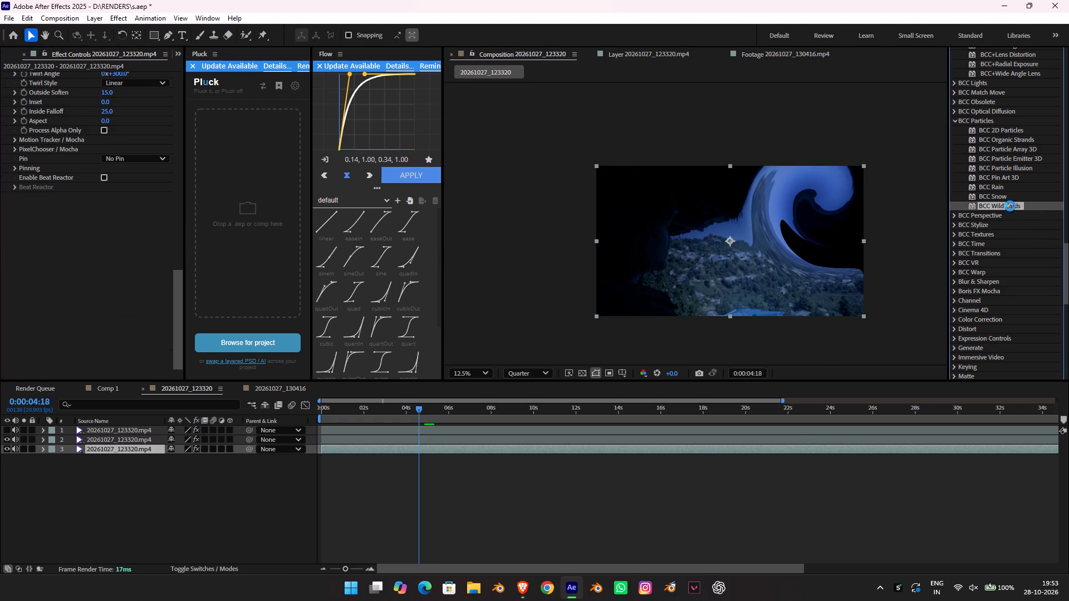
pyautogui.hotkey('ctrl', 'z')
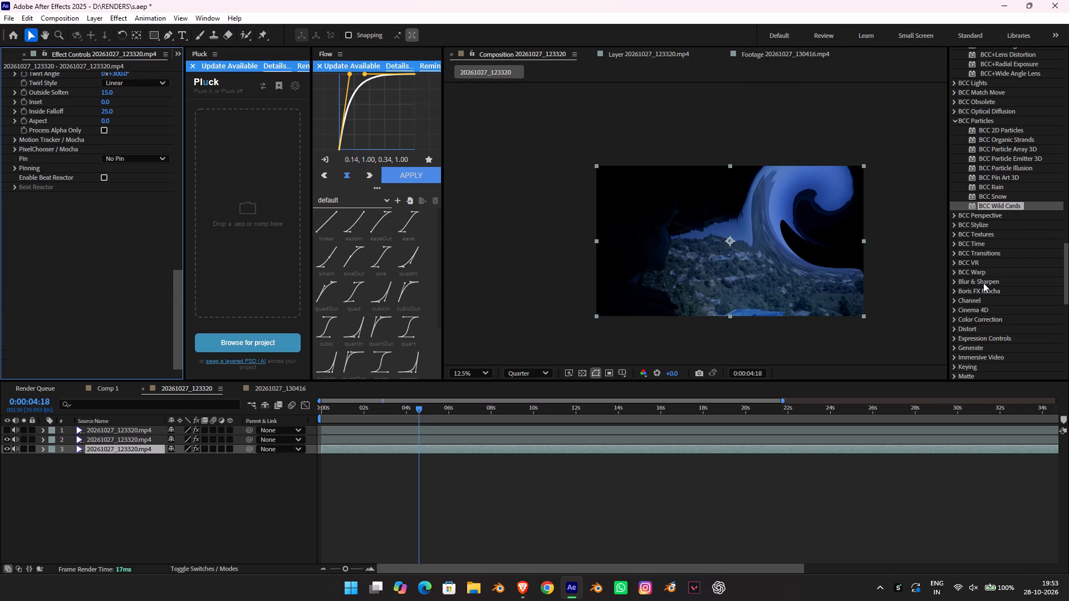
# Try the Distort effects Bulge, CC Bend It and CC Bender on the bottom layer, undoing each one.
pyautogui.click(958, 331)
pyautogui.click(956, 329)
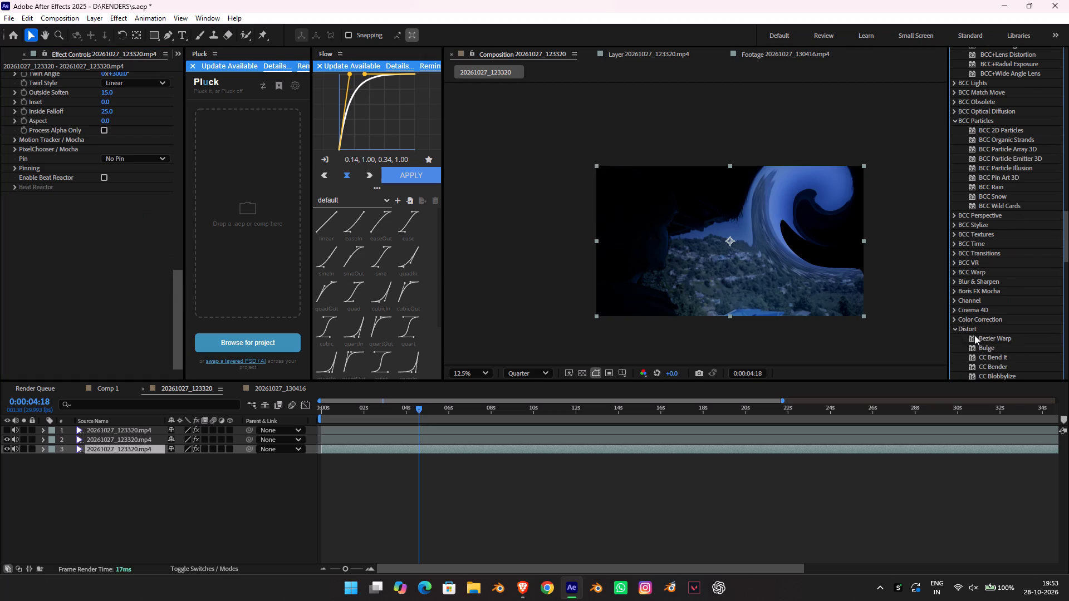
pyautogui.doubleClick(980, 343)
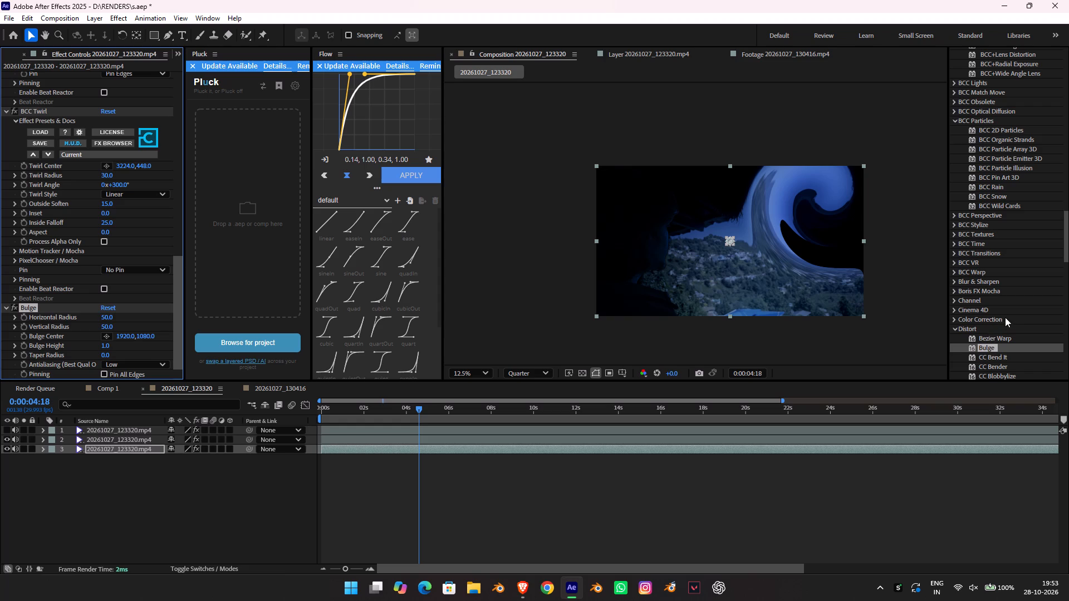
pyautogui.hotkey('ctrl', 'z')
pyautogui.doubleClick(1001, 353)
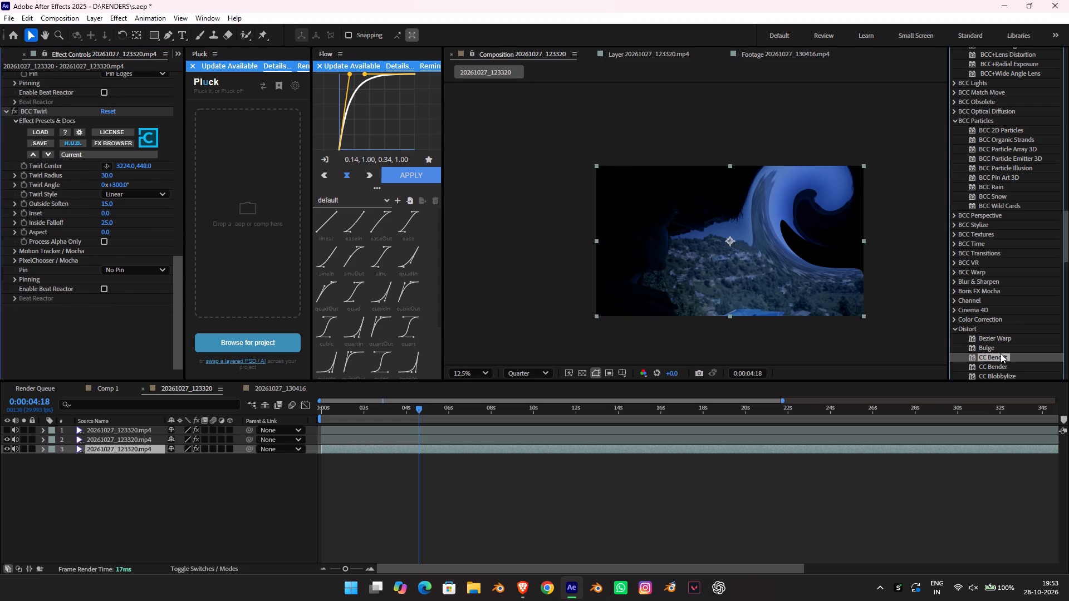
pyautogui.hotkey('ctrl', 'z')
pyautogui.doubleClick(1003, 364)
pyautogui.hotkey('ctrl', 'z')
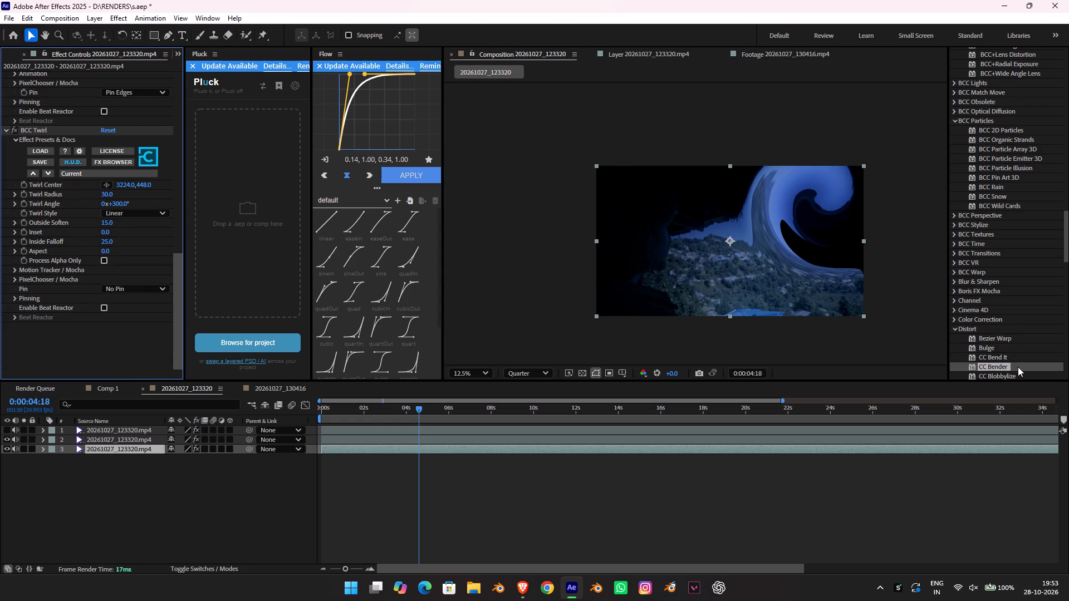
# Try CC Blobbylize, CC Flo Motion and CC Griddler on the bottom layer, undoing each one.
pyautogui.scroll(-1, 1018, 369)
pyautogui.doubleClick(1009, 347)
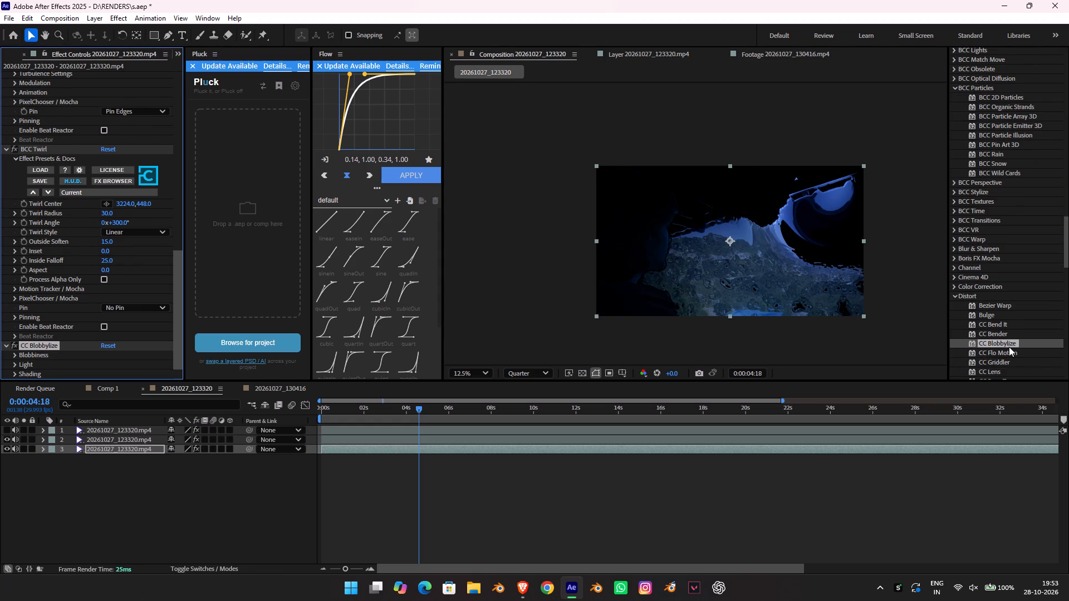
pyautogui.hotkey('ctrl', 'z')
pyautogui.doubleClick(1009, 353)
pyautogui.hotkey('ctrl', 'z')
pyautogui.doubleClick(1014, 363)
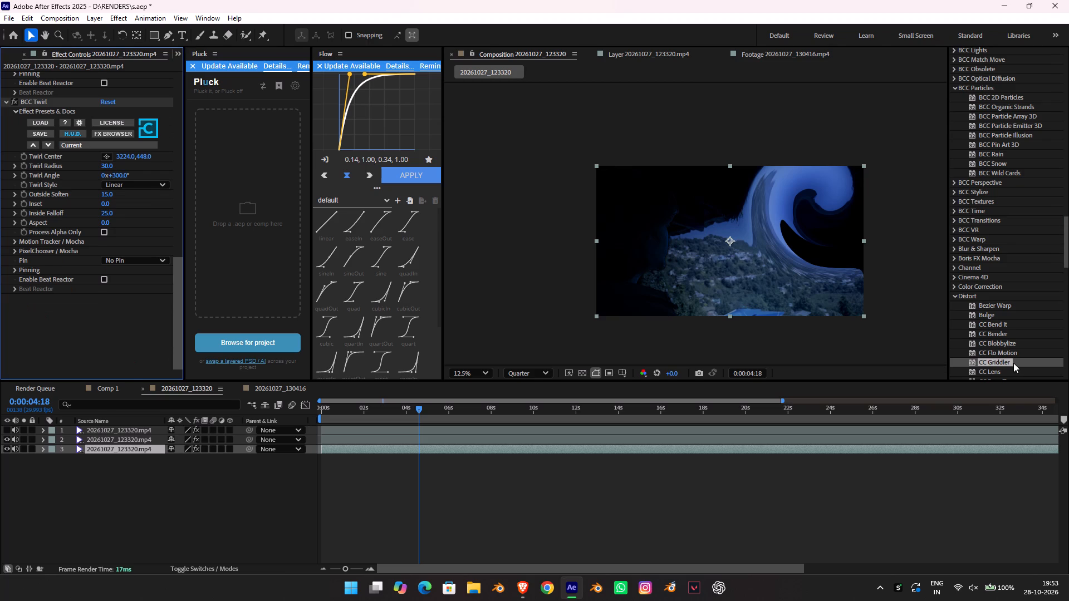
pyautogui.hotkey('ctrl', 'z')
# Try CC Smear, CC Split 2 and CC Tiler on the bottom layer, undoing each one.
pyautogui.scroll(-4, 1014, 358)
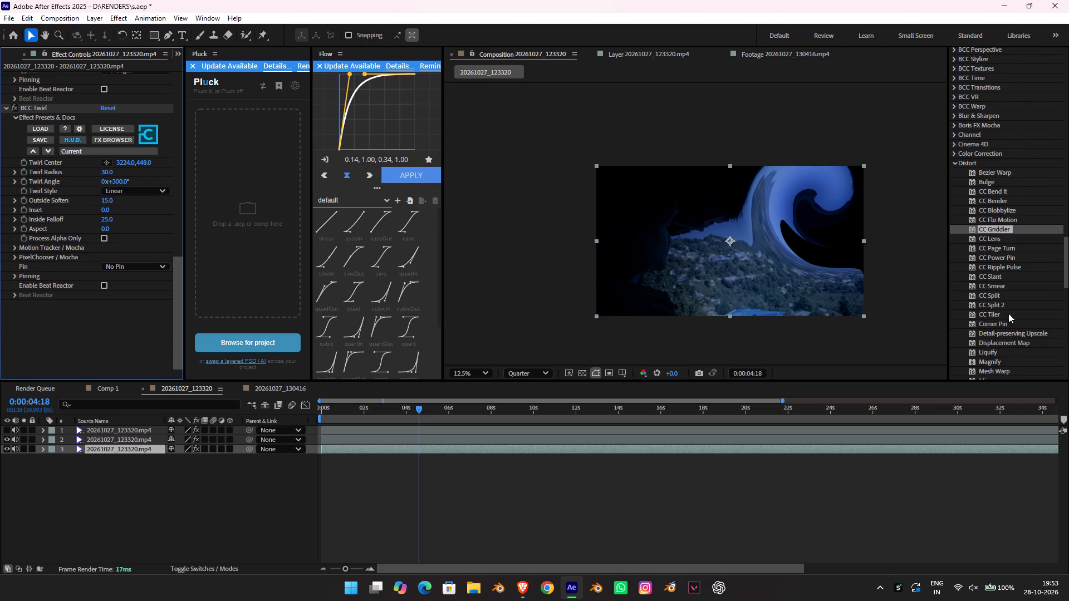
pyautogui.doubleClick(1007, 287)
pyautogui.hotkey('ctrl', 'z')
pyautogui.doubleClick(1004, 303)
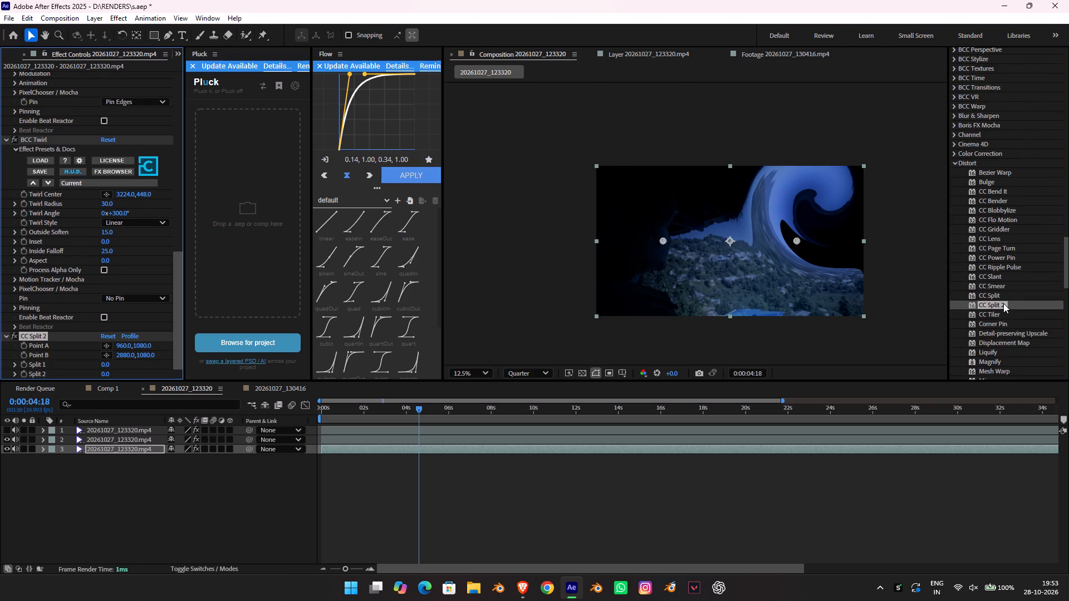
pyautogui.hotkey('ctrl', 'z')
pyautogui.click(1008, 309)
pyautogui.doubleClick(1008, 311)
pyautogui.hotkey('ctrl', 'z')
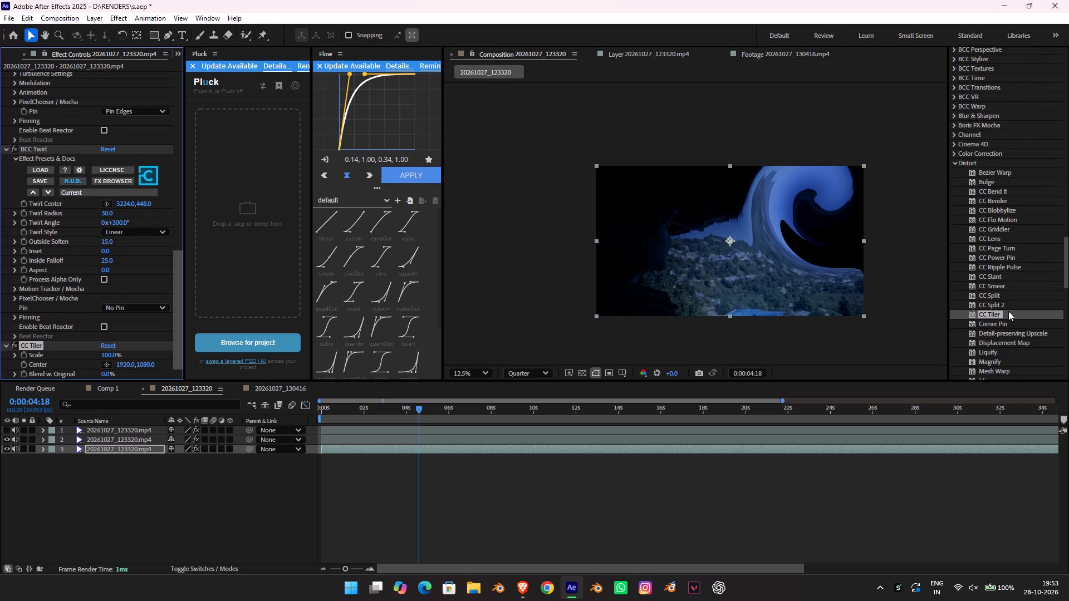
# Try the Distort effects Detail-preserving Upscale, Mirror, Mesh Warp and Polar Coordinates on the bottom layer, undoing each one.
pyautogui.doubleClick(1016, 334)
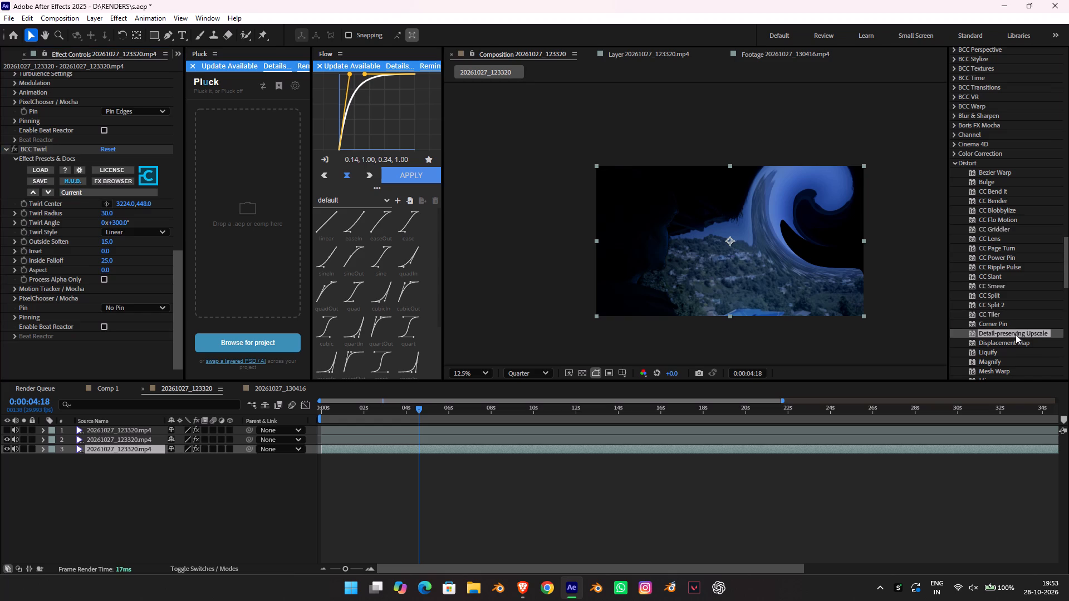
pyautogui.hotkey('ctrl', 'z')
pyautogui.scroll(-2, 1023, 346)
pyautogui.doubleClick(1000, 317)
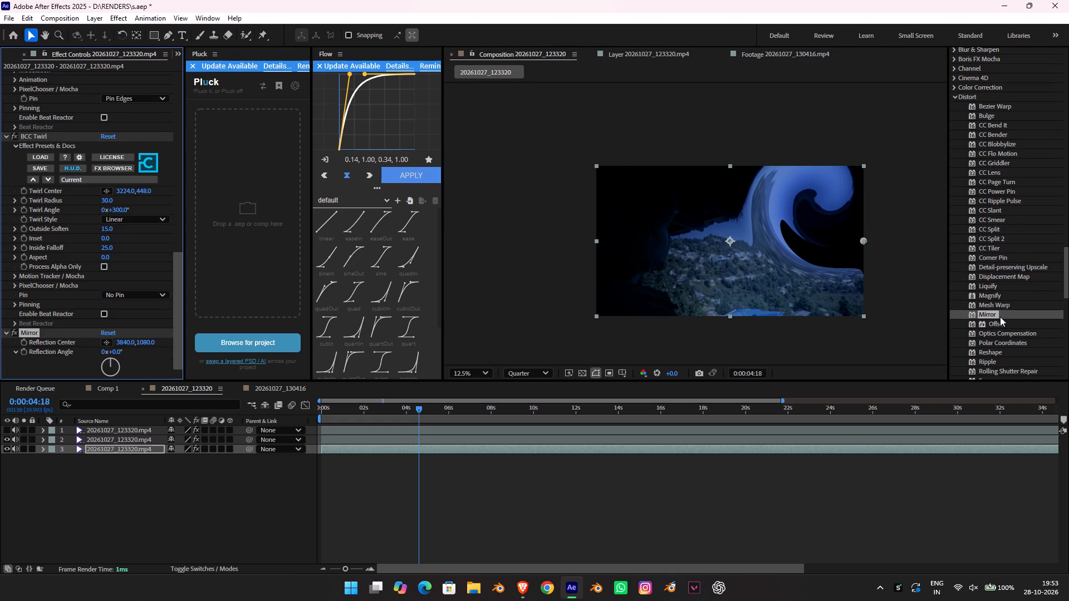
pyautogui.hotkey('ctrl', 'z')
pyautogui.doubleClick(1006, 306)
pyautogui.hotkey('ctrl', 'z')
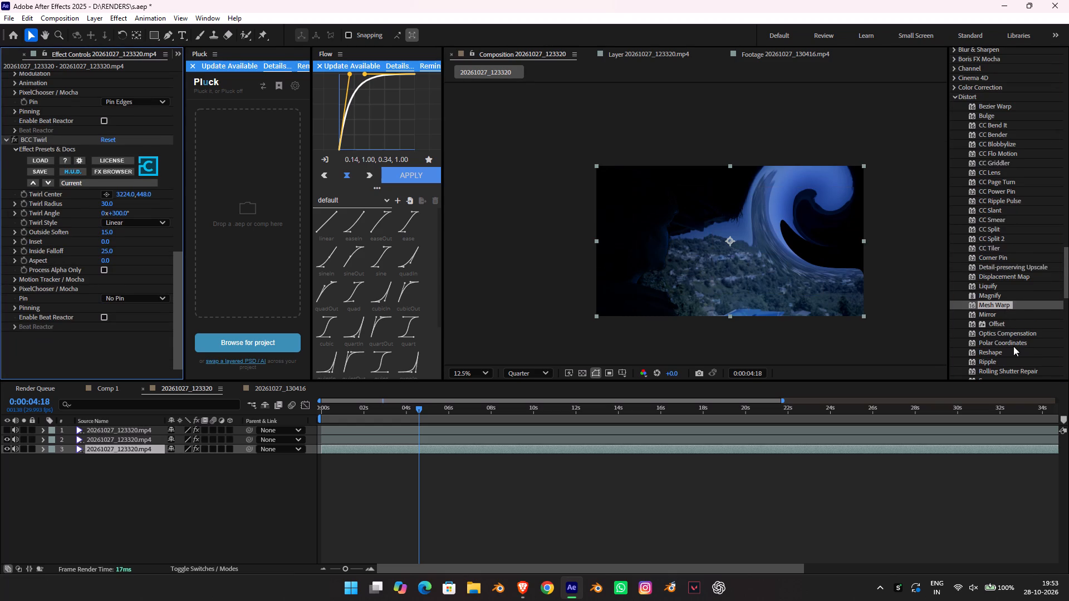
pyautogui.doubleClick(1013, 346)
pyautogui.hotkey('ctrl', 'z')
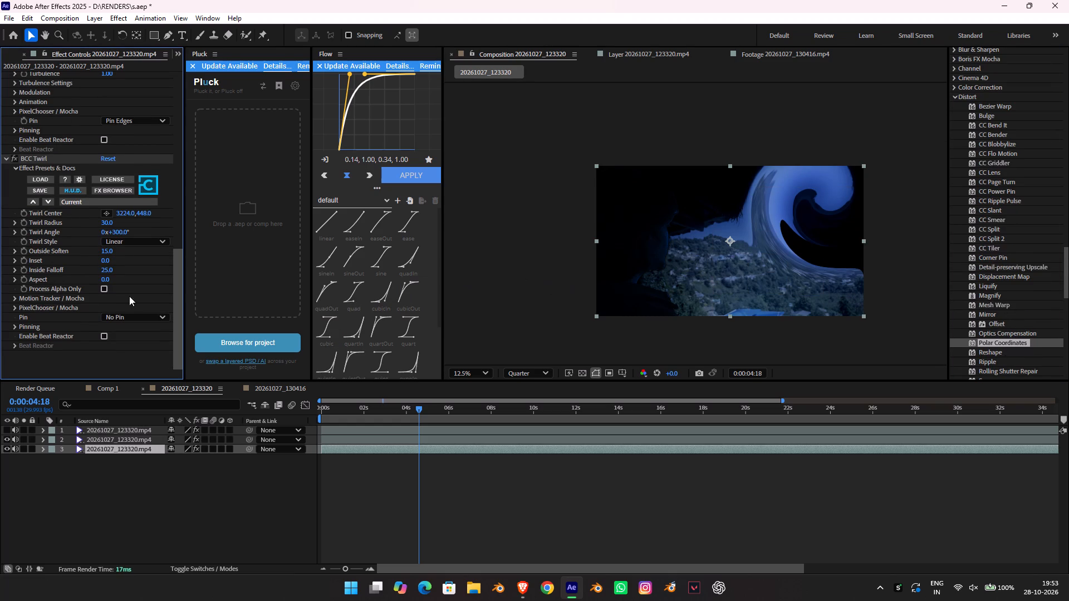
# Switch to the 20261027_130416 composition and preview its clip from the start.
pyautogui.scroll(10, 105, 290)
pyautogui.scroll(5, 288, 359)
pyautogui.scroll(-5, 275, 411)
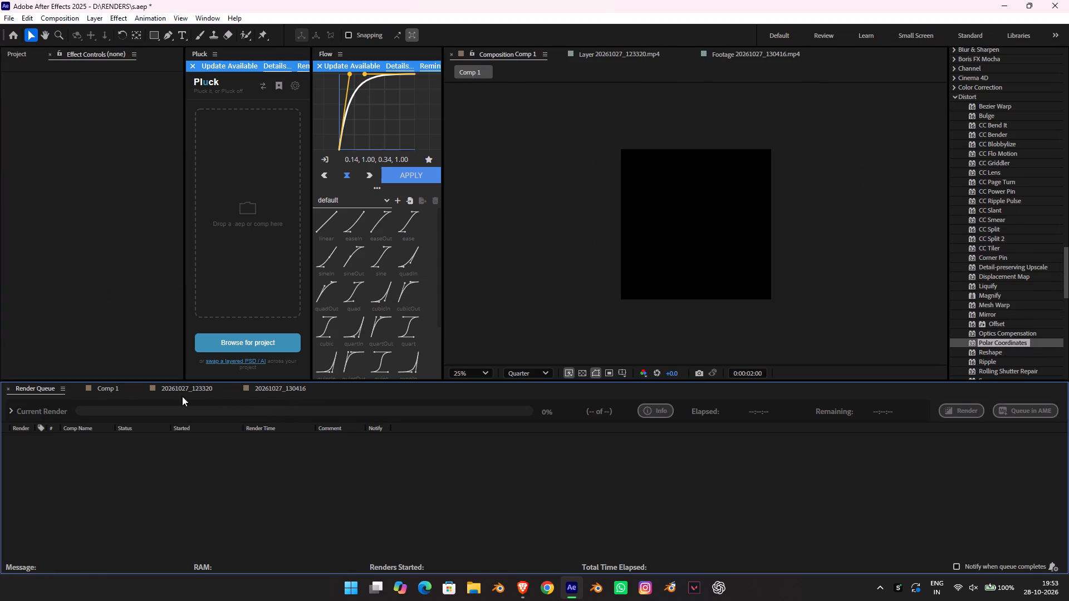
pyautogui.scroll(5, 182, 396)
pyautogui.scroll(-2, 176, 389)
pyautogui.scroll(1, 176, 389)
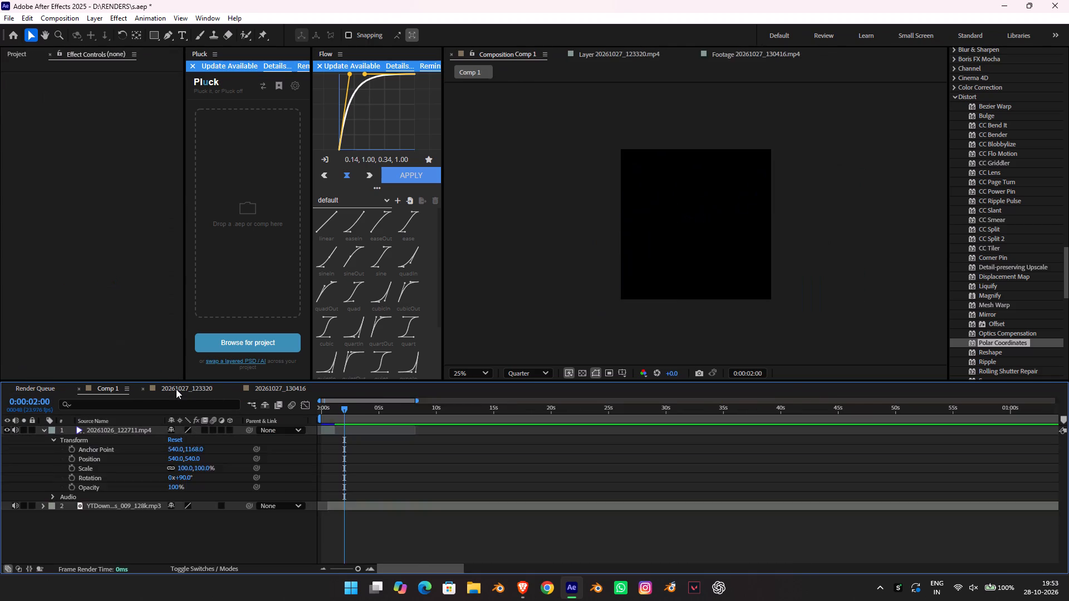
pyautogui.scroll(-3, 176, 389)
pyautogui.press('space')
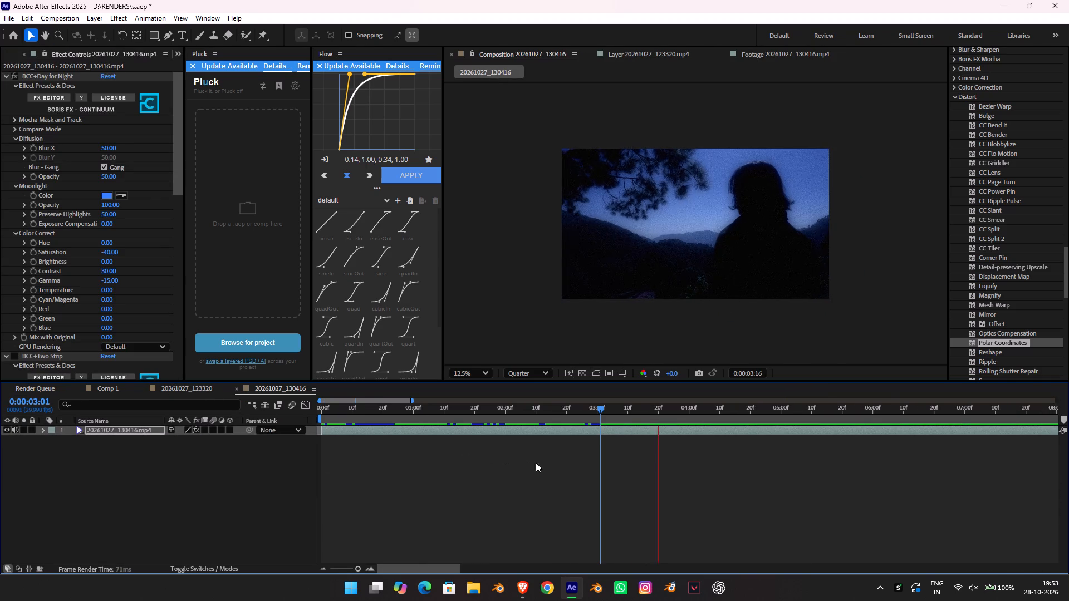
pyautogui.moveTo(540, 413); pyautogui.dragTo(248, 406)
pyautogui.press('space')
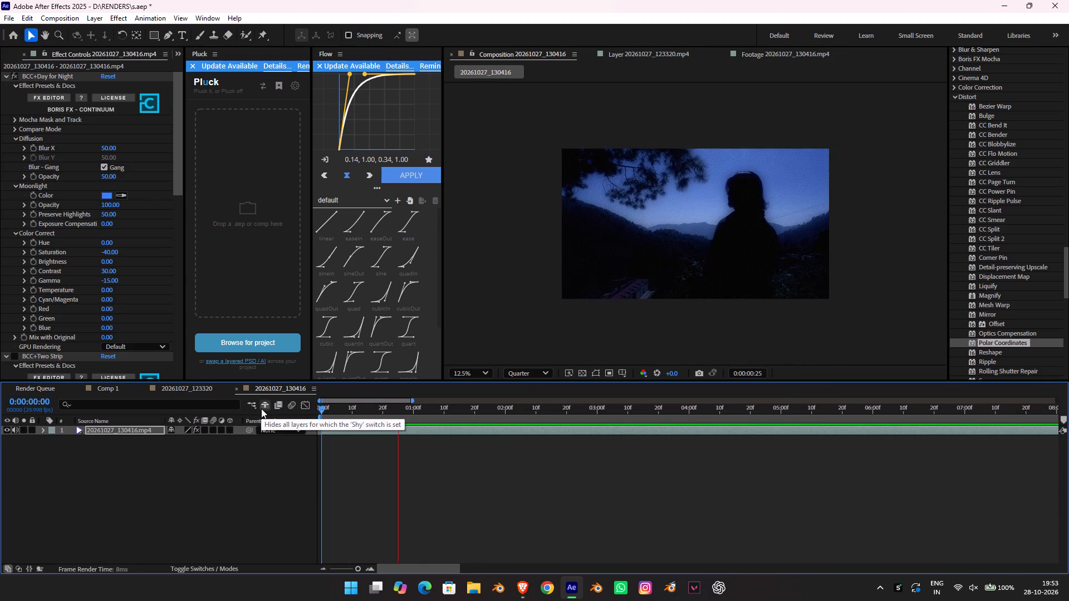
pyautogui.press('space')
# Search the effects library for glow.
pyautogui.scroll(17, 1006, 131)
pyautogui.scroll(-1, 999, 103)
pyautogui.scroll(10, 999, 103)
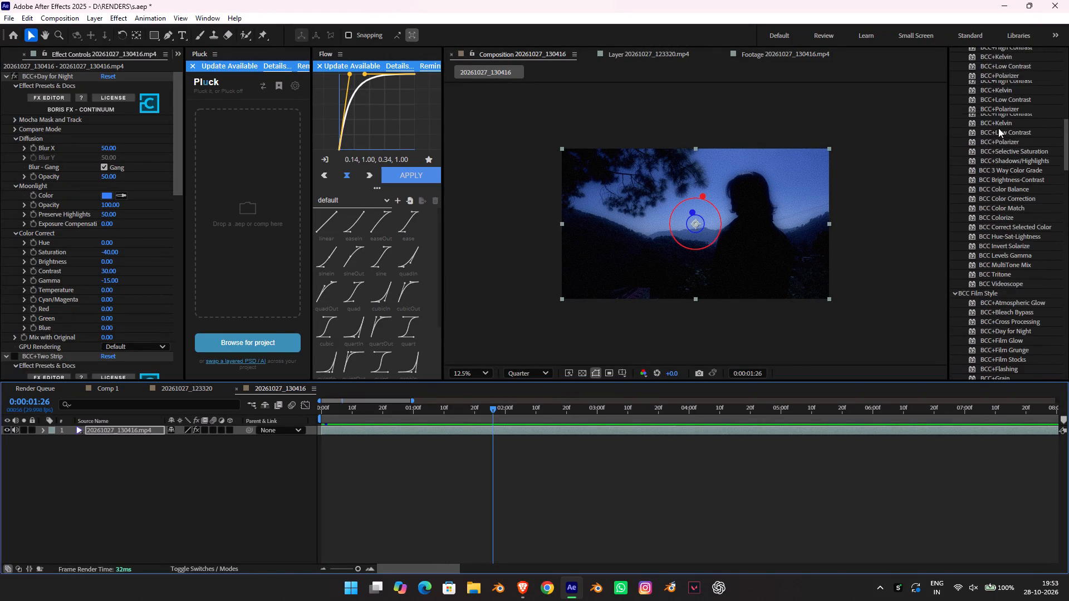
pyautogui.scroll(15, 998, 128)
pyautogui.click(992, 109)
pyautogui.write('glow')
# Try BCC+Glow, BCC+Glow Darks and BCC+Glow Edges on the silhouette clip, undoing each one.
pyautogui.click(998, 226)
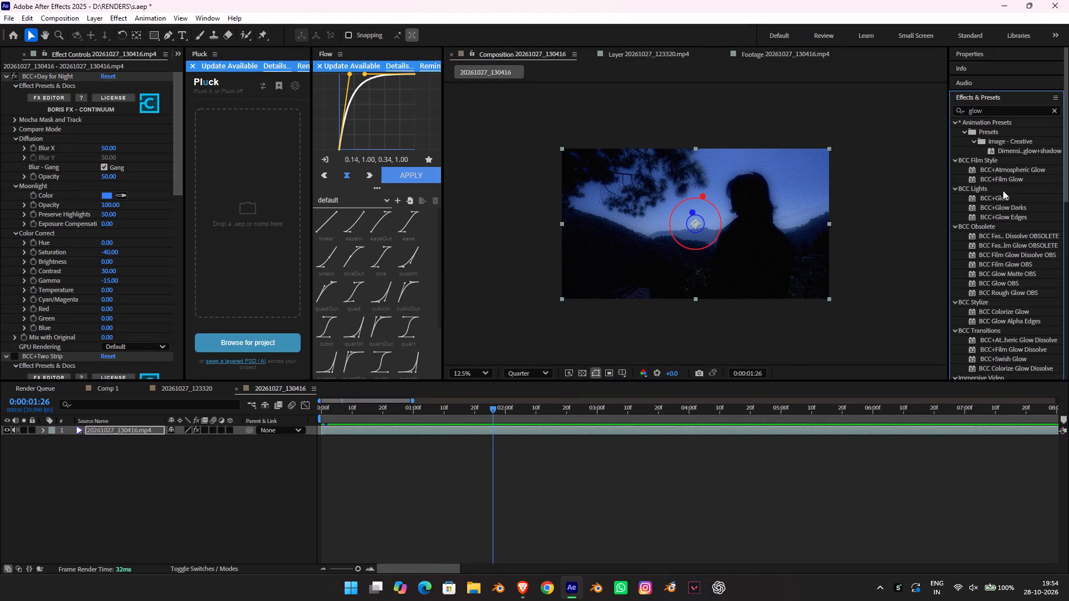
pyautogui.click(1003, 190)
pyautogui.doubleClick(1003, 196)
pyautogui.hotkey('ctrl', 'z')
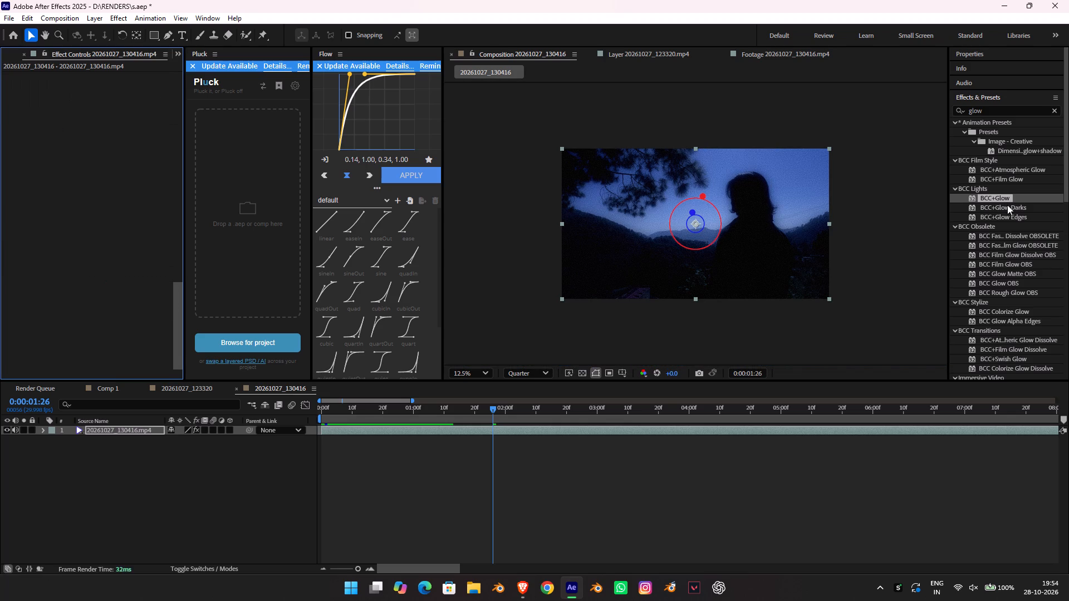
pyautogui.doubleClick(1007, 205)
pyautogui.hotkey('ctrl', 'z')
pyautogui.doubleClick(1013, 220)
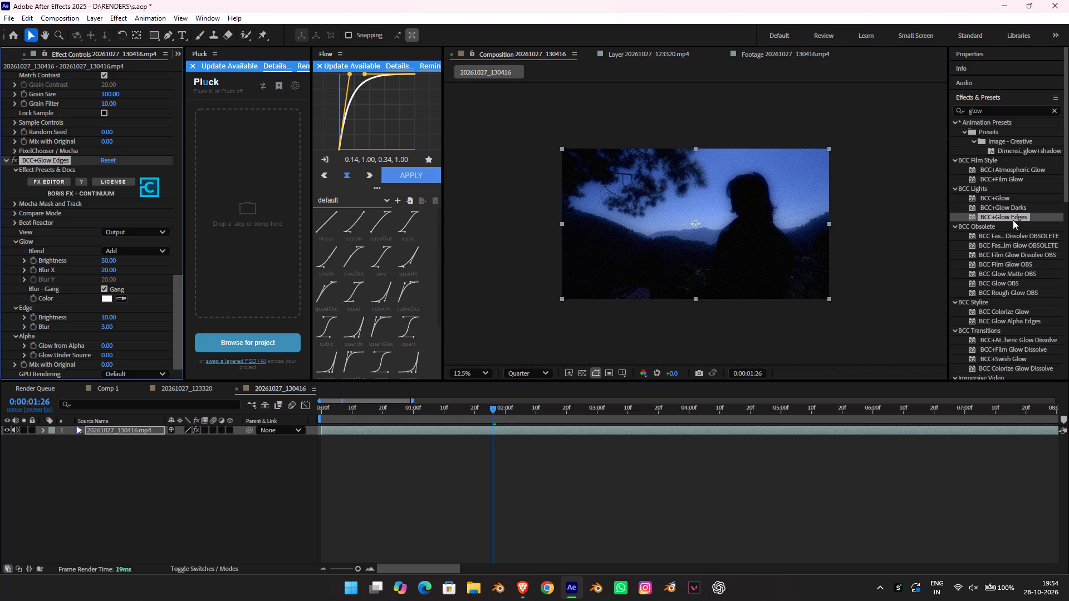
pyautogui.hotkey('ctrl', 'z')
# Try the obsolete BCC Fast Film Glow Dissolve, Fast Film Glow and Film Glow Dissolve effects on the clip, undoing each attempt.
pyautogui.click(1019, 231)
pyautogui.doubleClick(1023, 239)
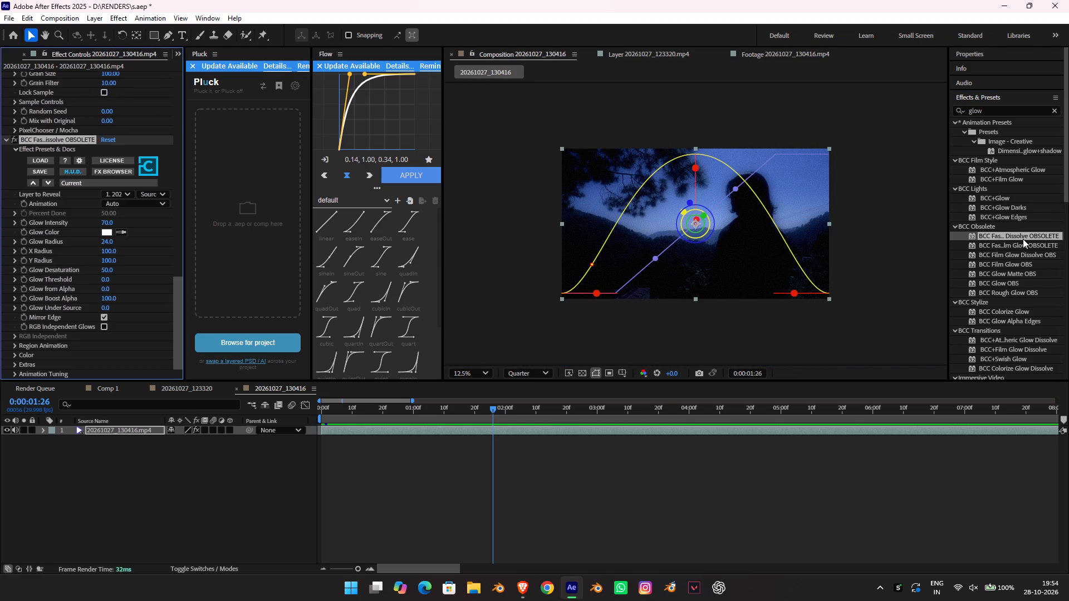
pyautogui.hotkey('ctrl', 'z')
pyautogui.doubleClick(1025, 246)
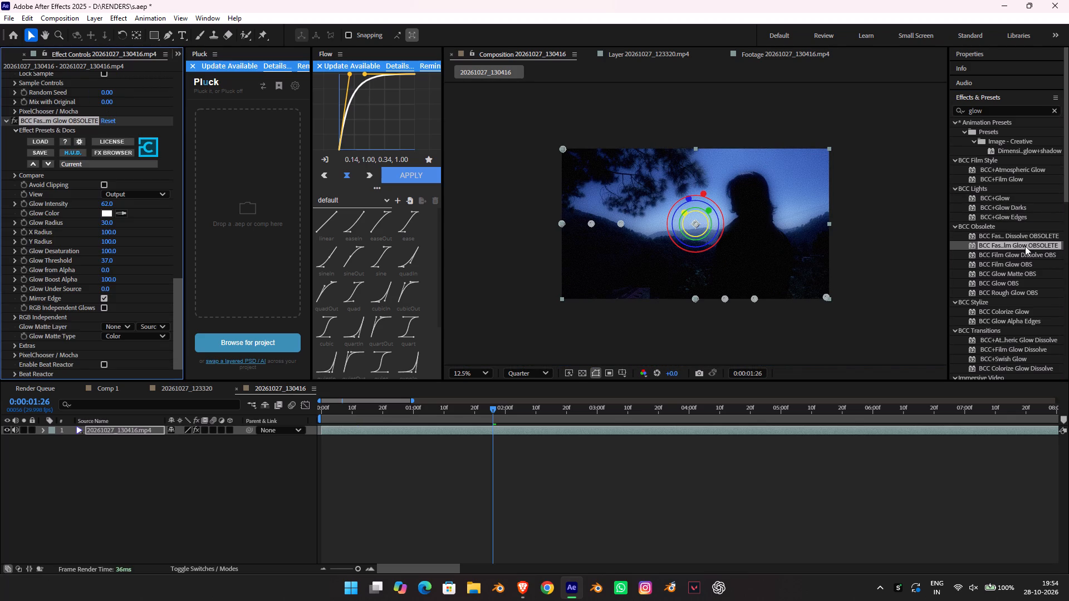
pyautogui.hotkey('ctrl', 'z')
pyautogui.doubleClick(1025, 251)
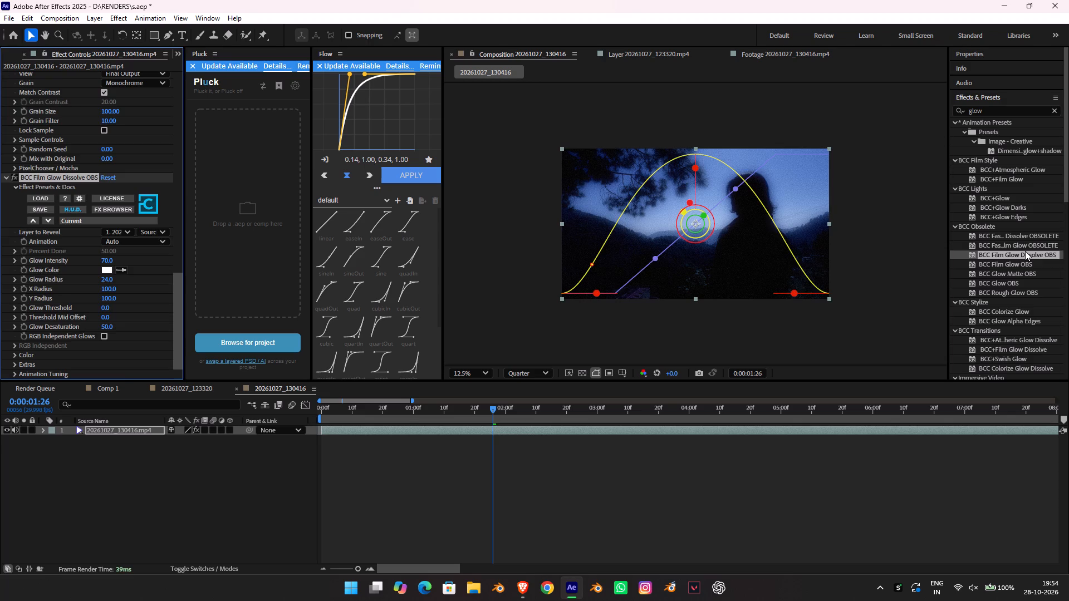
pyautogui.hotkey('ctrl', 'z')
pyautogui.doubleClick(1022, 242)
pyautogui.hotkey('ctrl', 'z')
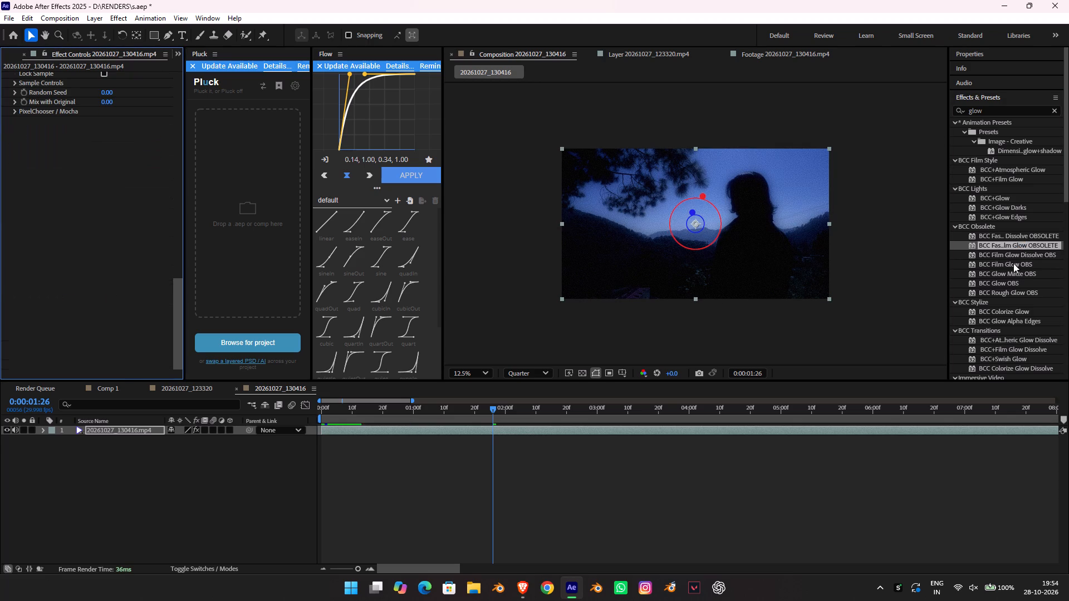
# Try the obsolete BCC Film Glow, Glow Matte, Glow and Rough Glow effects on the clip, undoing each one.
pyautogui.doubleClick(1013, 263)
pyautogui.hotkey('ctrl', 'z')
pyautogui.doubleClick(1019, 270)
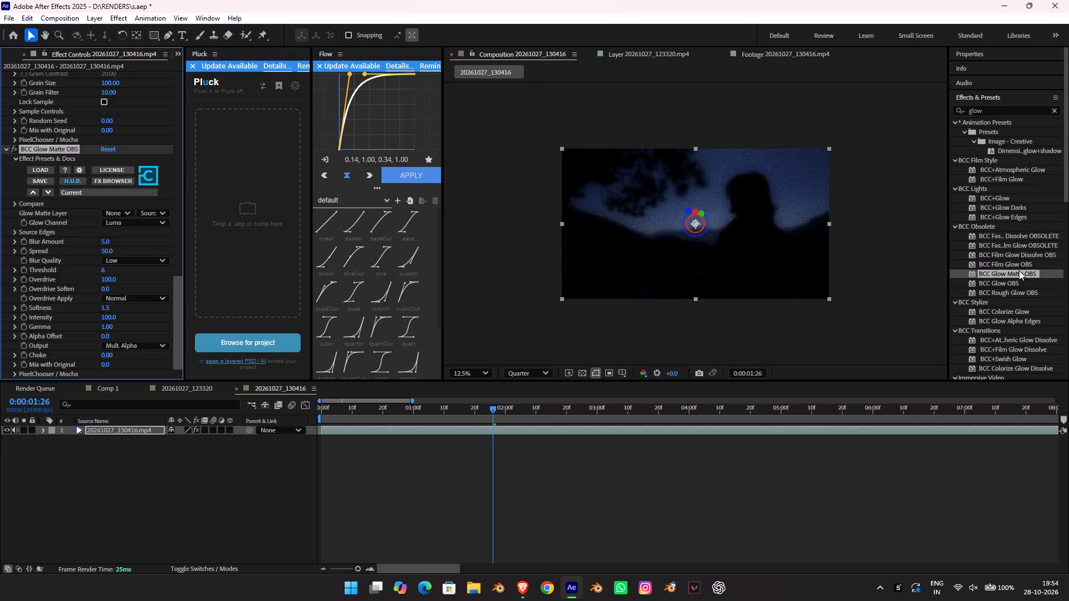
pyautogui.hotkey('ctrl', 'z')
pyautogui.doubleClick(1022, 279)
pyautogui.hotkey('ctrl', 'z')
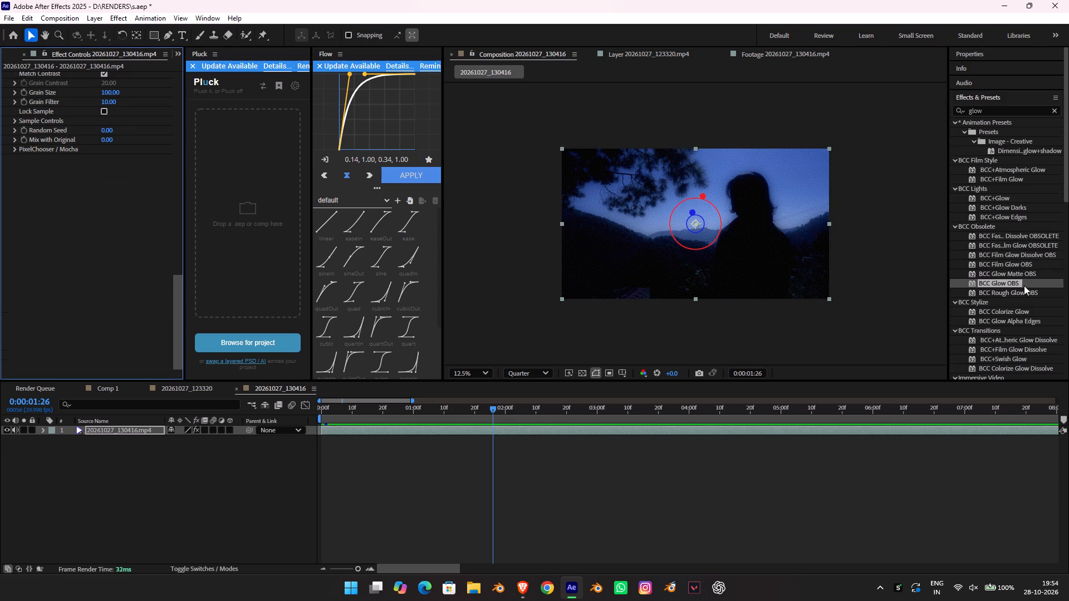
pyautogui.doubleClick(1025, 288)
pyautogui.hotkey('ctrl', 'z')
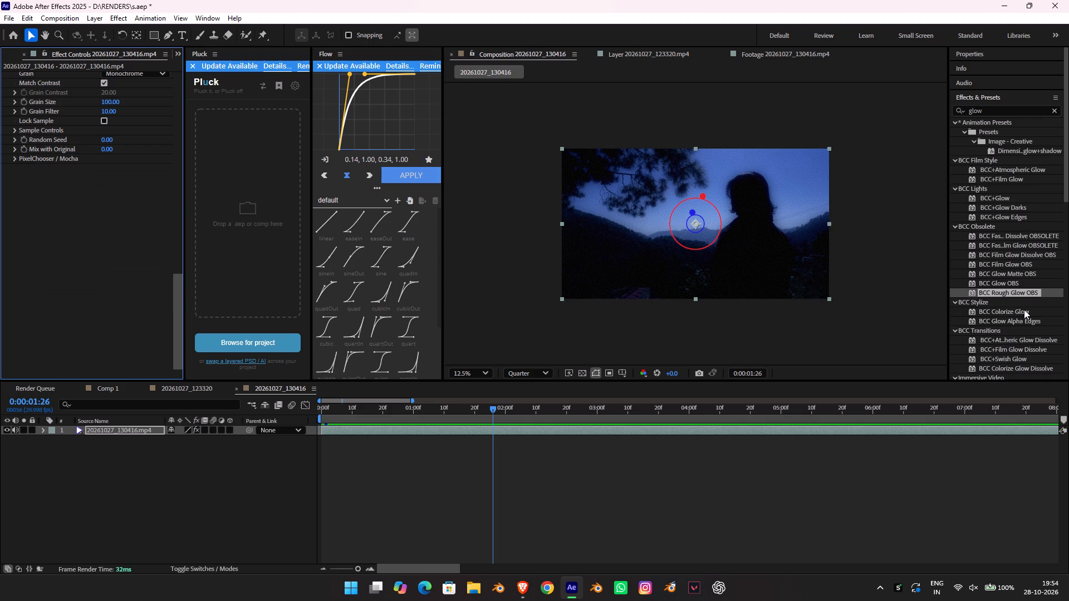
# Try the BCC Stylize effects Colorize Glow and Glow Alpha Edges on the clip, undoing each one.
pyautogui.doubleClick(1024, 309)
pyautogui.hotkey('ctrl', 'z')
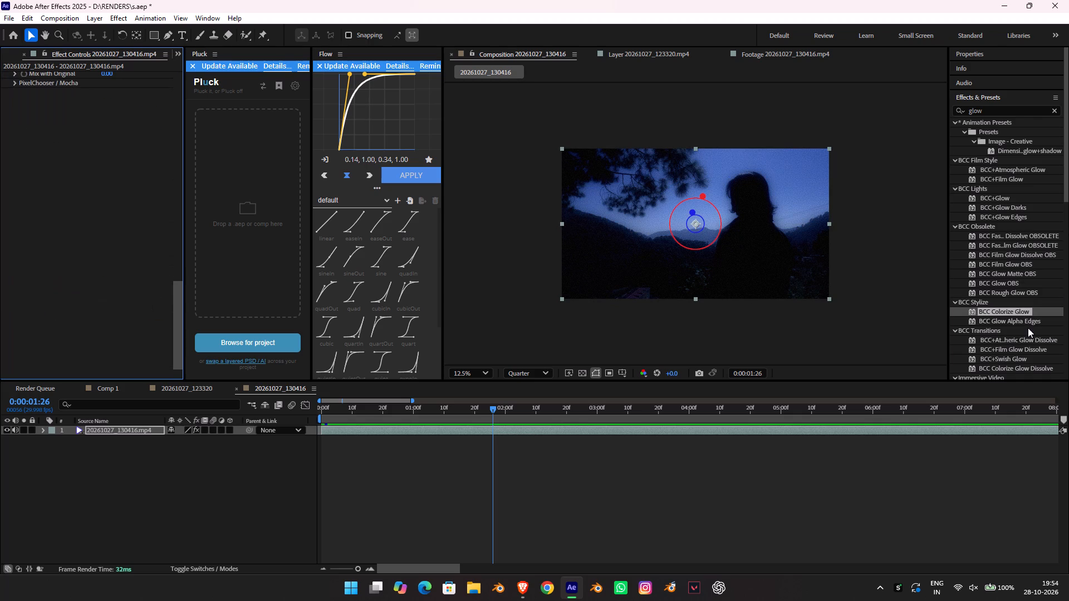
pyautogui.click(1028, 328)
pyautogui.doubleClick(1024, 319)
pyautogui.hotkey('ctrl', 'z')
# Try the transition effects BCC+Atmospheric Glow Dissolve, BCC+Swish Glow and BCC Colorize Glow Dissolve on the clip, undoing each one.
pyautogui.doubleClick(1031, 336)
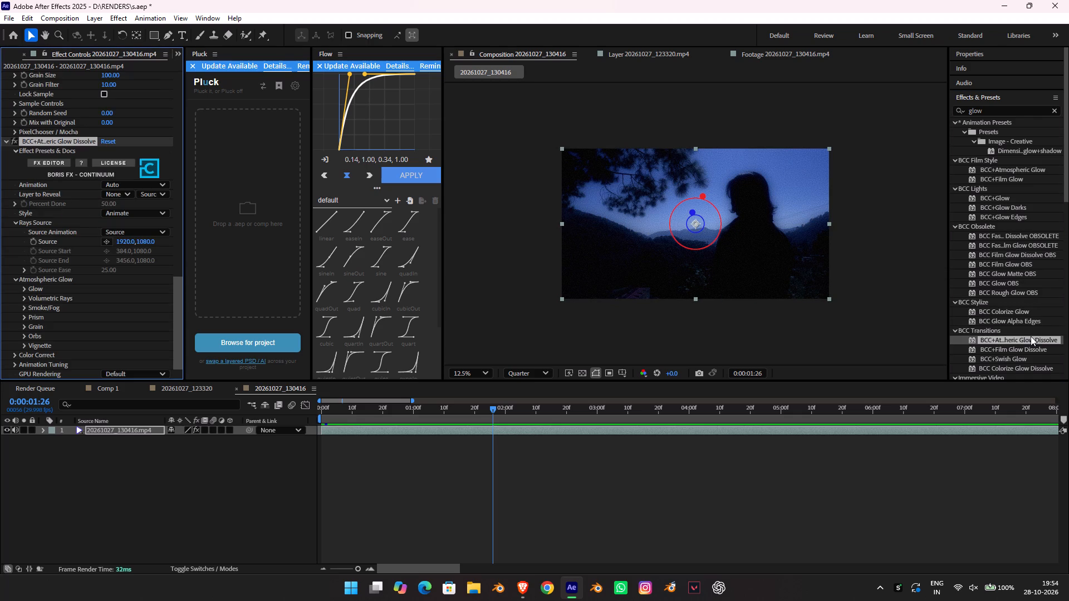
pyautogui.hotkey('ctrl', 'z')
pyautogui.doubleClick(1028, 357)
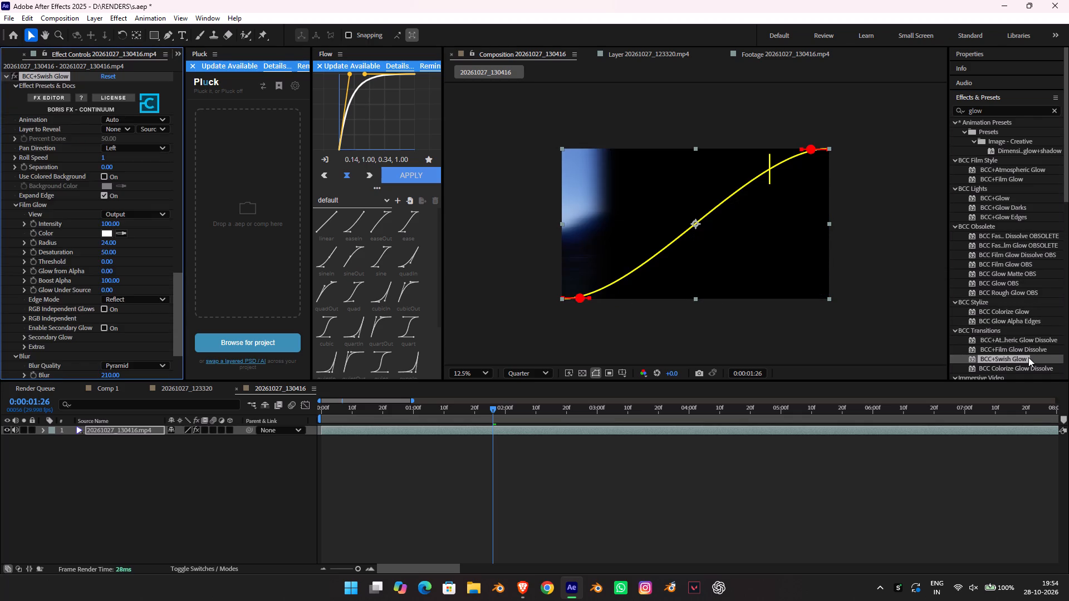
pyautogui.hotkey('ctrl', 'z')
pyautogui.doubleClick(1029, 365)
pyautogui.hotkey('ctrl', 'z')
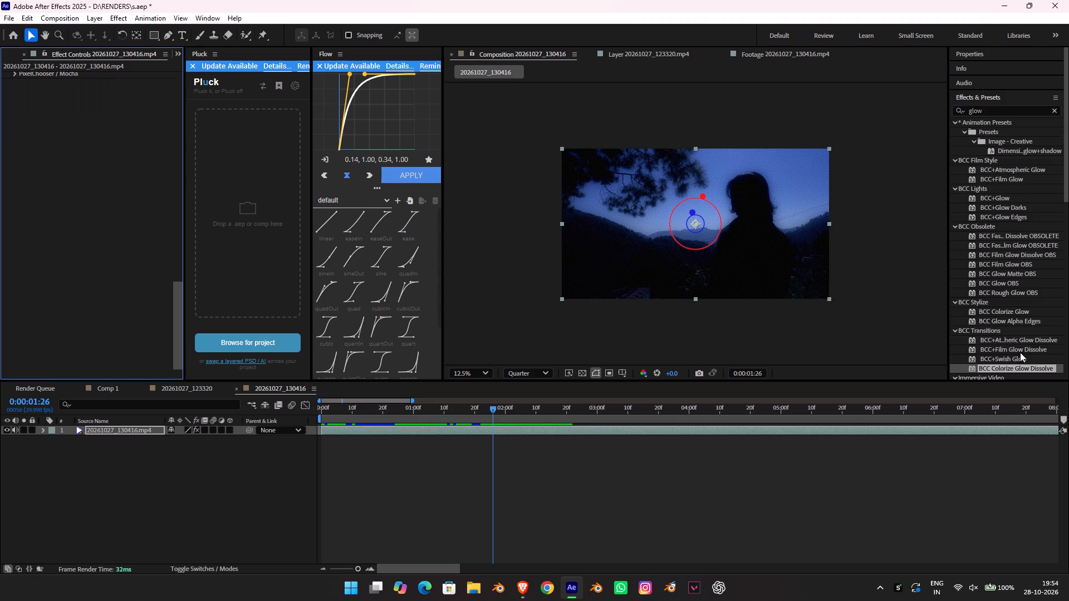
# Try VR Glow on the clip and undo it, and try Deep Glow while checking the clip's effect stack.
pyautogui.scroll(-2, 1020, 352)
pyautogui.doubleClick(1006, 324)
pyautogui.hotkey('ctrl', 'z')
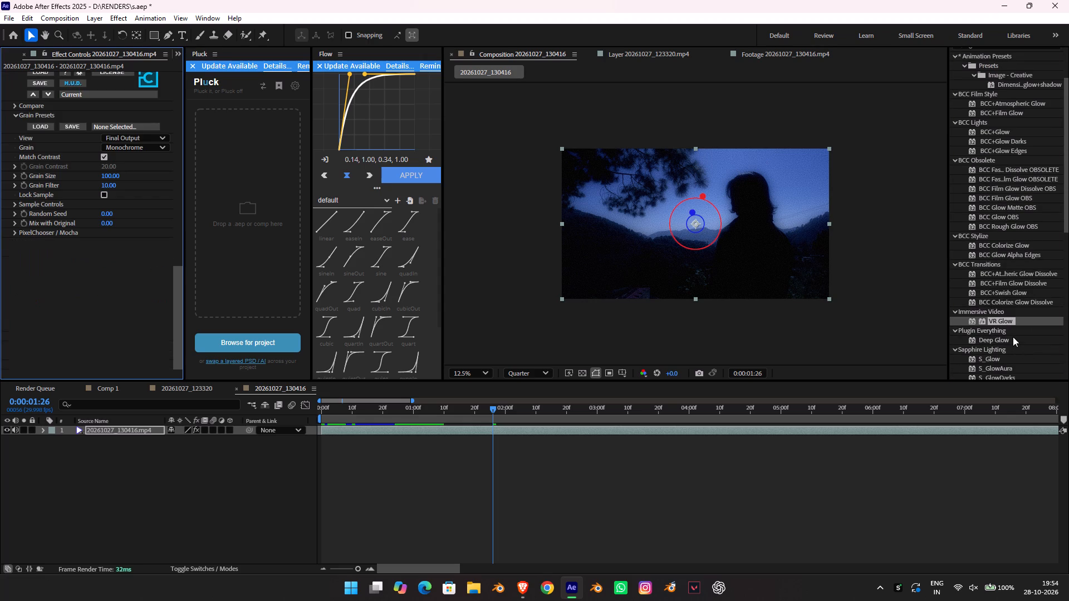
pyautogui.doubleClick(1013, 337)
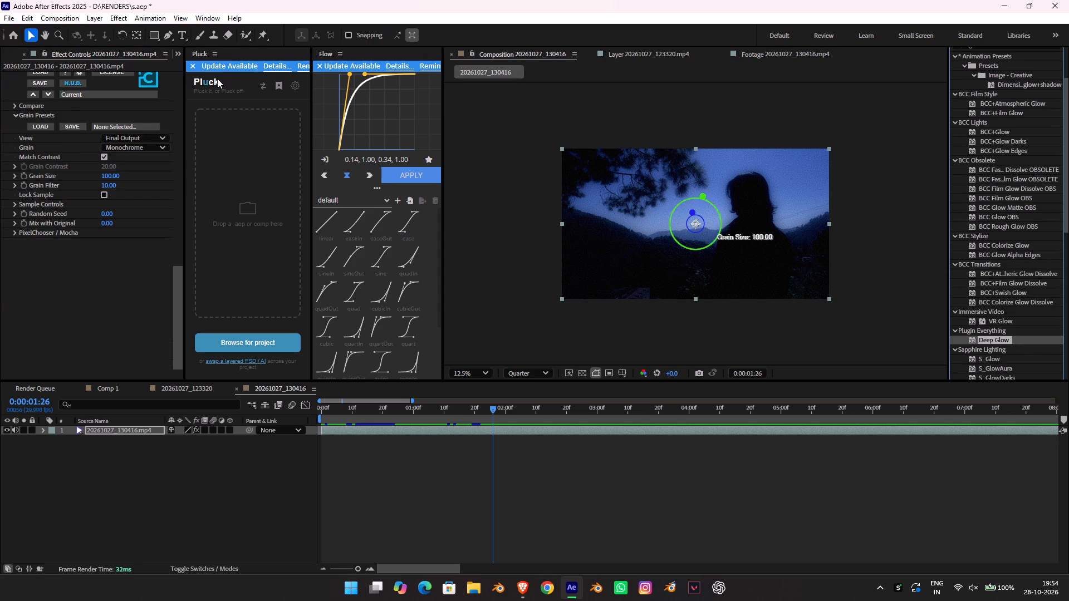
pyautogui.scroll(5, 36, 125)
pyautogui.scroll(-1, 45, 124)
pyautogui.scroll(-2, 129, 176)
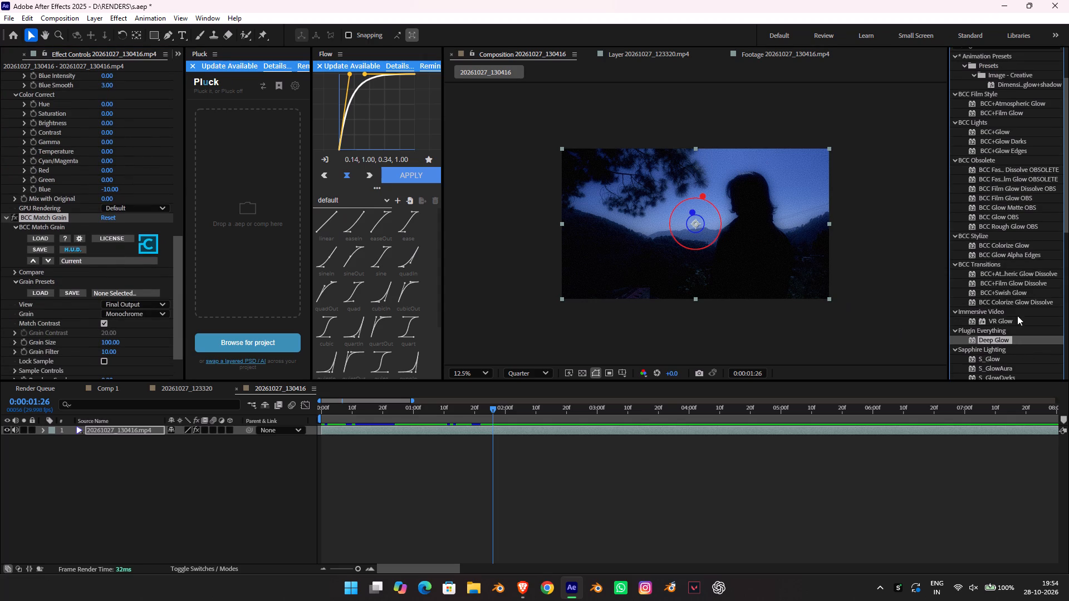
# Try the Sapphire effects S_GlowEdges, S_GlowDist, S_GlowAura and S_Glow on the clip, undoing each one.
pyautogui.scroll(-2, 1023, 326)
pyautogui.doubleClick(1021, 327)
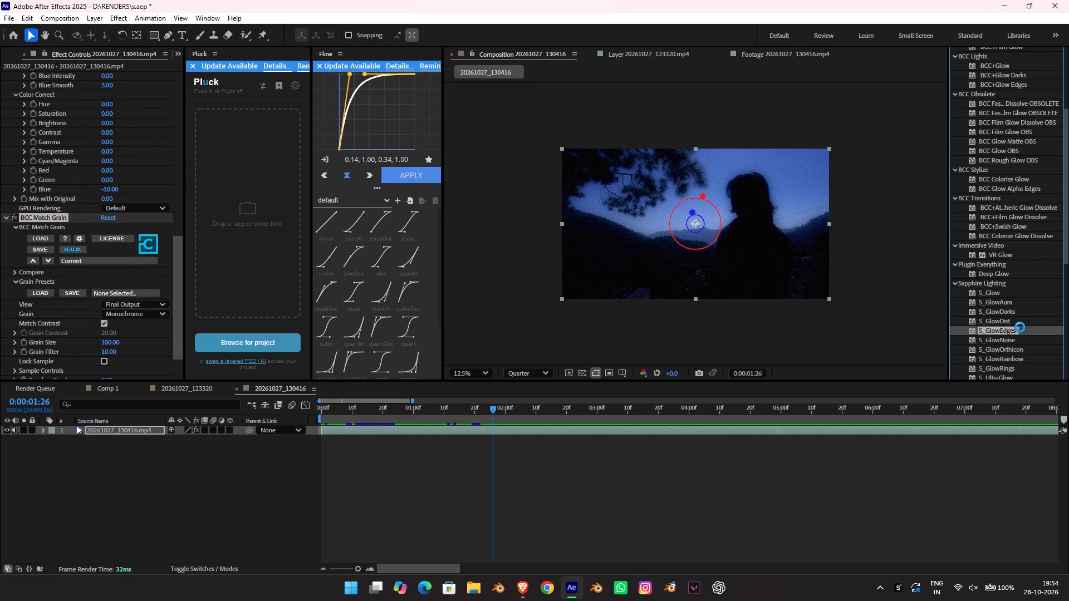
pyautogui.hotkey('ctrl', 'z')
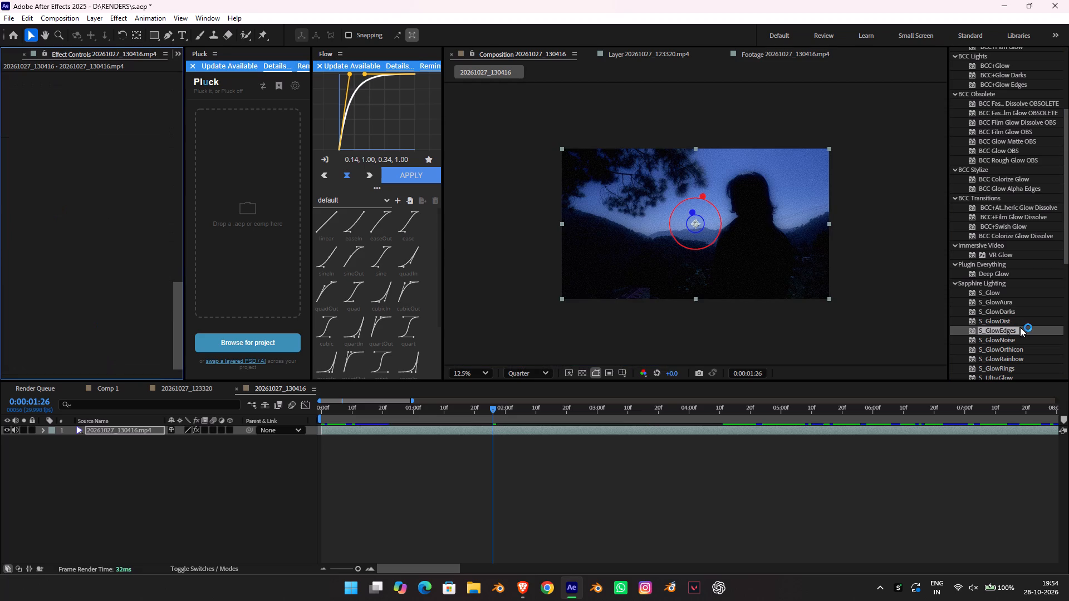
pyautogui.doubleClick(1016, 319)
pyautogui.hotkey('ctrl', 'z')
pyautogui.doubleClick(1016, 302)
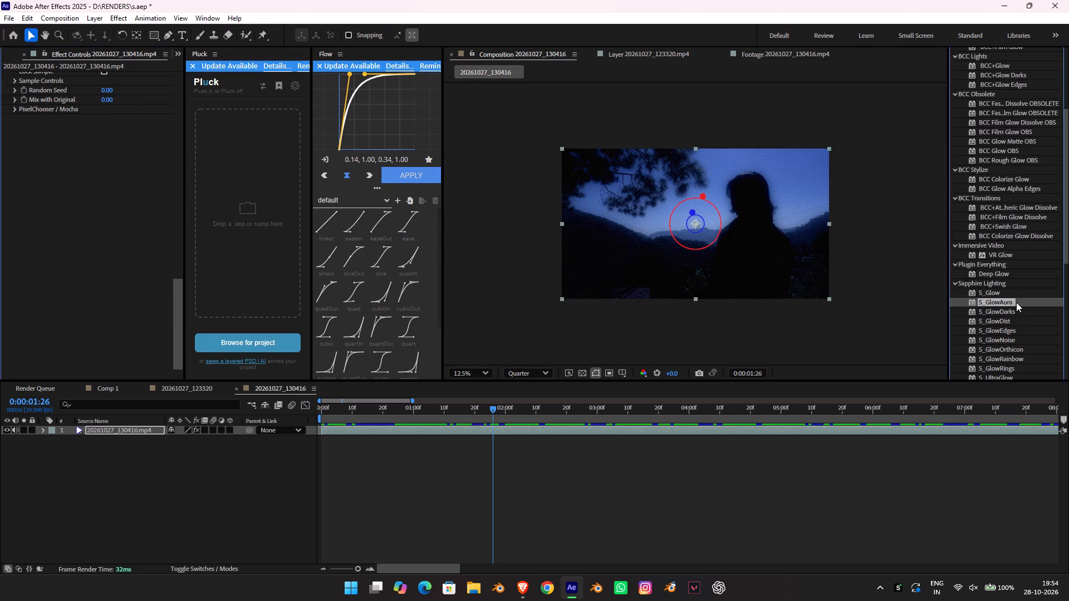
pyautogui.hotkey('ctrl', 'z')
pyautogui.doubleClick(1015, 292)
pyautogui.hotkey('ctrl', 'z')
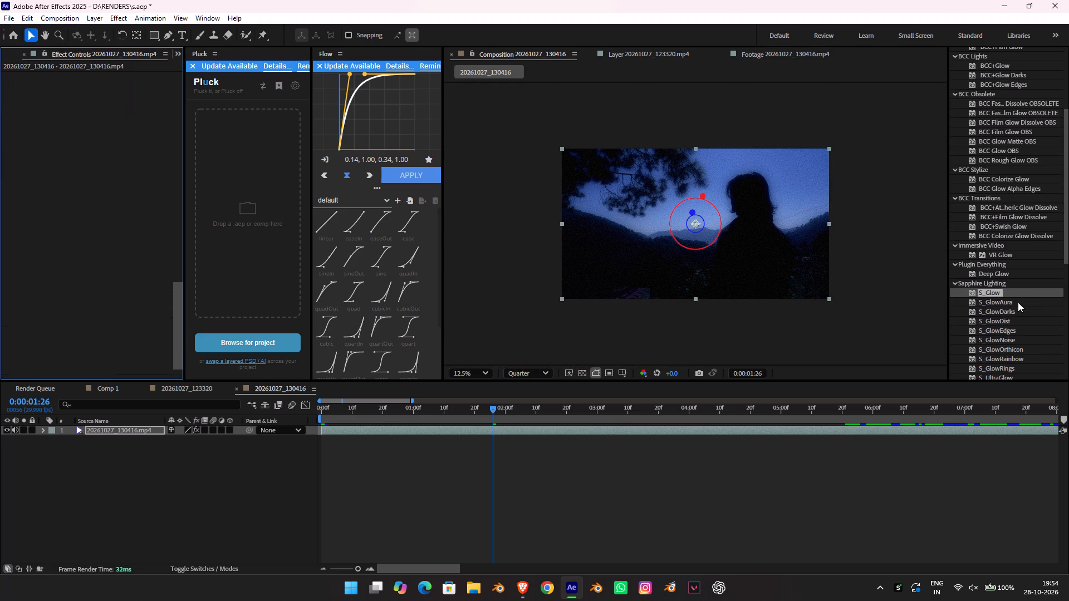
# Apply the Sapphire S_GlowAura effect to the silhouette clip.
pyautogui.doubleClick(1018, 302)
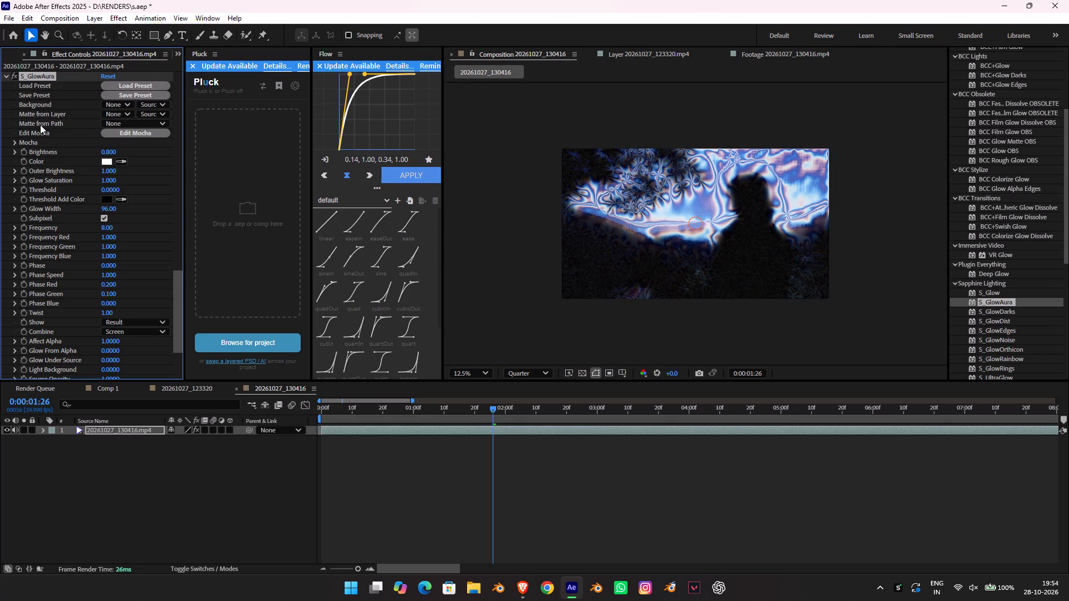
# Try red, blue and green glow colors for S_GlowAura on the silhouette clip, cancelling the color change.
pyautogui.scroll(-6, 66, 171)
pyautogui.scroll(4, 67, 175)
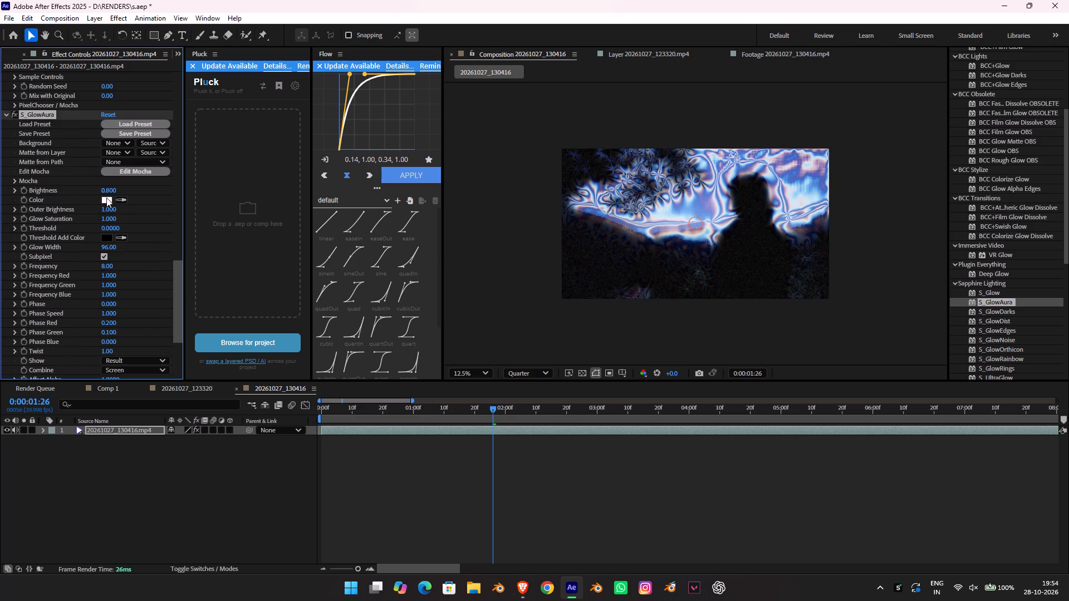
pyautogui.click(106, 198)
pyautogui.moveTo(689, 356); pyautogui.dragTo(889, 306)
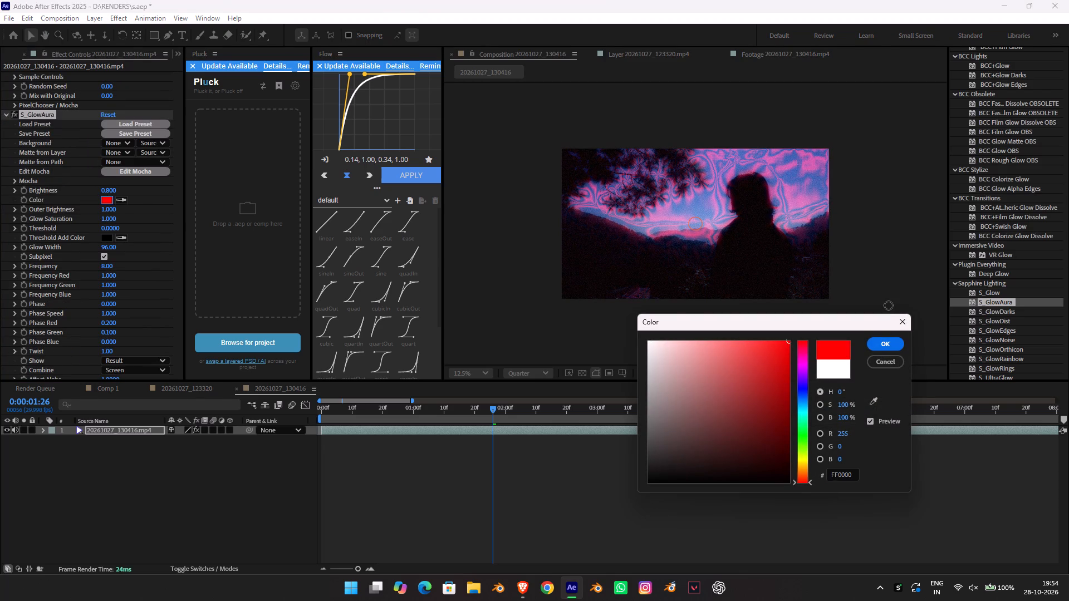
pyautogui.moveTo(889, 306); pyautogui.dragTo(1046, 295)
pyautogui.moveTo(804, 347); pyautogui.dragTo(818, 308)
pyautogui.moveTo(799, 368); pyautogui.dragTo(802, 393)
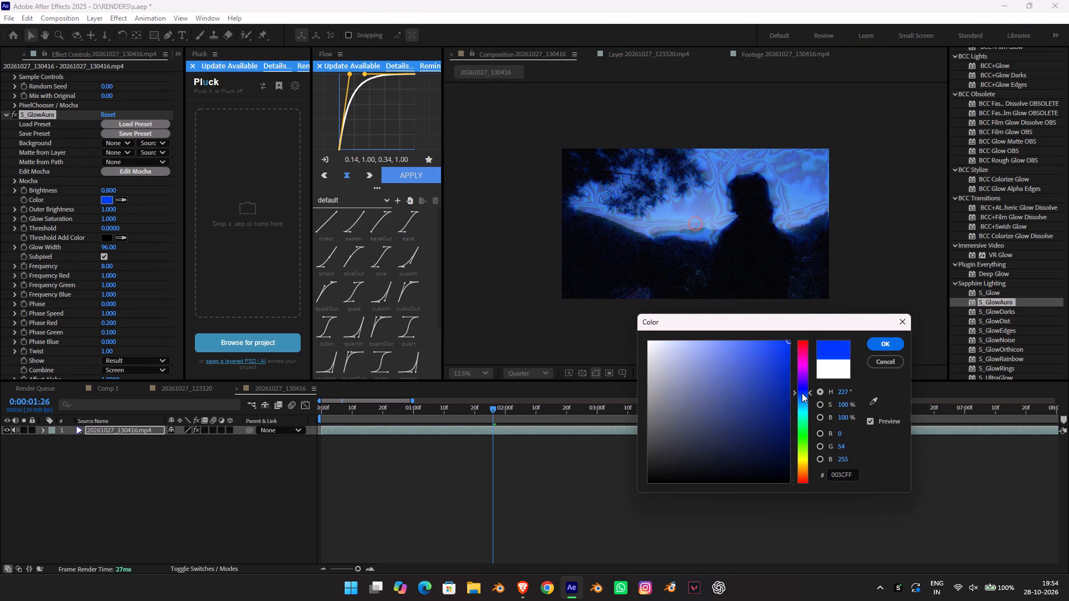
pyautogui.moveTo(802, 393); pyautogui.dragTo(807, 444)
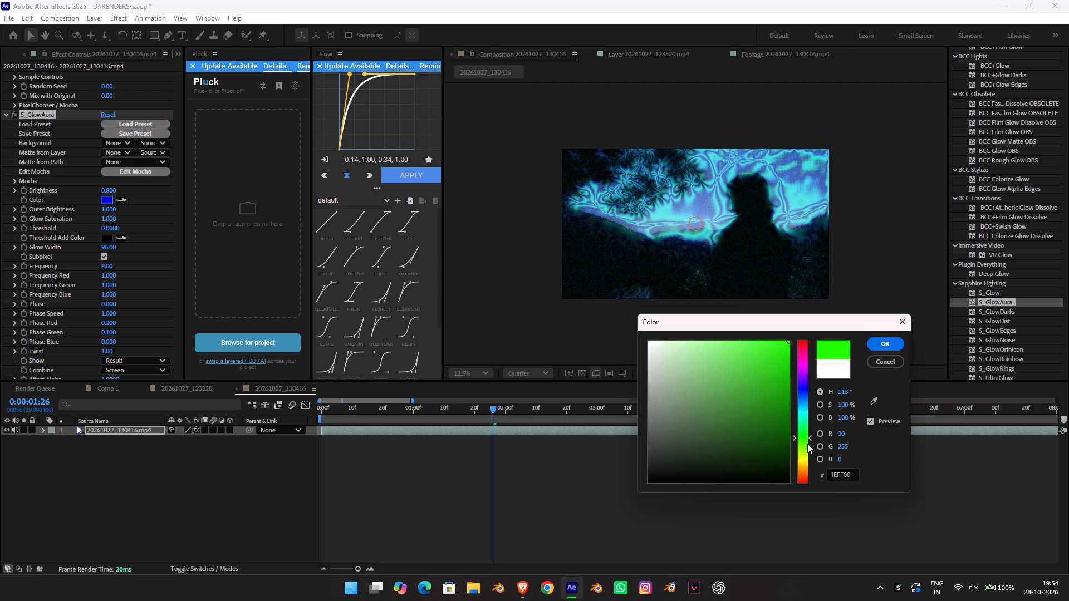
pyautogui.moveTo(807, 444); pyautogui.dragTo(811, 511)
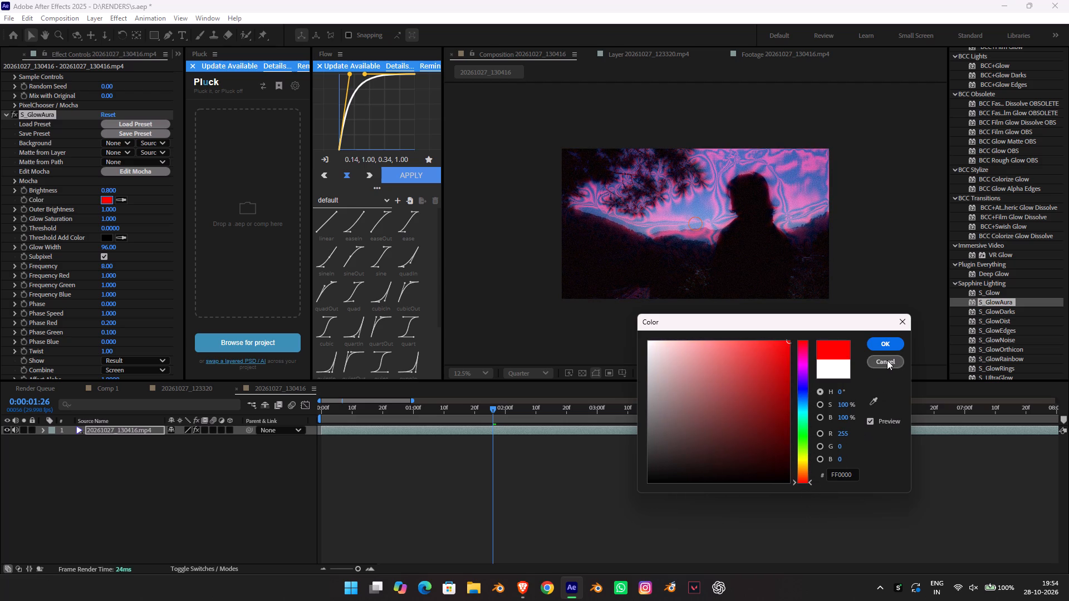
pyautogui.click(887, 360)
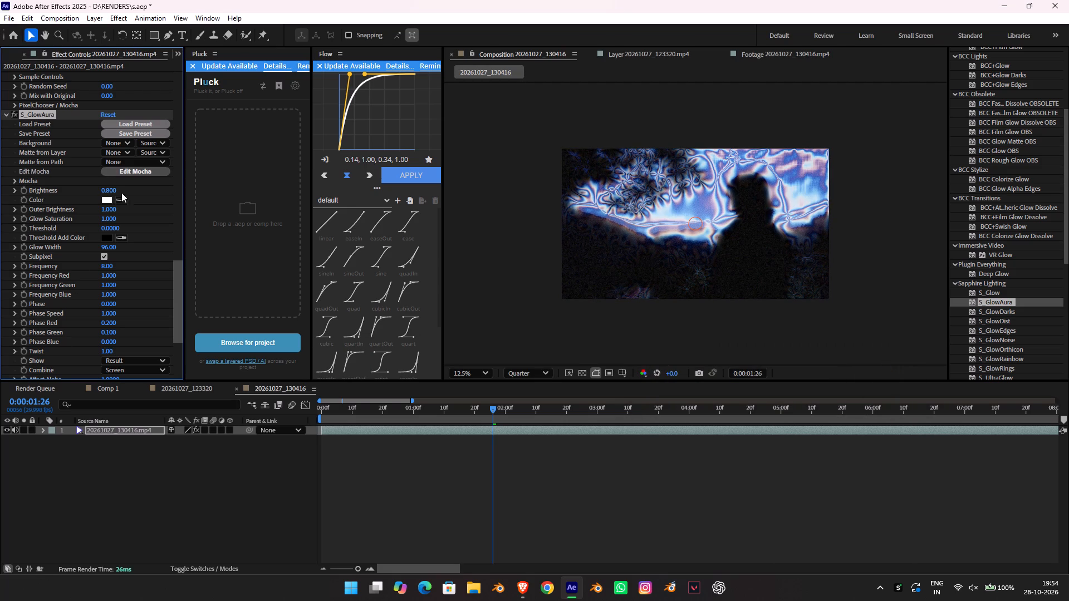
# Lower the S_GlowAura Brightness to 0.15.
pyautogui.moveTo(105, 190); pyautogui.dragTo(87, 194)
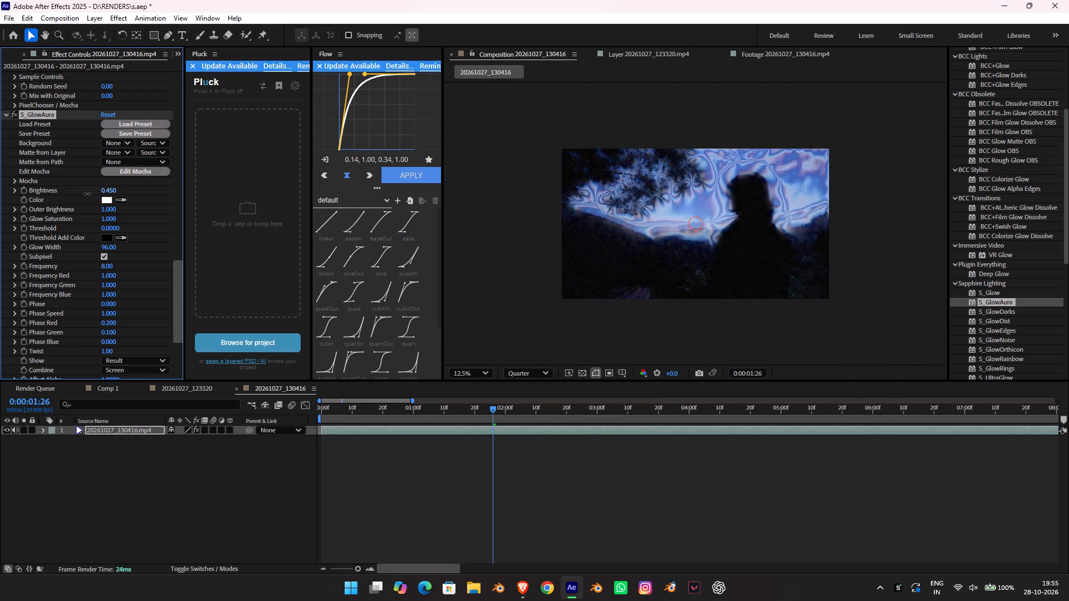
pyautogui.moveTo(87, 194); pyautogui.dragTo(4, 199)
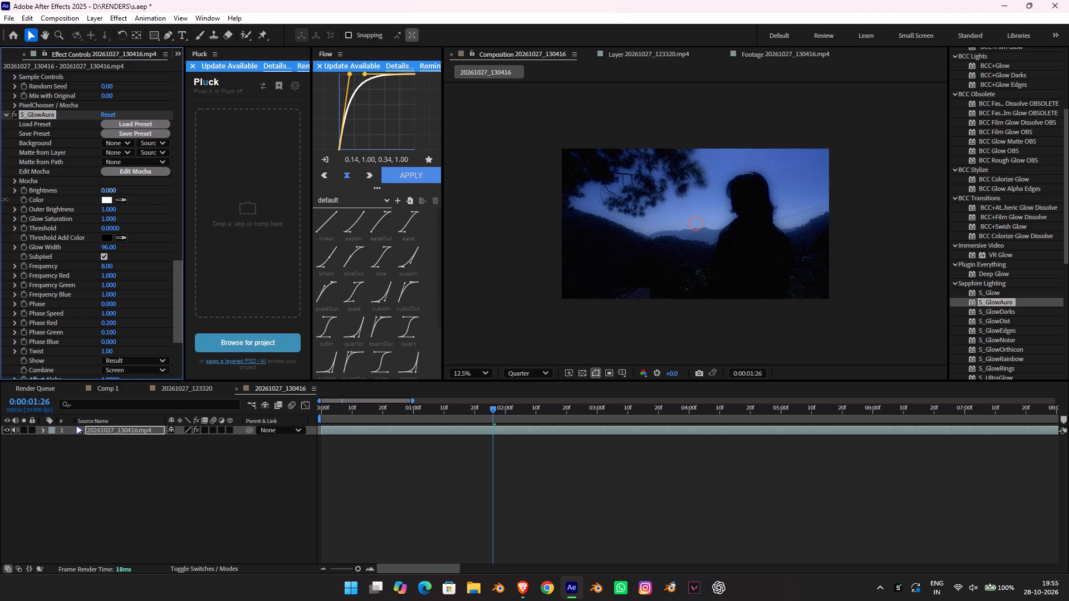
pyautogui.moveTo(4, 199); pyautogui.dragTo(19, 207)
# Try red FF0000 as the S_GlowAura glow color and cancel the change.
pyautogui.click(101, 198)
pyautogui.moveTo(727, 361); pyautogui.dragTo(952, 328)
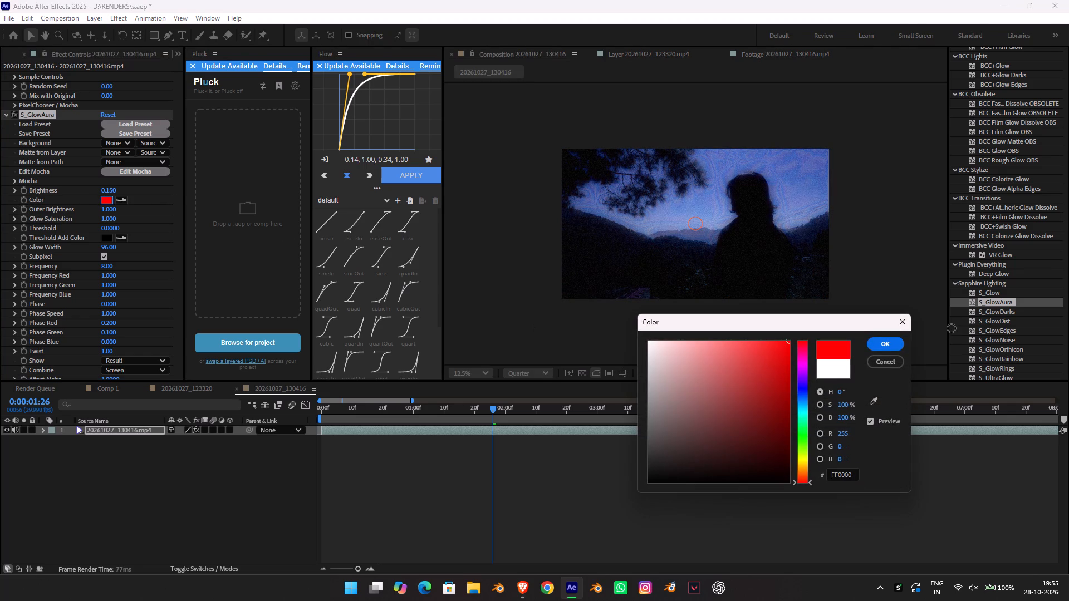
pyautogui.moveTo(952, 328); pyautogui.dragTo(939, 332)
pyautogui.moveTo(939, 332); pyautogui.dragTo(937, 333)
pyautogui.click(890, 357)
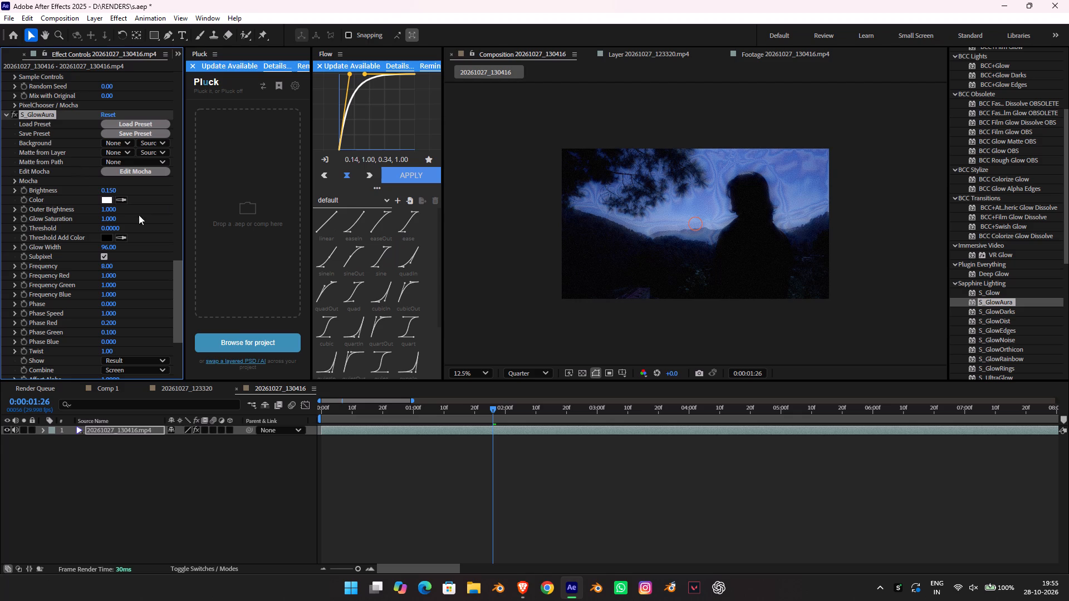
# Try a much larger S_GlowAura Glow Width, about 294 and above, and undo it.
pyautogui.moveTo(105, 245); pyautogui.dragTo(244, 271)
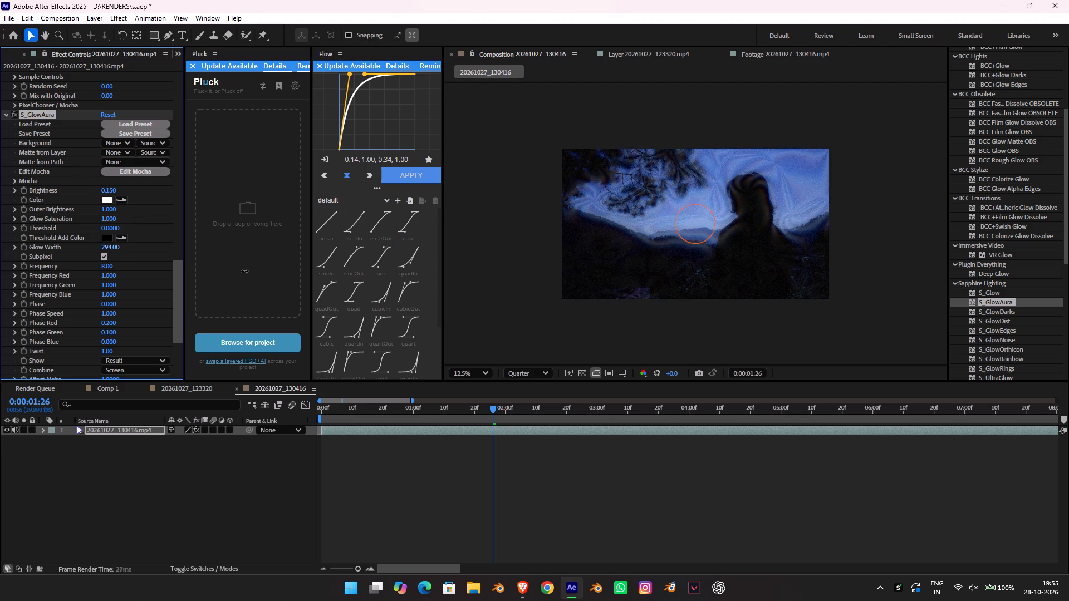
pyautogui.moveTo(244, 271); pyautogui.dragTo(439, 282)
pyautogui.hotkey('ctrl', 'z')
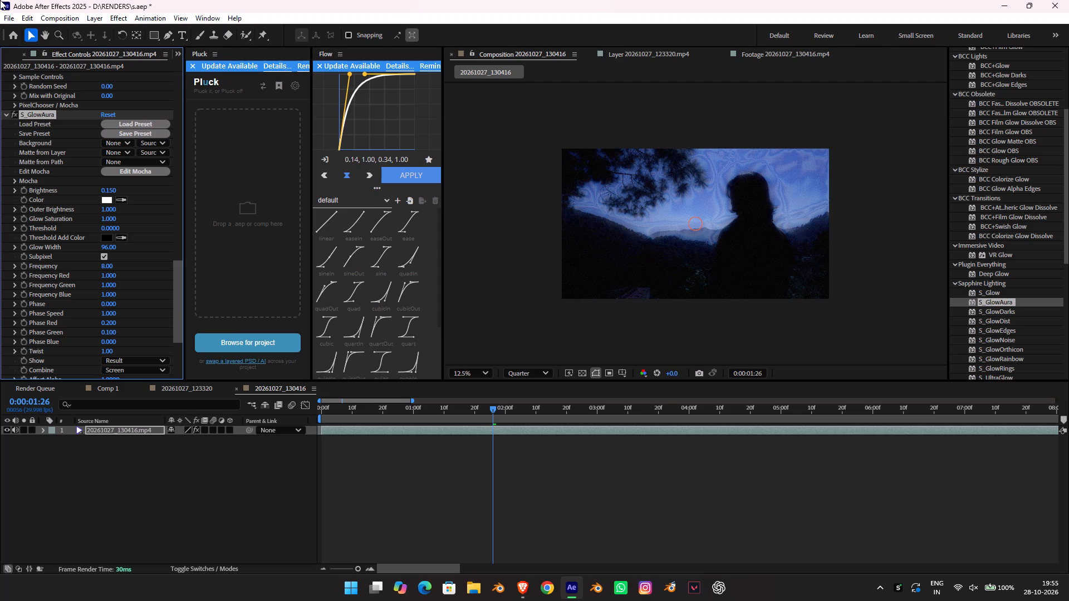
# Delete the S_GlowAura effect from the silhouette clip.
pyautogui.press('Delete')
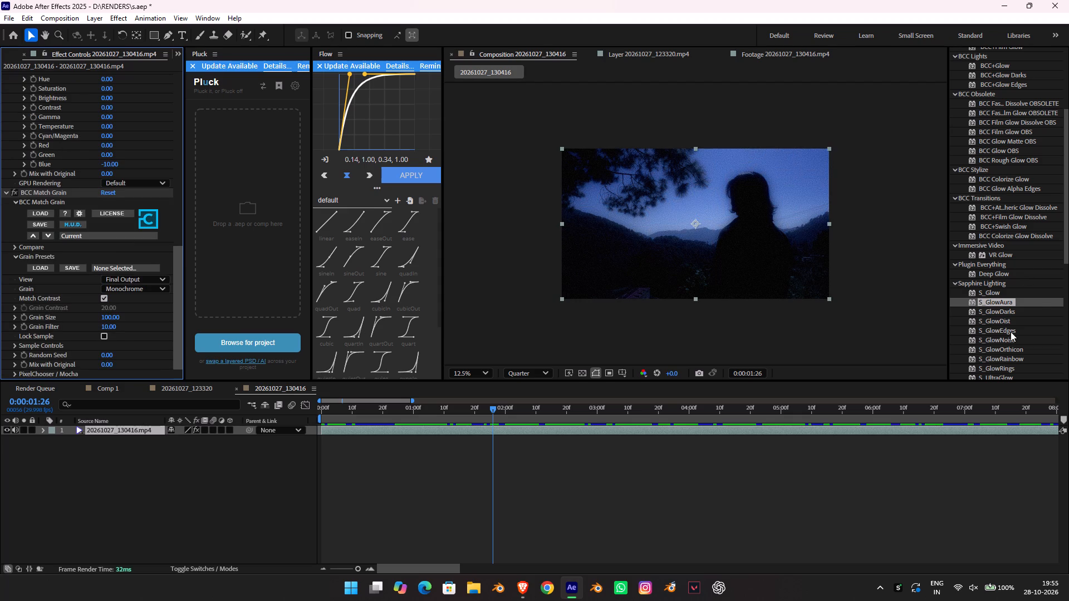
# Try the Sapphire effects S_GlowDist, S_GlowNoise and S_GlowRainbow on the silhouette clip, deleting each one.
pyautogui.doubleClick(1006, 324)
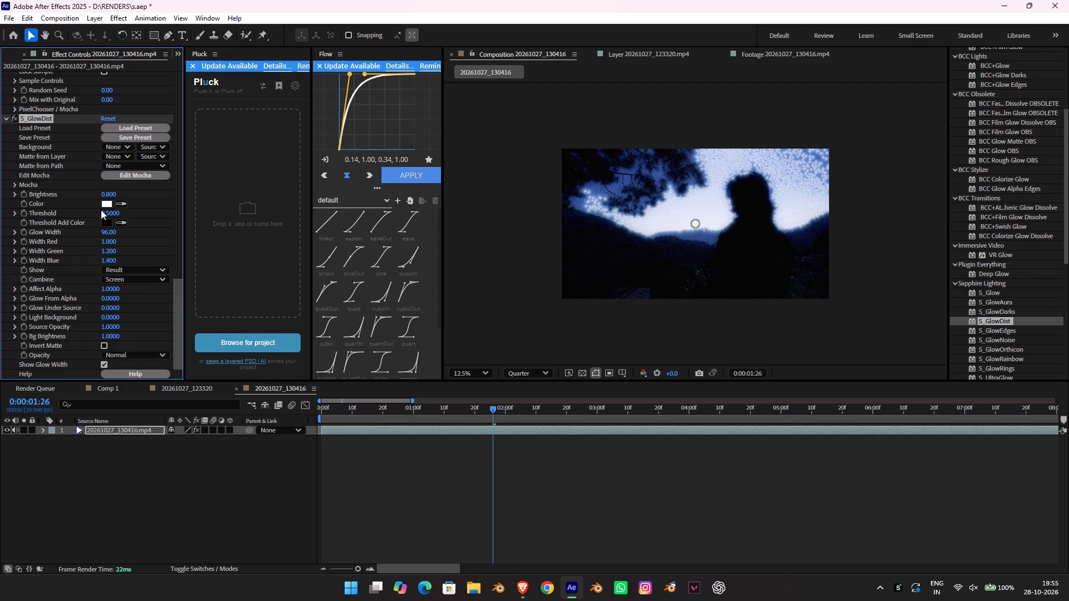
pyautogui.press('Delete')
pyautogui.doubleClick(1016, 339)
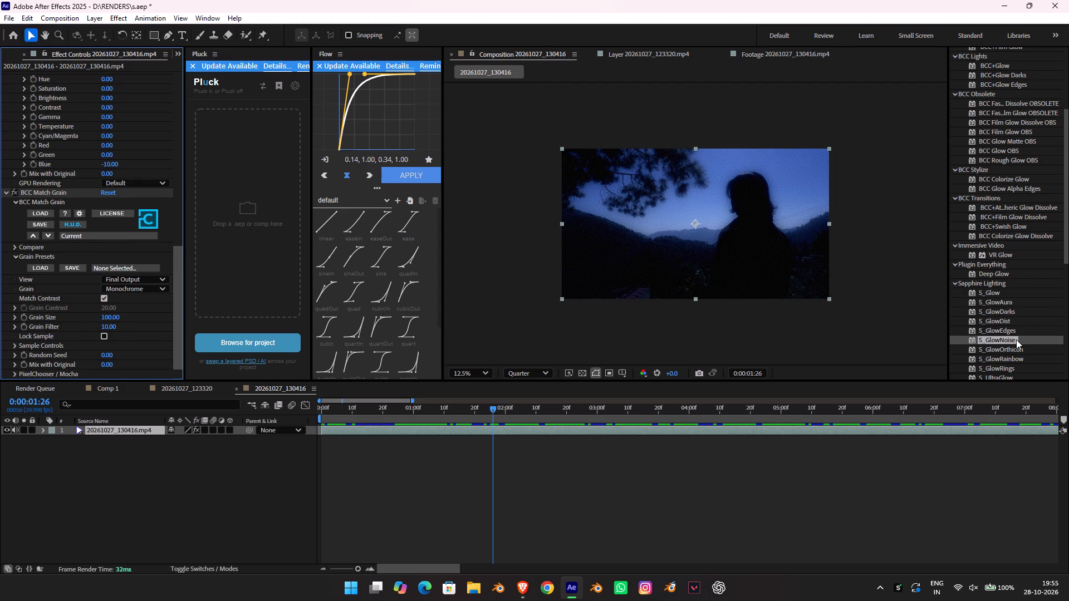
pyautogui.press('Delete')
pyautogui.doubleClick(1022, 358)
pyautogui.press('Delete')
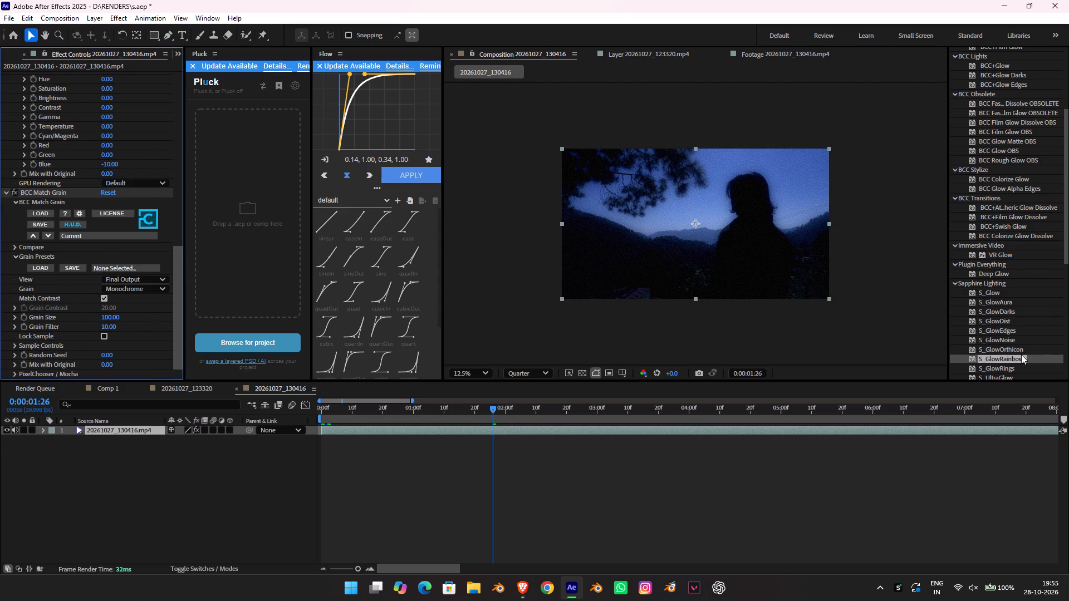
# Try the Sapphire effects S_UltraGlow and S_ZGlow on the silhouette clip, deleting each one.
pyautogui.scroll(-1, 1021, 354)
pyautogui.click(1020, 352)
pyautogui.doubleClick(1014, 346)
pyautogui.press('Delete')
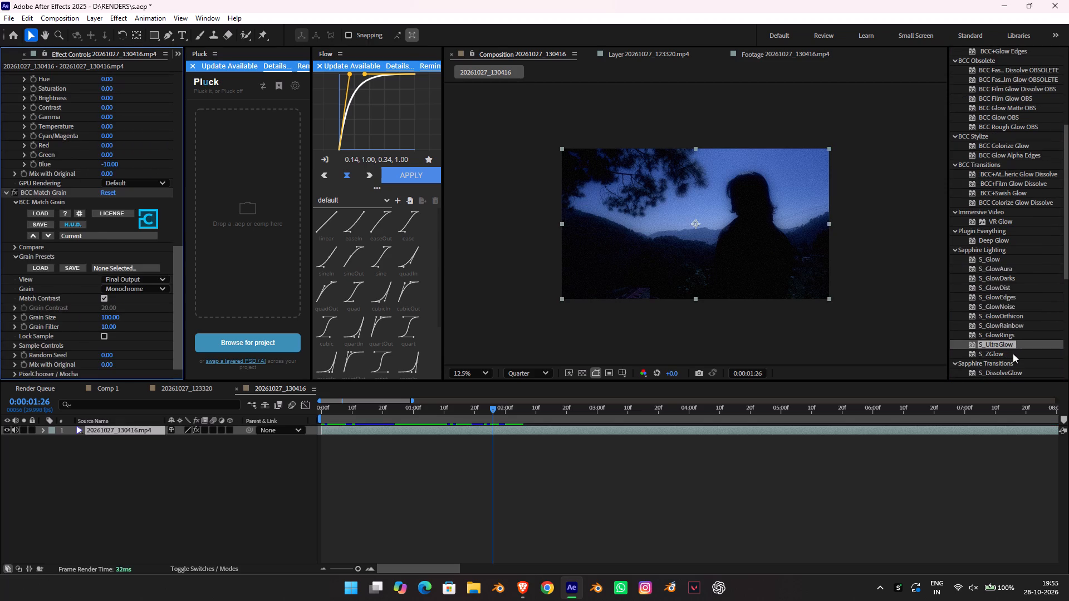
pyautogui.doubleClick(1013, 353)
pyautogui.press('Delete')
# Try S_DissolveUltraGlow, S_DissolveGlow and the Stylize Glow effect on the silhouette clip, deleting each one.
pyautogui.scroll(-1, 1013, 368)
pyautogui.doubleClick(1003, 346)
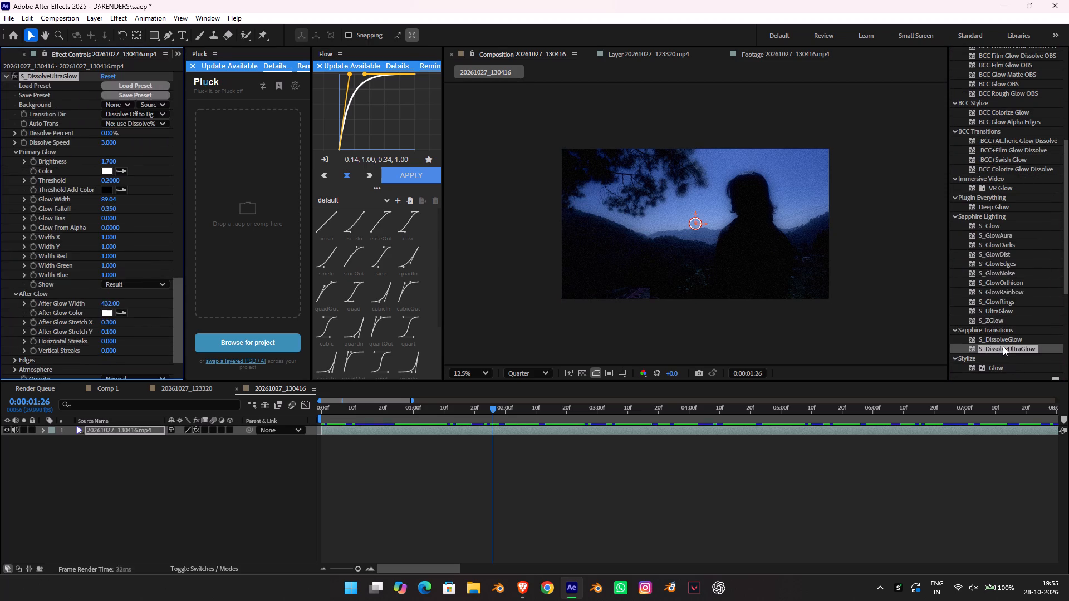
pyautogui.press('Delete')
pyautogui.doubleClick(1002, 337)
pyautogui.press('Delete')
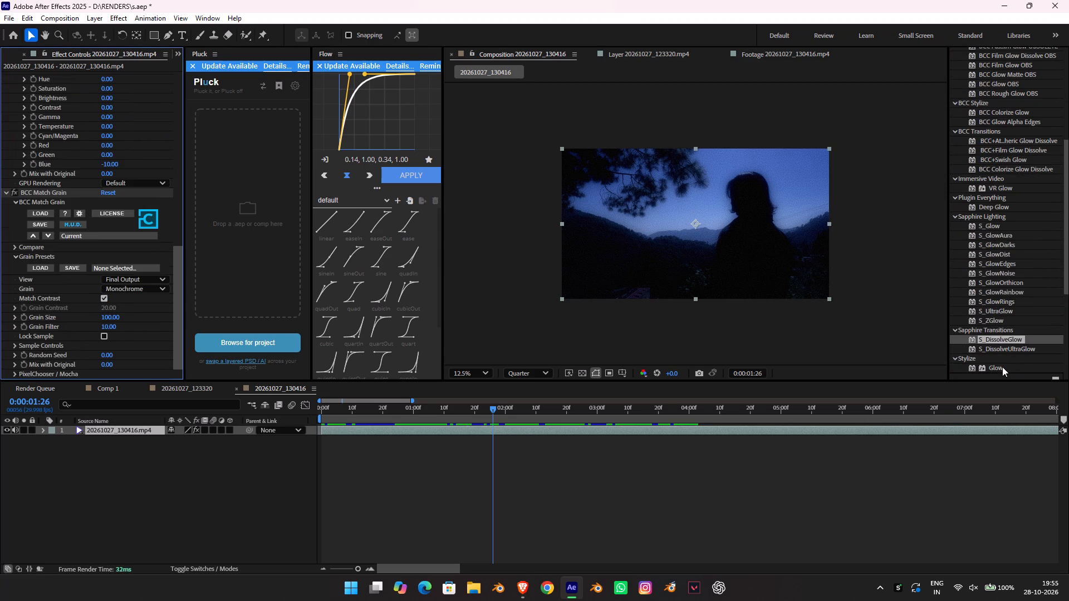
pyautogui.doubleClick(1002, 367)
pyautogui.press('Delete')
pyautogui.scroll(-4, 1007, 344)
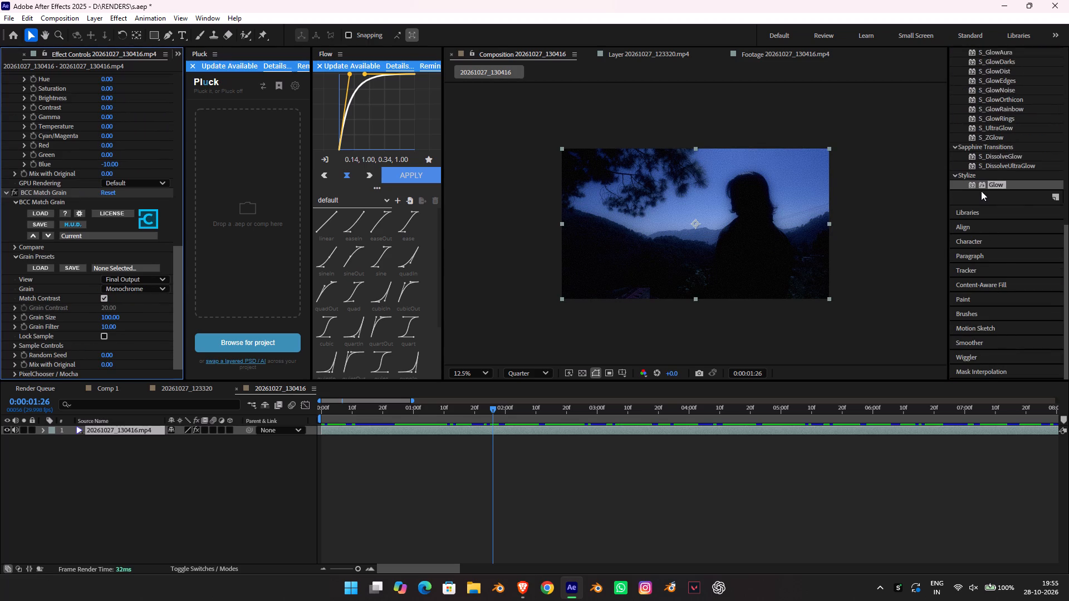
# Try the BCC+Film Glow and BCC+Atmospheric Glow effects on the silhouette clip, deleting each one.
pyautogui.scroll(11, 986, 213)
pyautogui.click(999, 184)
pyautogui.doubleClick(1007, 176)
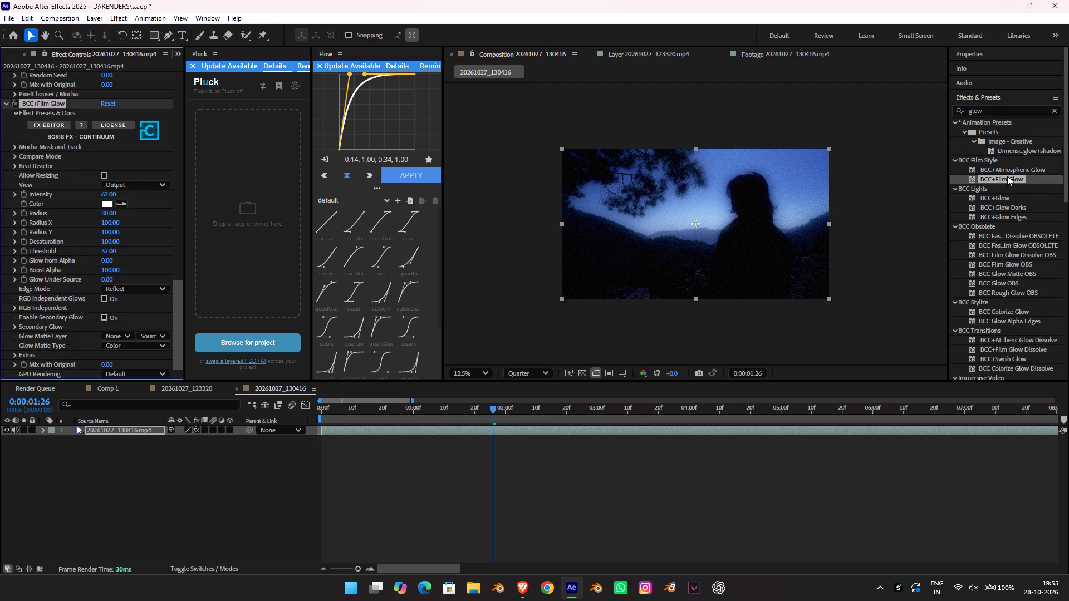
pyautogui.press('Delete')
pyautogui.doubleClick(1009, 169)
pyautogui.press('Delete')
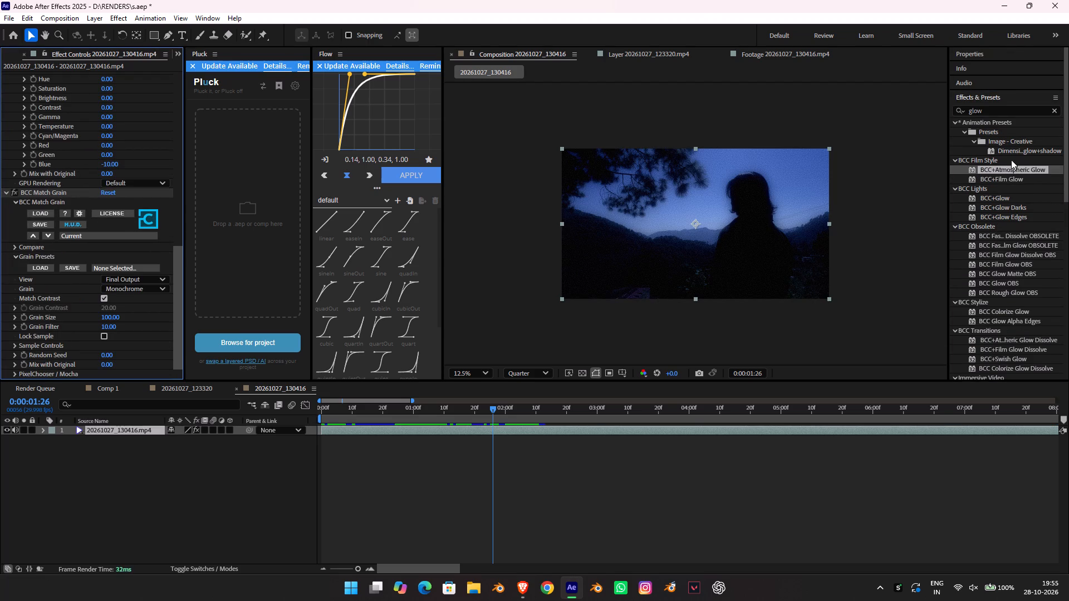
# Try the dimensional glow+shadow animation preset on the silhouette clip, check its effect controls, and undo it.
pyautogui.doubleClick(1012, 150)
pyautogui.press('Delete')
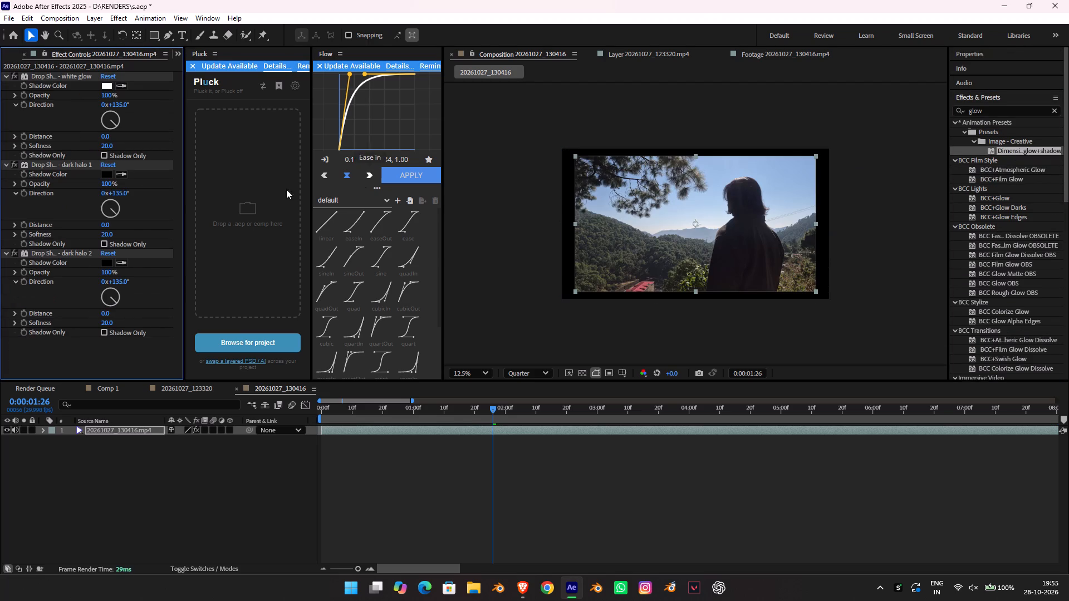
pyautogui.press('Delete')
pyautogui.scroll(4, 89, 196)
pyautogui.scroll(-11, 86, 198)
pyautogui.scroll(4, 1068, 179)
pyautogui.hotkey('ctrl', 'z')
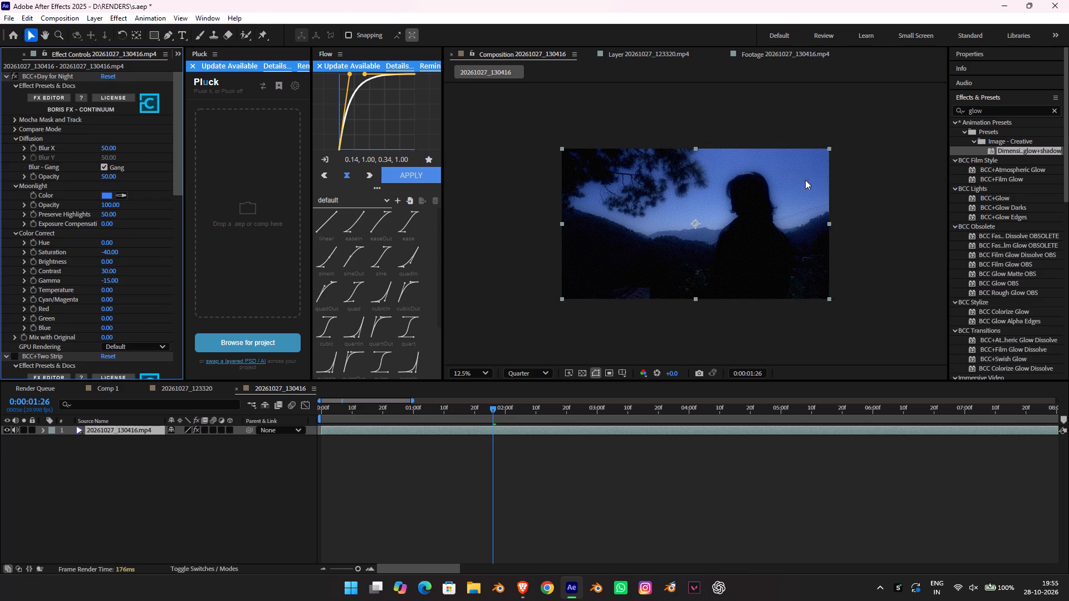
# Apply the BCC+Film Glow effect to the silhouette clip, undoing the first attempt and adding it again.
pyautogui.doubleClick(1008, 175)
pyautogui.hotkey('ctrl', 'z')
pyautogui.doubleClick(1008, 175)
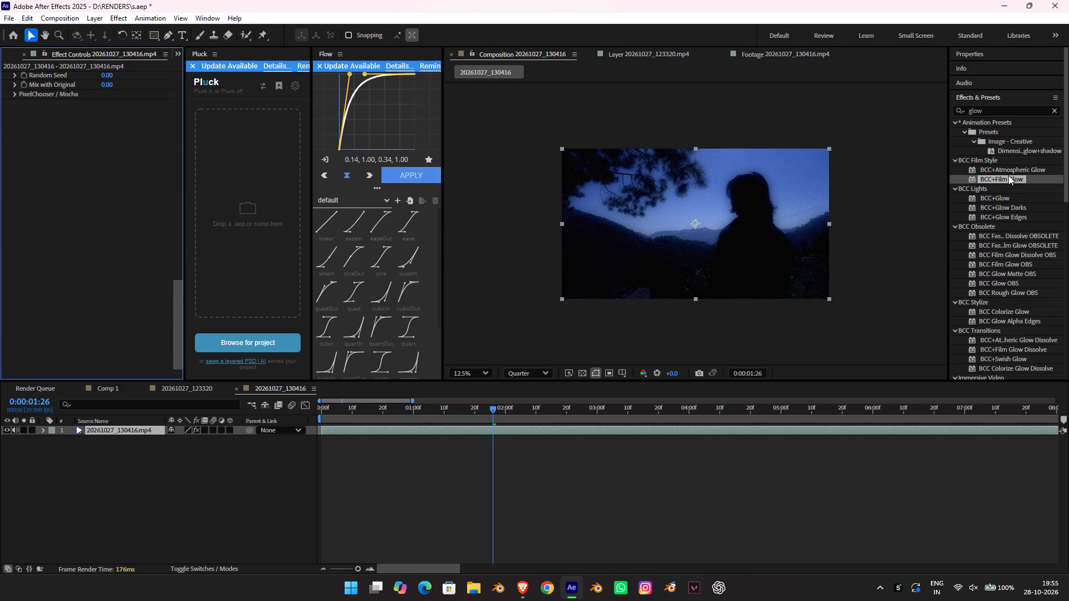
# Set the BCC+Film Glow color to purple B400FF.
pyautogui.click(108, 203)
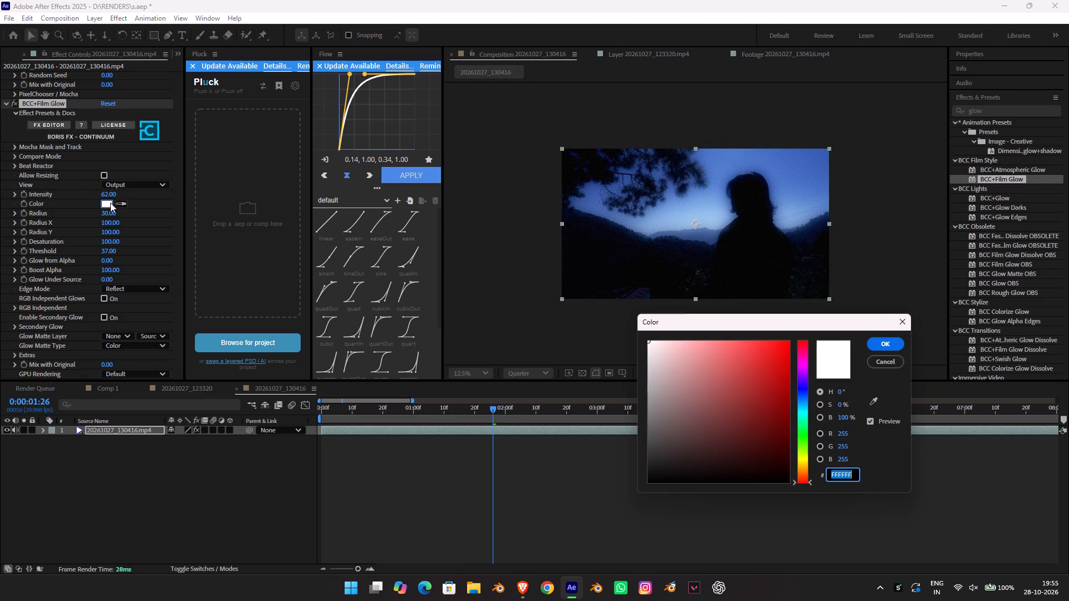
pyautogui.moveTo(712, 357); pyautogui.dragTo(899, 484)
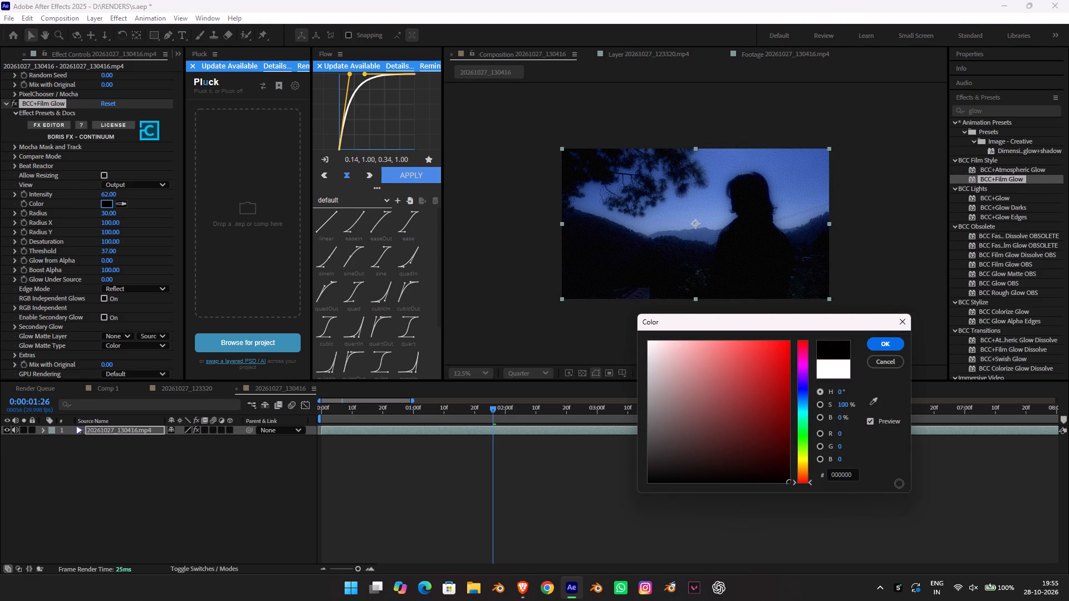
pyautogui.moveTo(899, 484); pyautogui.dragTo(840, 336)
pyautogui.click(800, 367)
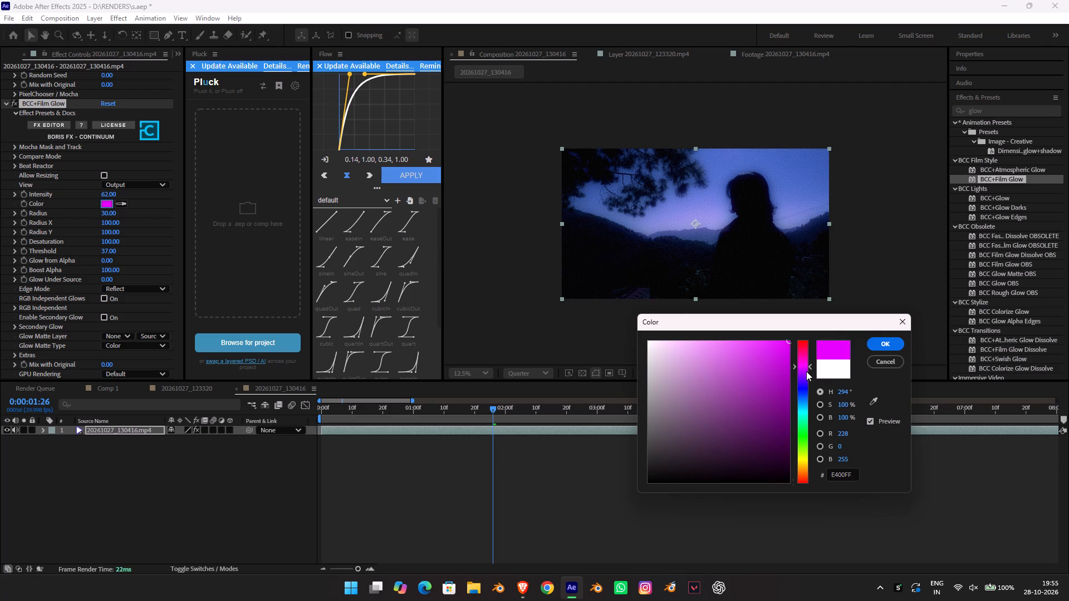
pyautogui.click(806, 371)
pyautogui.moveTo(772, 366); pyautogui.dragTo(856, 328)
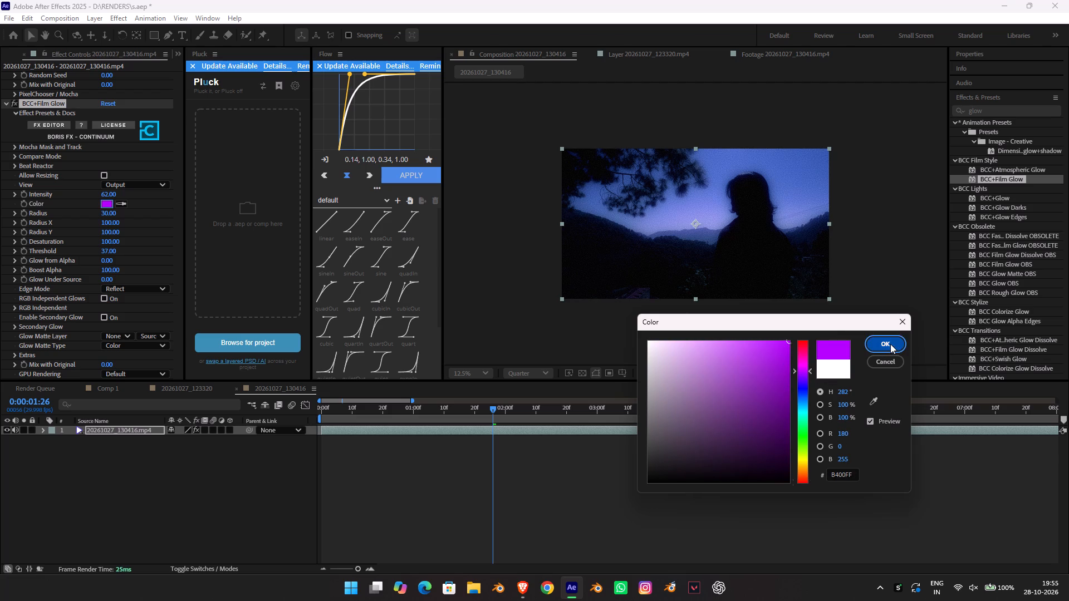
pyautogui.click(890, 344)
# Set the BCC+Film Glow Intensity to 104.
pyautogui.moveTo(112, 194); pyautogui.dragTo(362, 212)
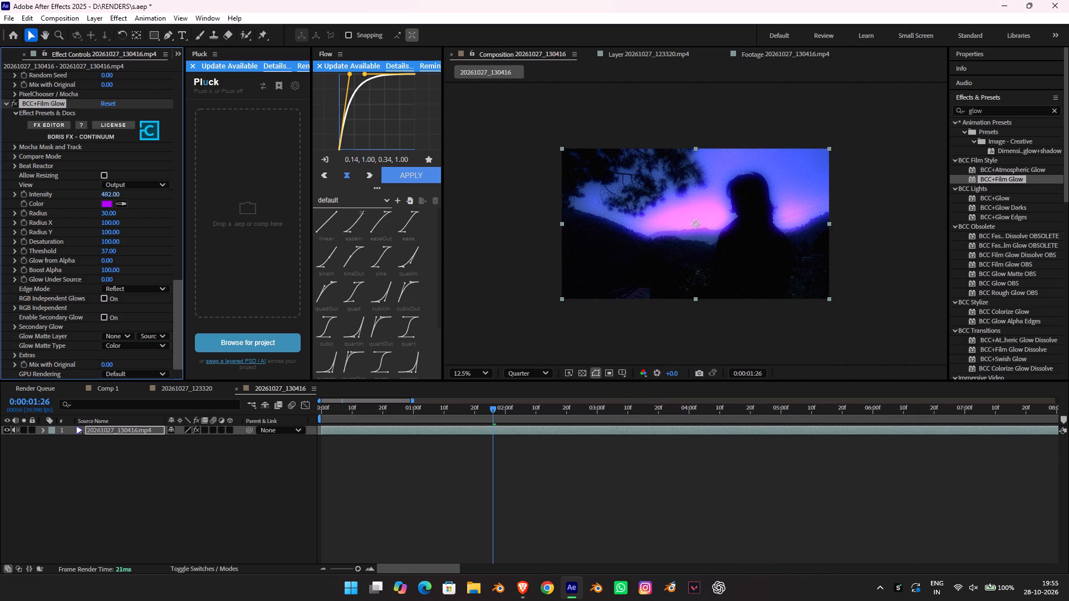
pyautogui.moveTo(362, 212); pyautogui.dragTo(107, 184)
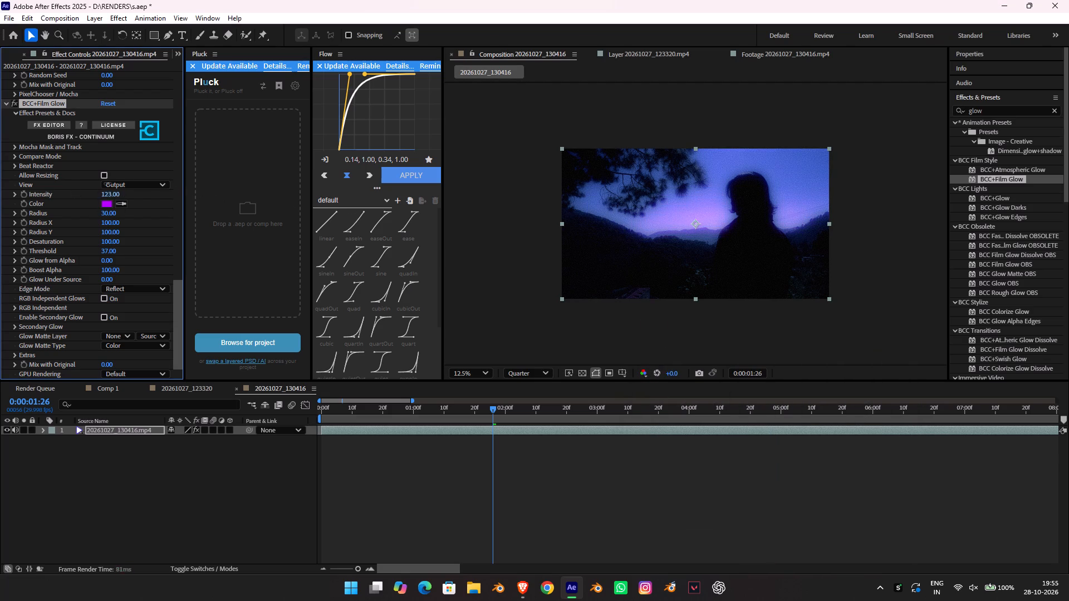
pyautogui.moveTo(107, 184); pyautogui.dragTo(130, 188)
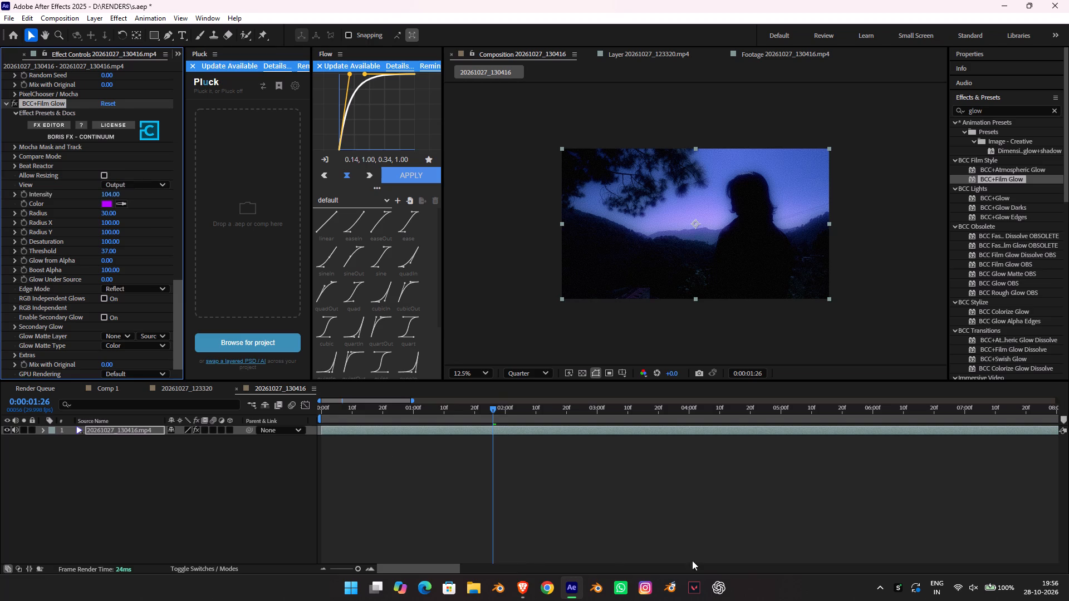
# Play back the silhouette clip at several points in its timeline to review the purple film glow.
pyautogui.click(701, 564)
pyautogui.click(846, 349)
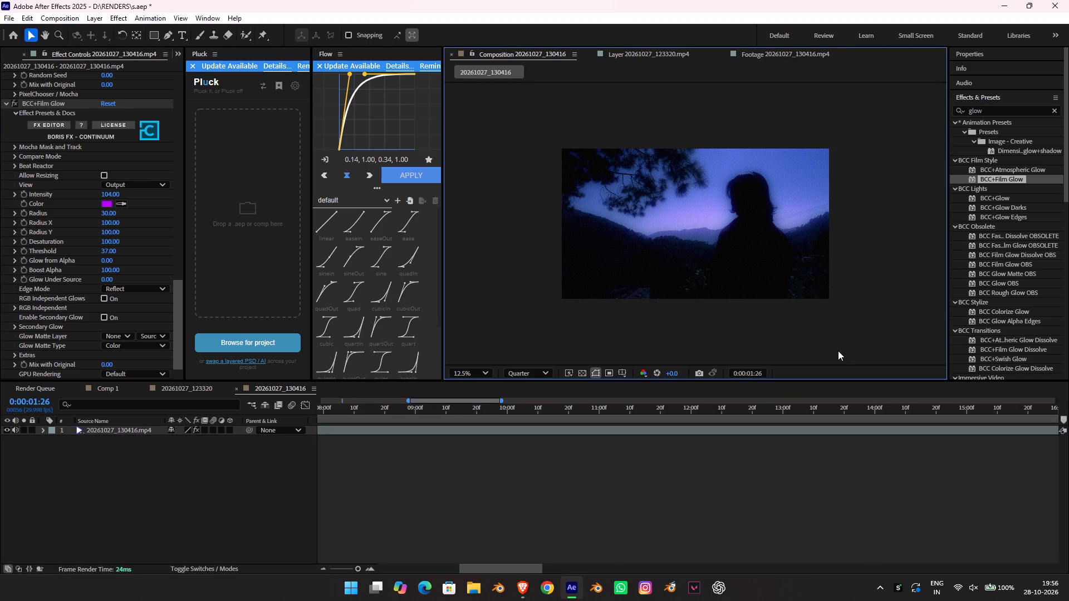
pyautogui.press('space')
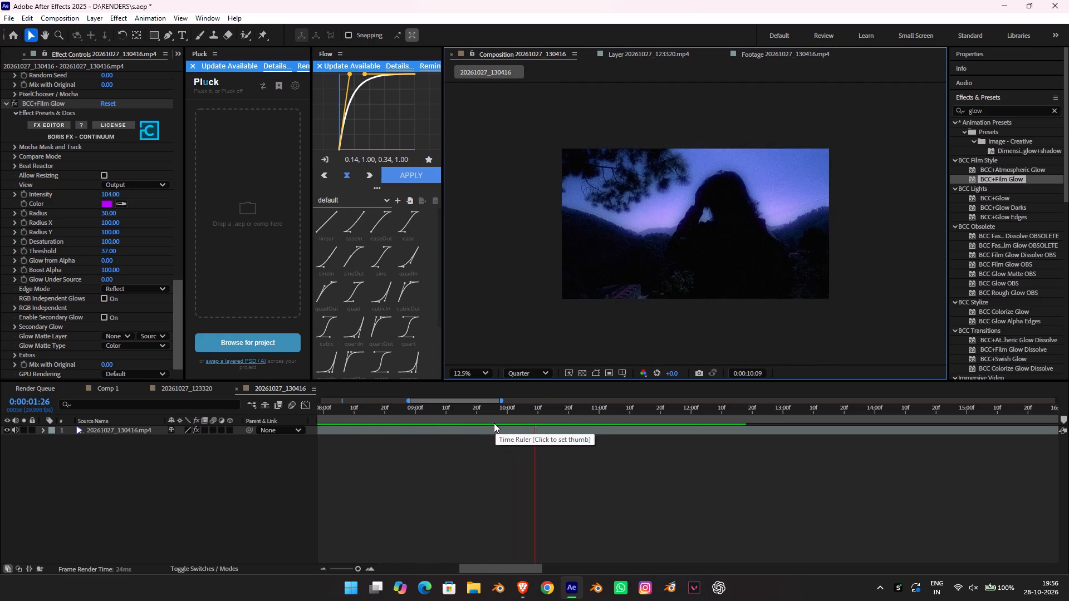
pyautogui.press('space')
pyautogui.press('space')
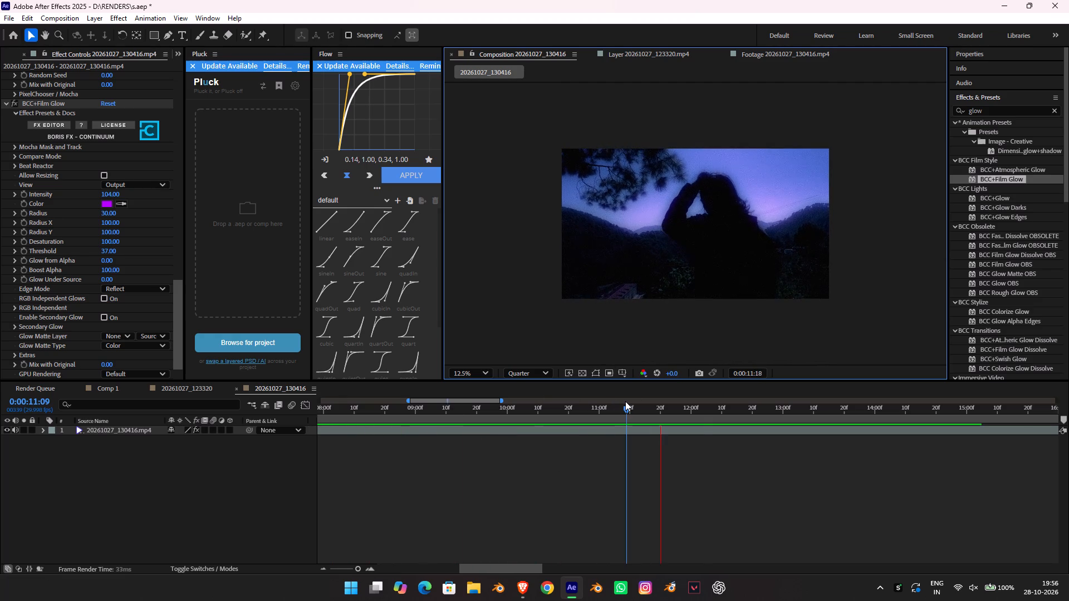
pyautogui.press('space')
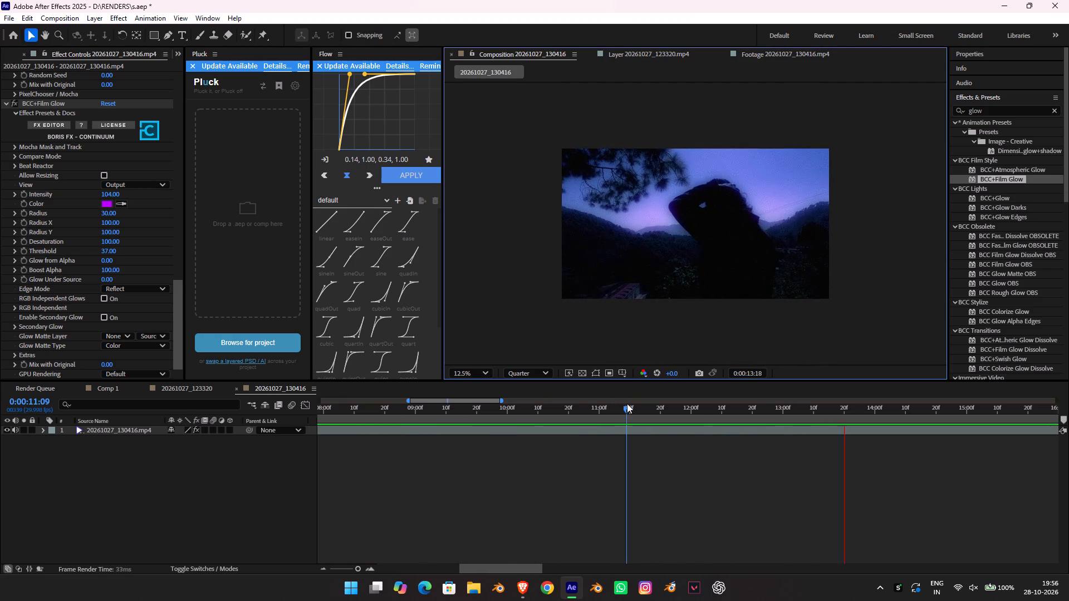
pyautogui.moveTo(607, 408); pyautogui.dragTo(140, 408)
pyautogui.press('space')
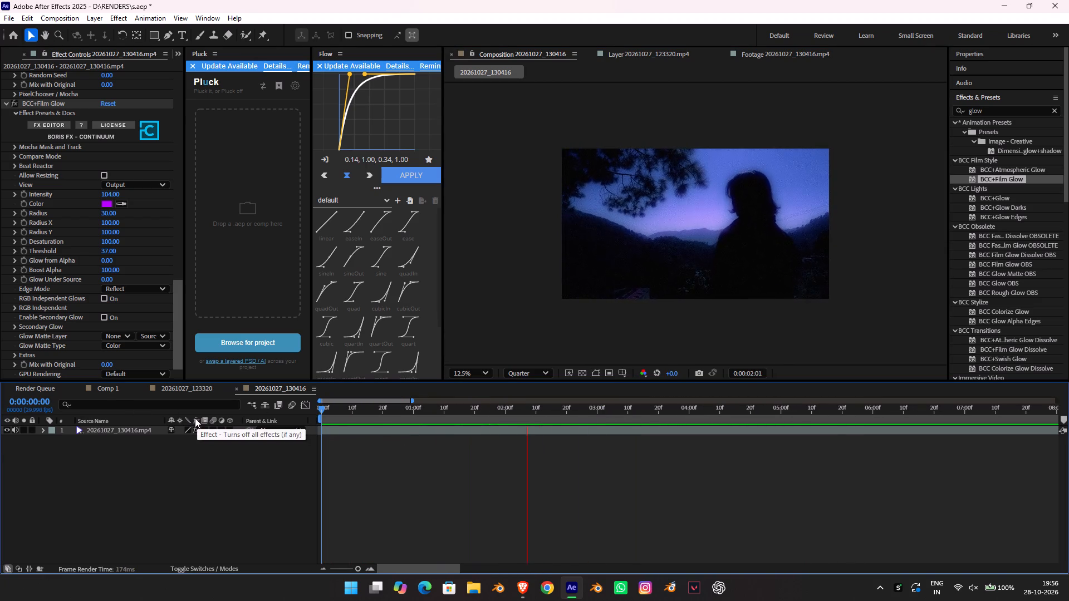
pyautogui.press('space')
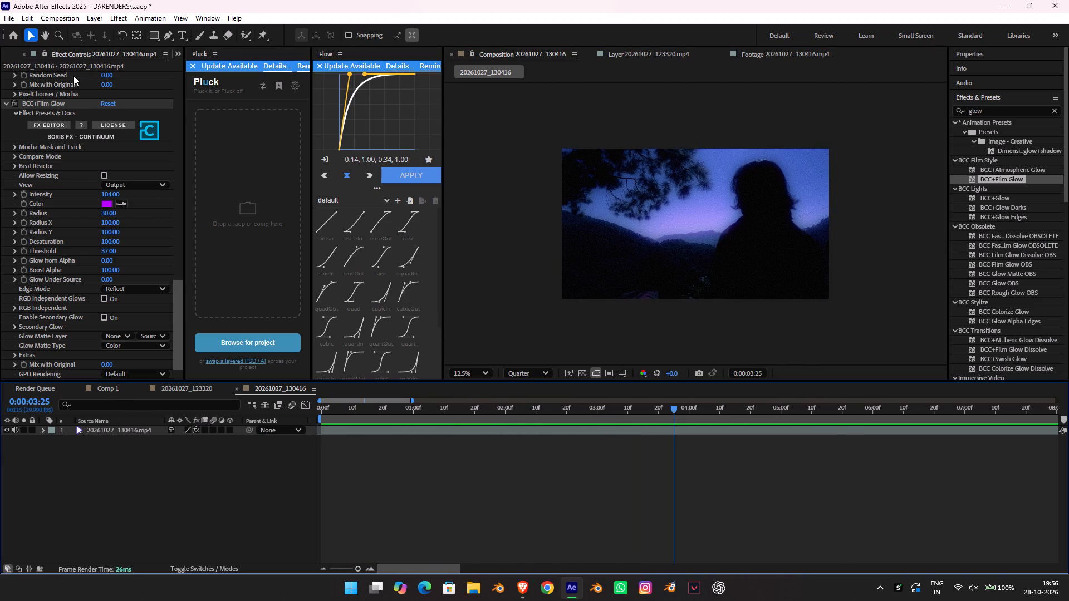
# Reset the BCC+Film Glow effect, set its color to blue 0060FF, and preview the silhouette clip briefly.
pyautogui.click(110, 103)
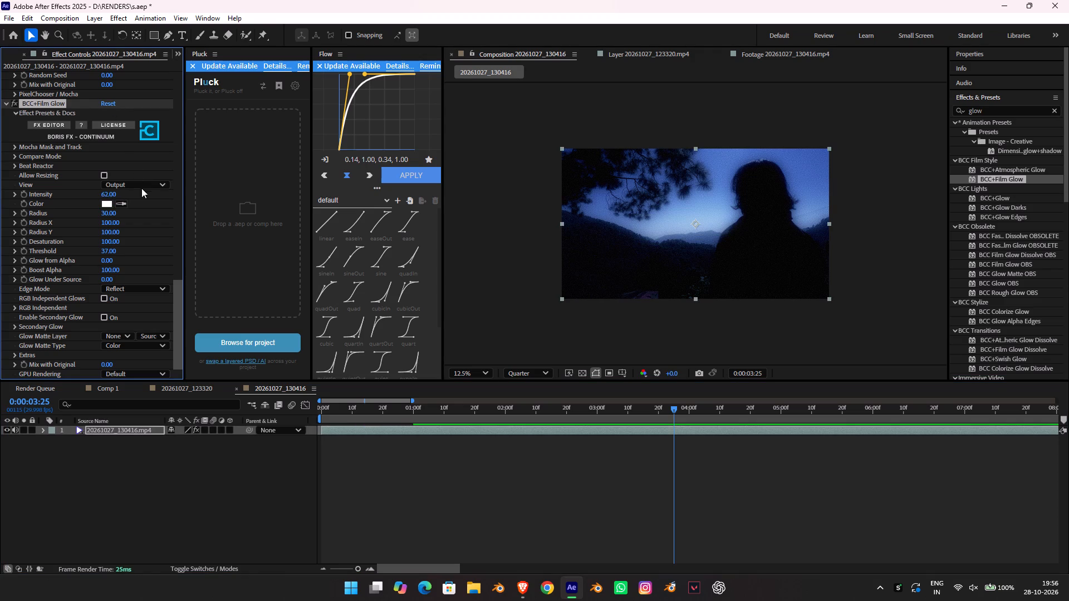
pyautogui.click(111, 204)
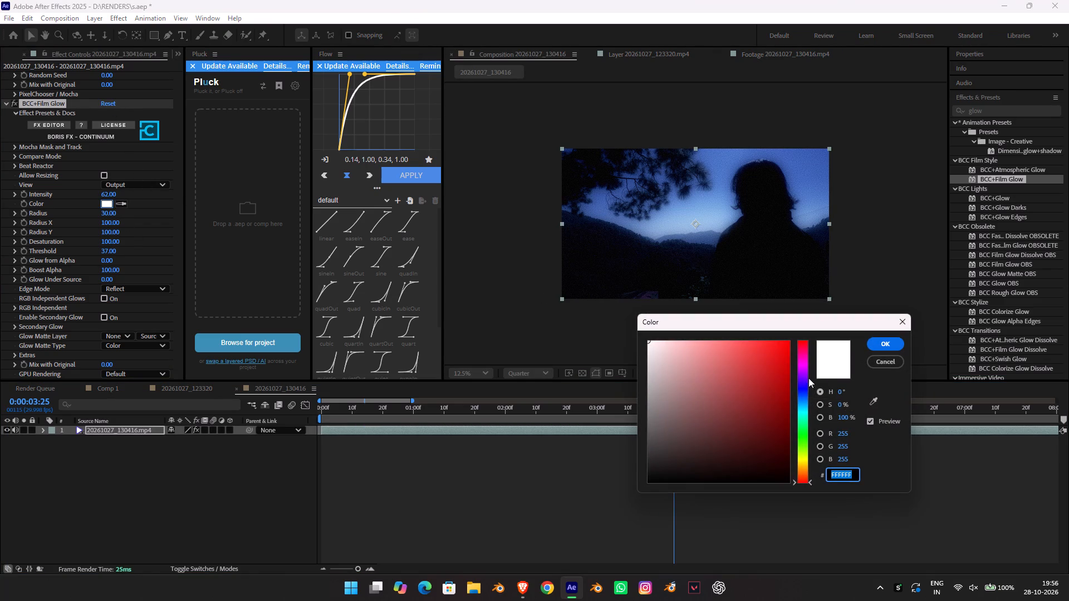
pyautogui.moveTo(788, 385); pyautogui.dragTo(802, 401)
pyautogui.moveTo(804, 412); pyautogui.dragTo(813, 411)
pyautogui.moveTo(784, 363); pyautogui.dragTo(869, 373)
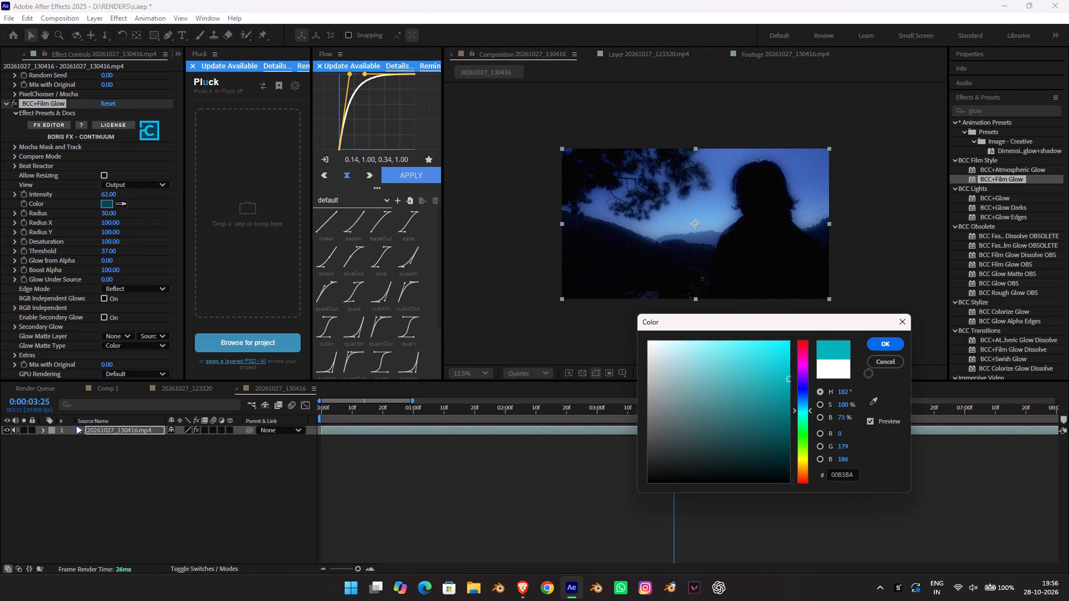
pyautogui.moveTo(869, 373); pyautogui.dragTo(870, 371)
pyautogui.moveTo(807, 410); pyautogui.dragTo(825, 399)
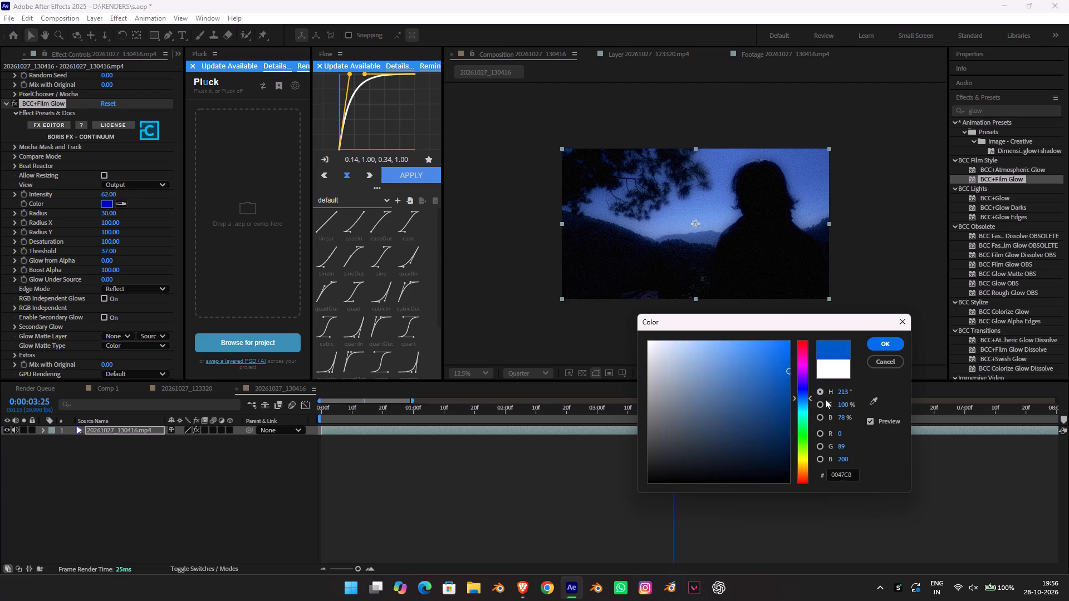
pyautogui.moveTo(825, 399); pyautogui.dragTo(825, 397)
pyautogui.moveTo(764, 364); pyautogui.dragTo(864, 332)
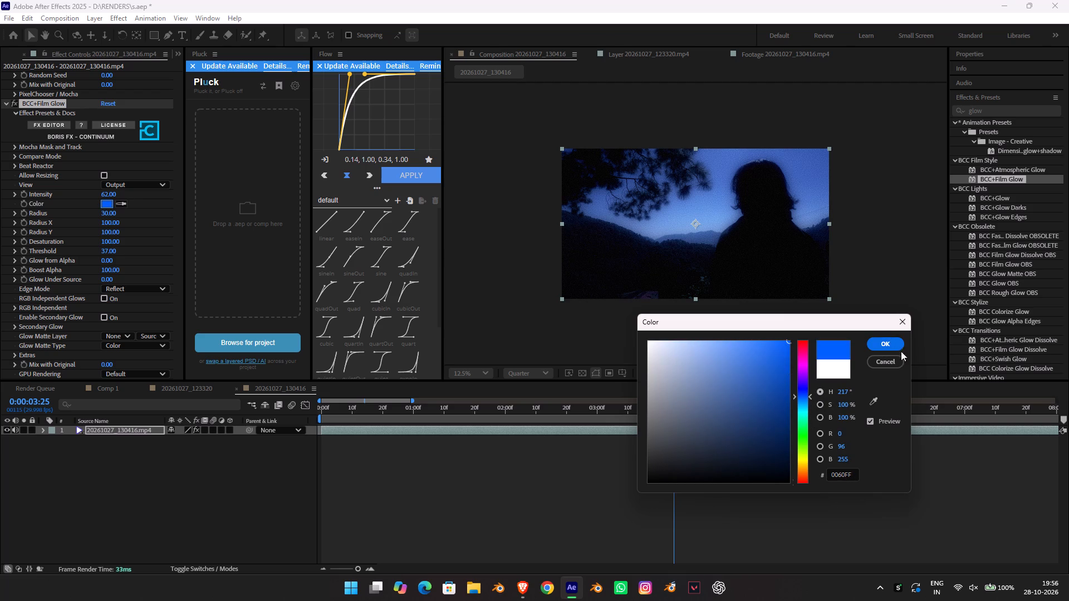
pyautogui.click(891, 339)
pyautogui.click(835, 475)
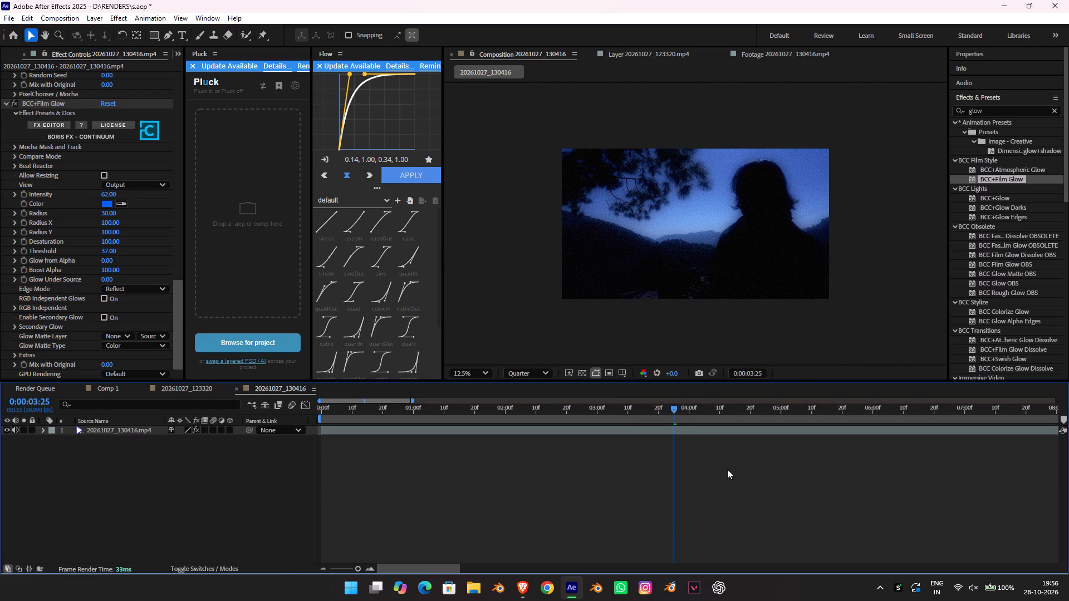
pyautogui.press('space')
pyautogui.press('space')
# Delete the BCC+Film Glow effect from the silhouette clip.
pyautogui.click(36, 102)
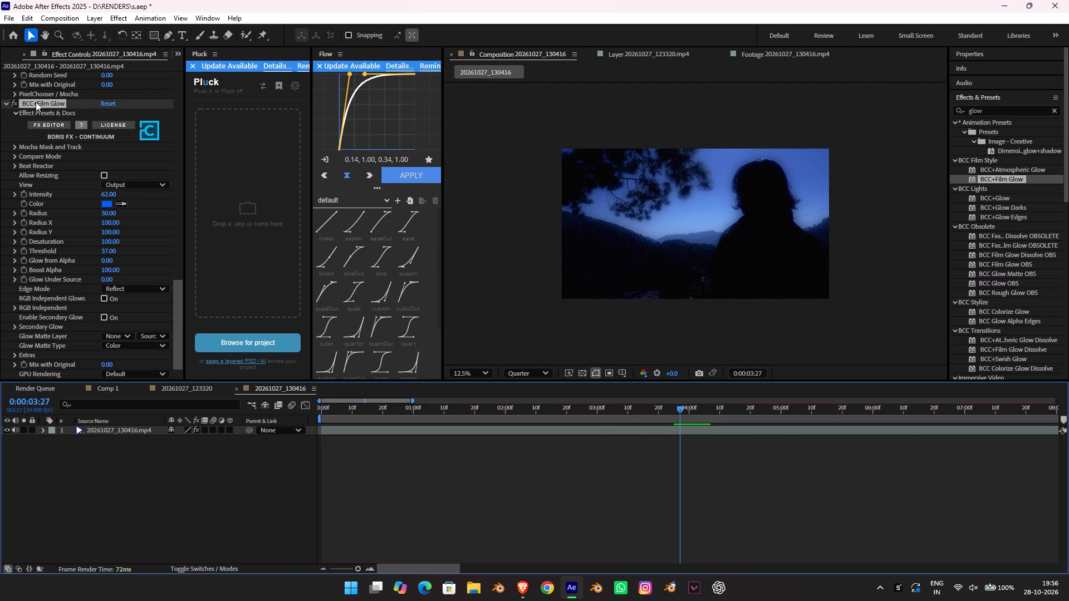
pyautogui.press('Delete')
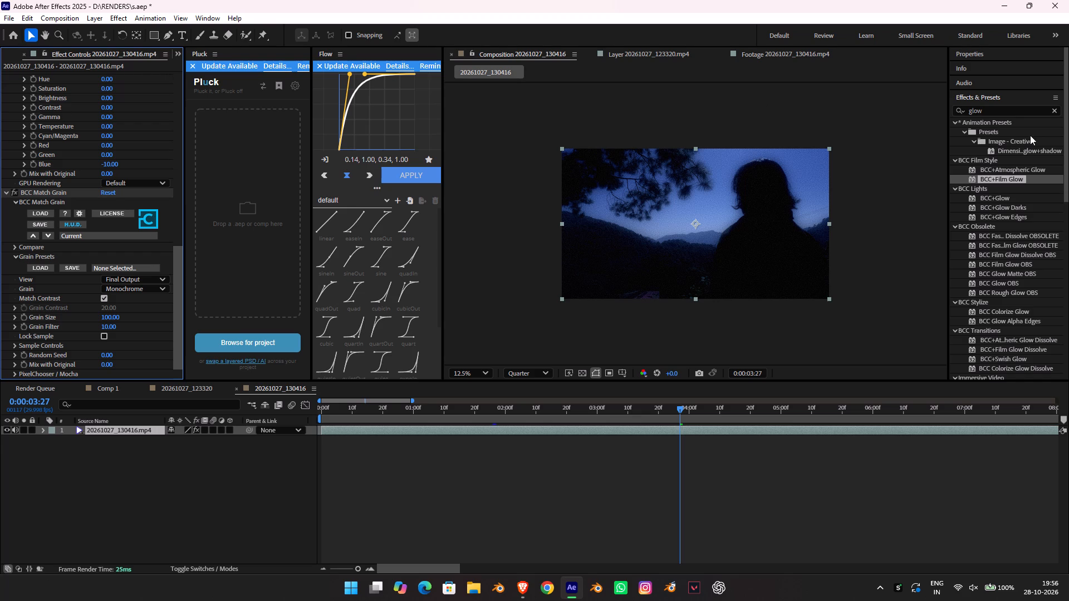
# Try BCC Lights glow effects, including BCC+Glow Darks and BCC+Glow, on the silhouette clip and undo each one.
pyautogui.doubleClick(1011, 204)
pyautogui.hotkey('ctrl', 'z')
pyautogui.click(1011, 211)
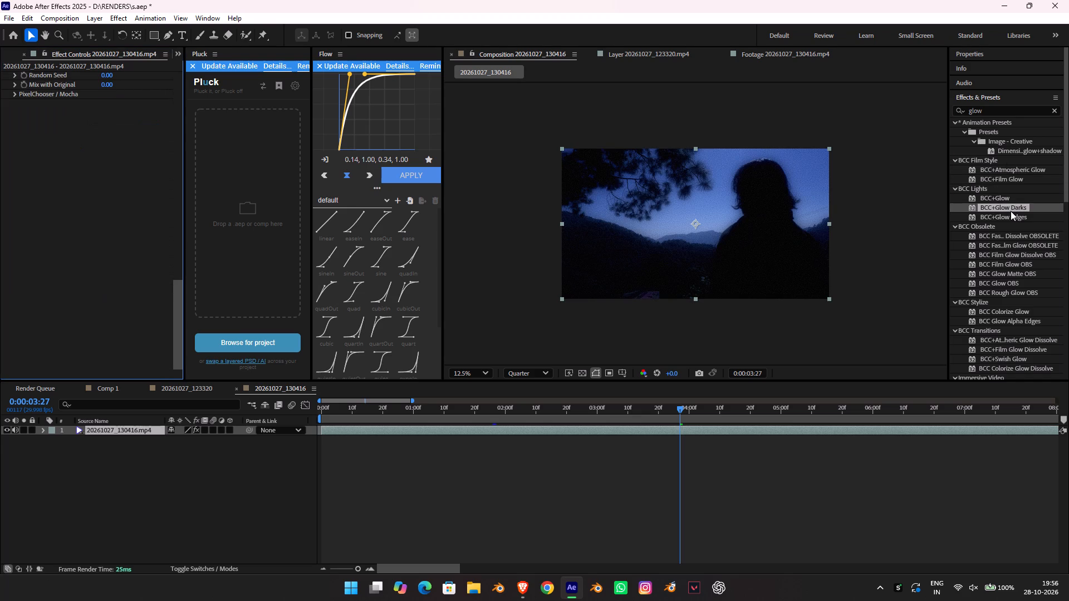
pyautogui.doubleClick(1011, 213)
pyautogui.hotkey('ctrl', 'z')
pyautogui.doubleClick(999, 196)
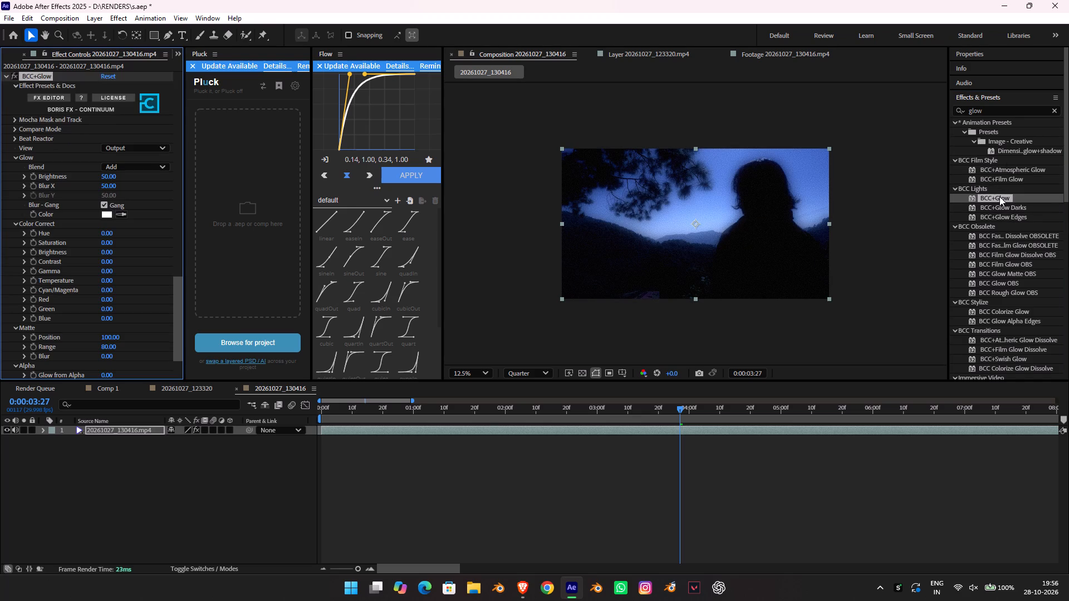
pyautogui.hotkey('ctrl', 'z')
# Apply the BCC Fas.. Dissolve OBSOLETE glow effect to the silhouette clip, undoing the first attempt and adding it again.
pyautogui.click(1008, 230)
pyautogui.doubleClick(1008, 233)
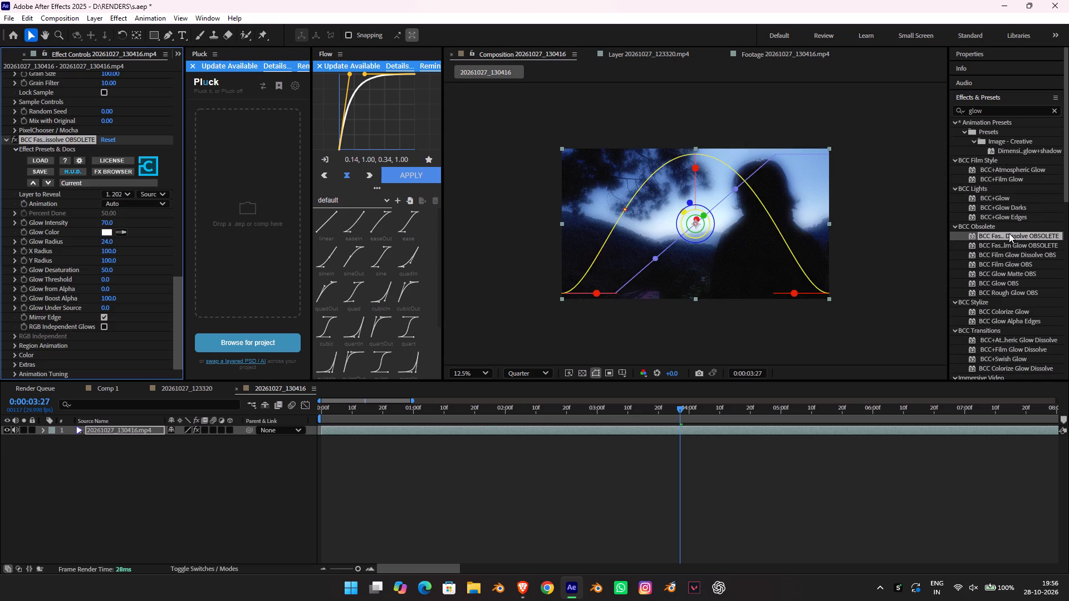
pyautogui.hotkey('ctrl', 'z')
pyautogui.click(1007, 228)
pyautogui.doubleClick(1008, 233)
pyautogui.click(876, 500)
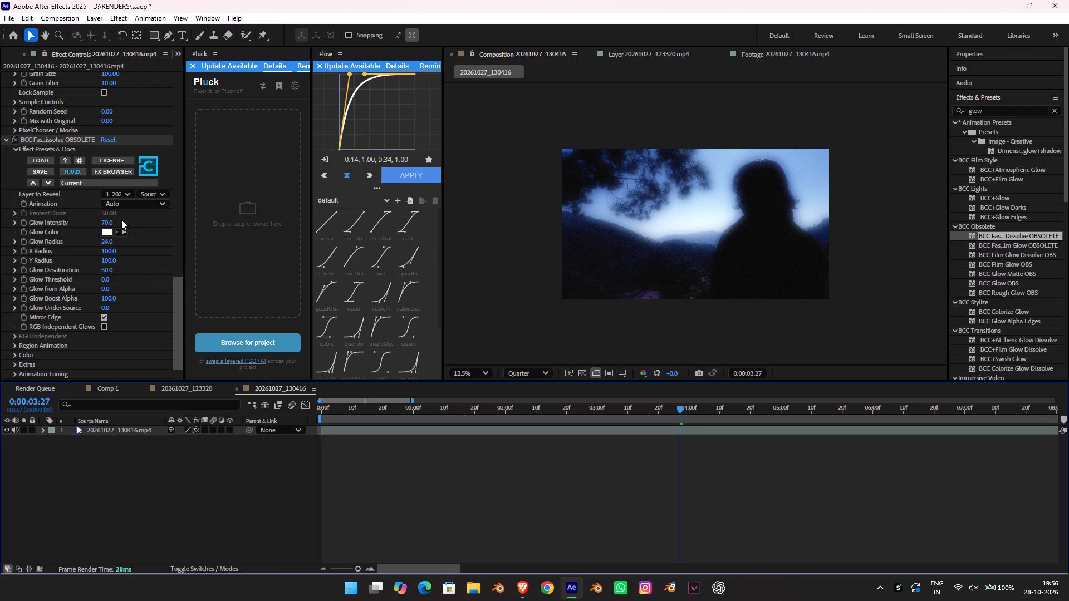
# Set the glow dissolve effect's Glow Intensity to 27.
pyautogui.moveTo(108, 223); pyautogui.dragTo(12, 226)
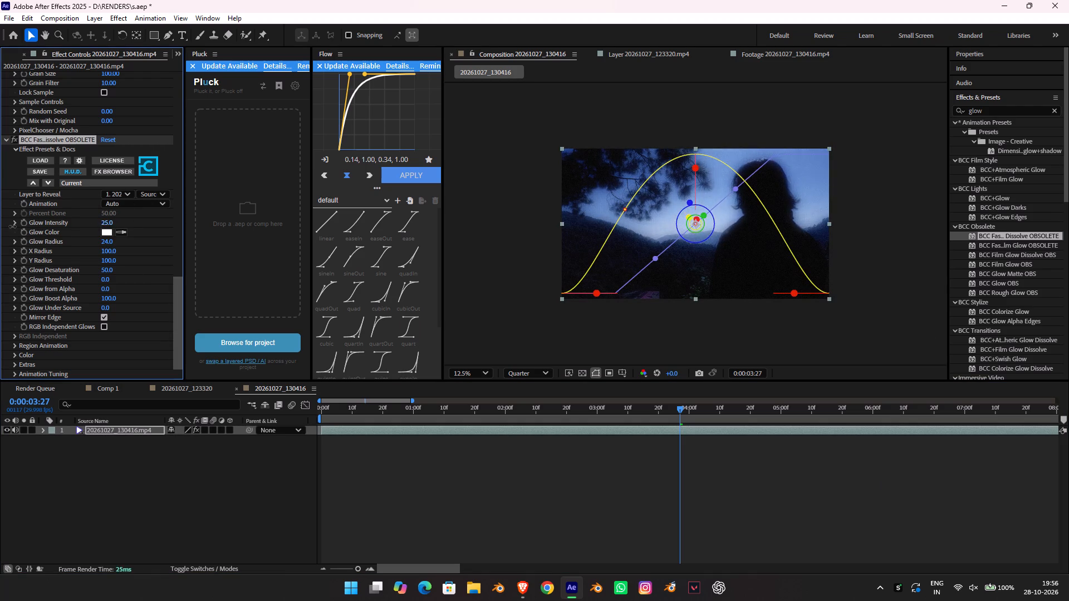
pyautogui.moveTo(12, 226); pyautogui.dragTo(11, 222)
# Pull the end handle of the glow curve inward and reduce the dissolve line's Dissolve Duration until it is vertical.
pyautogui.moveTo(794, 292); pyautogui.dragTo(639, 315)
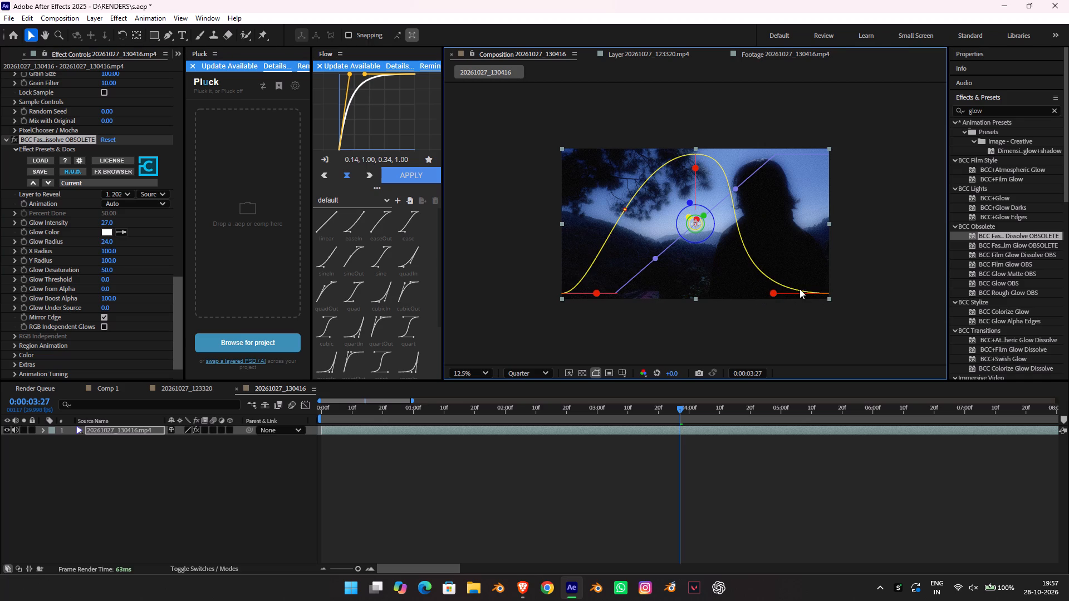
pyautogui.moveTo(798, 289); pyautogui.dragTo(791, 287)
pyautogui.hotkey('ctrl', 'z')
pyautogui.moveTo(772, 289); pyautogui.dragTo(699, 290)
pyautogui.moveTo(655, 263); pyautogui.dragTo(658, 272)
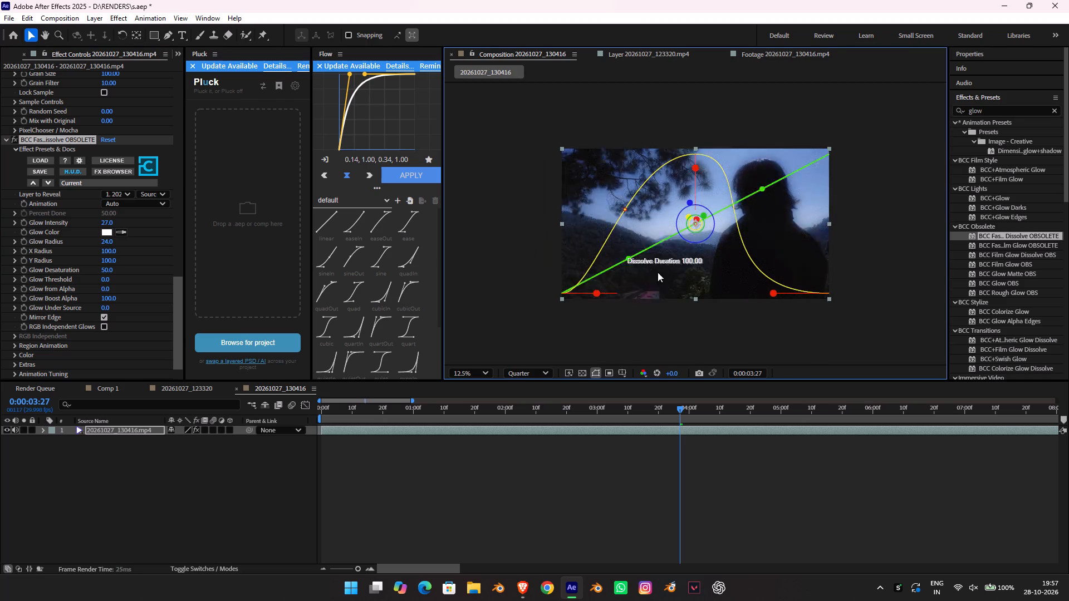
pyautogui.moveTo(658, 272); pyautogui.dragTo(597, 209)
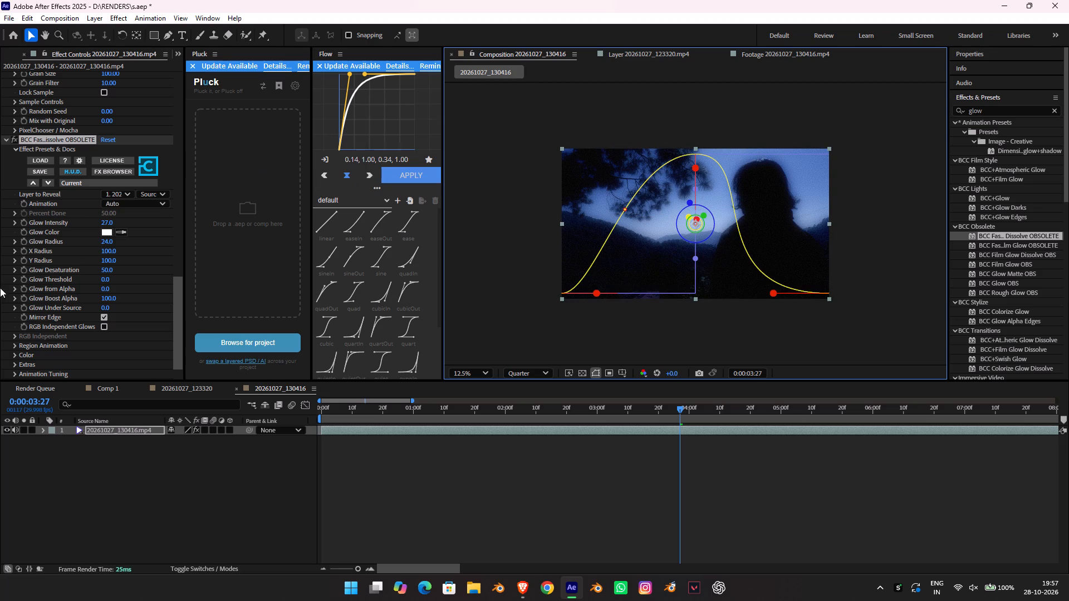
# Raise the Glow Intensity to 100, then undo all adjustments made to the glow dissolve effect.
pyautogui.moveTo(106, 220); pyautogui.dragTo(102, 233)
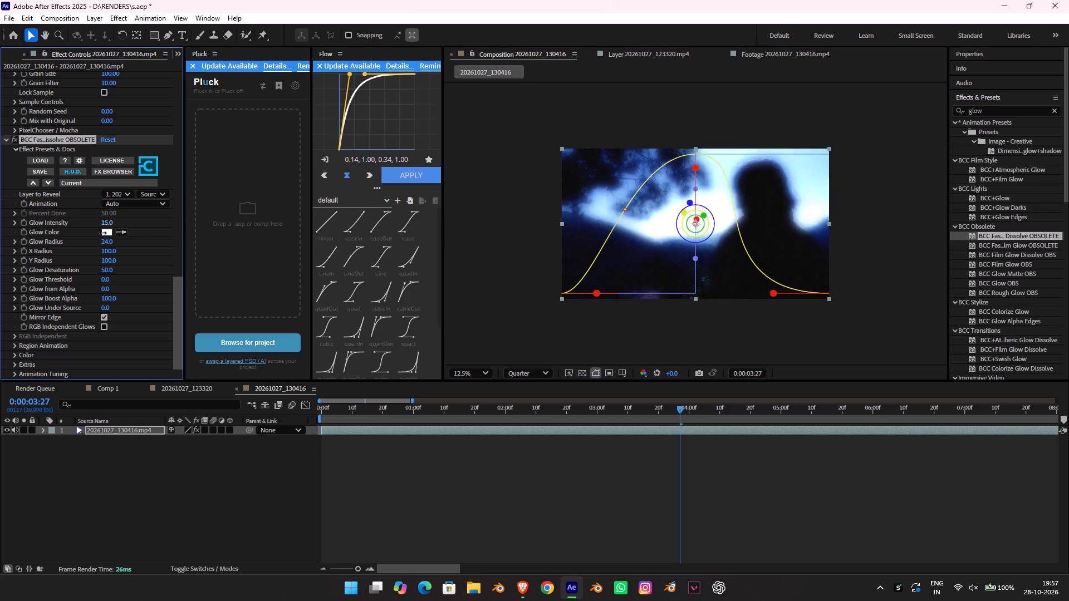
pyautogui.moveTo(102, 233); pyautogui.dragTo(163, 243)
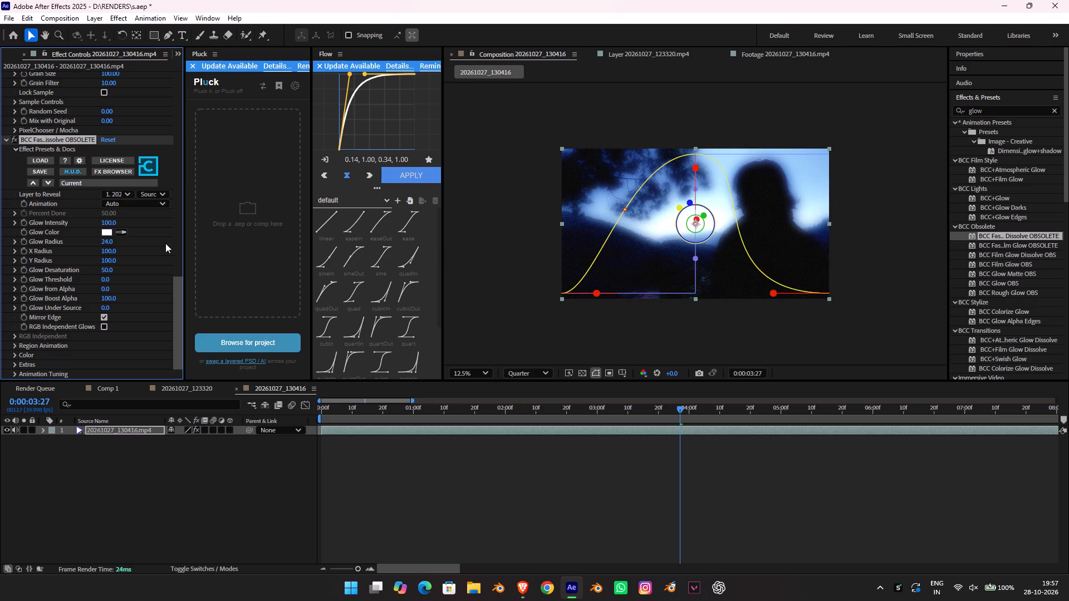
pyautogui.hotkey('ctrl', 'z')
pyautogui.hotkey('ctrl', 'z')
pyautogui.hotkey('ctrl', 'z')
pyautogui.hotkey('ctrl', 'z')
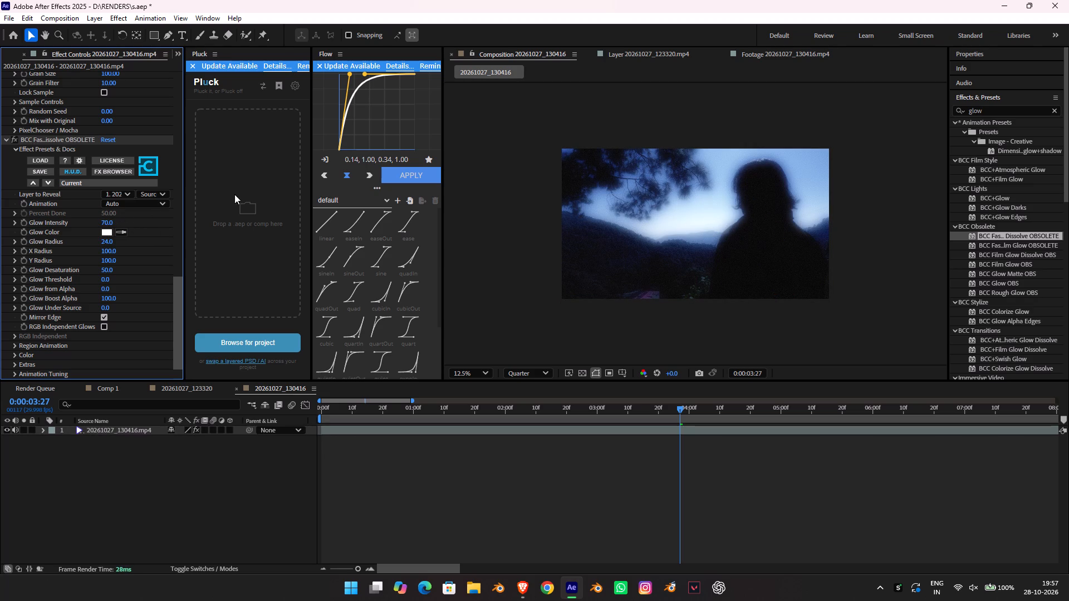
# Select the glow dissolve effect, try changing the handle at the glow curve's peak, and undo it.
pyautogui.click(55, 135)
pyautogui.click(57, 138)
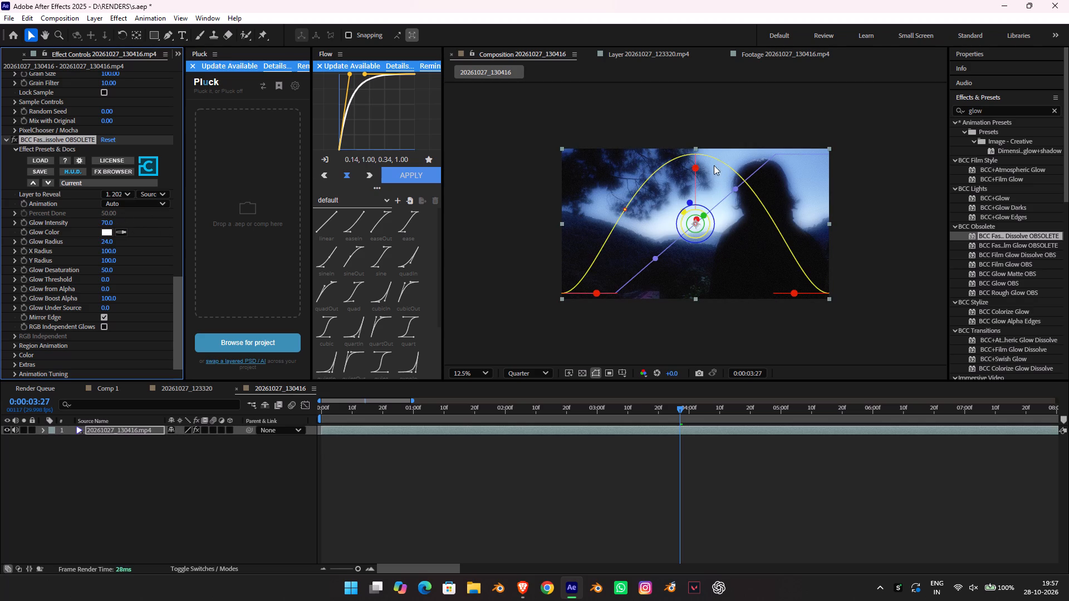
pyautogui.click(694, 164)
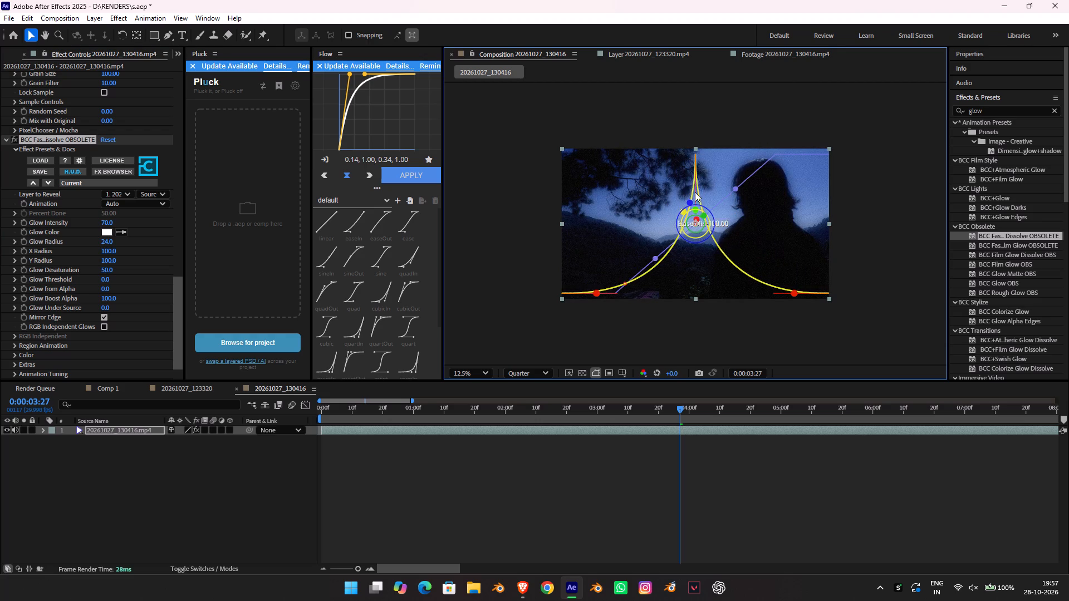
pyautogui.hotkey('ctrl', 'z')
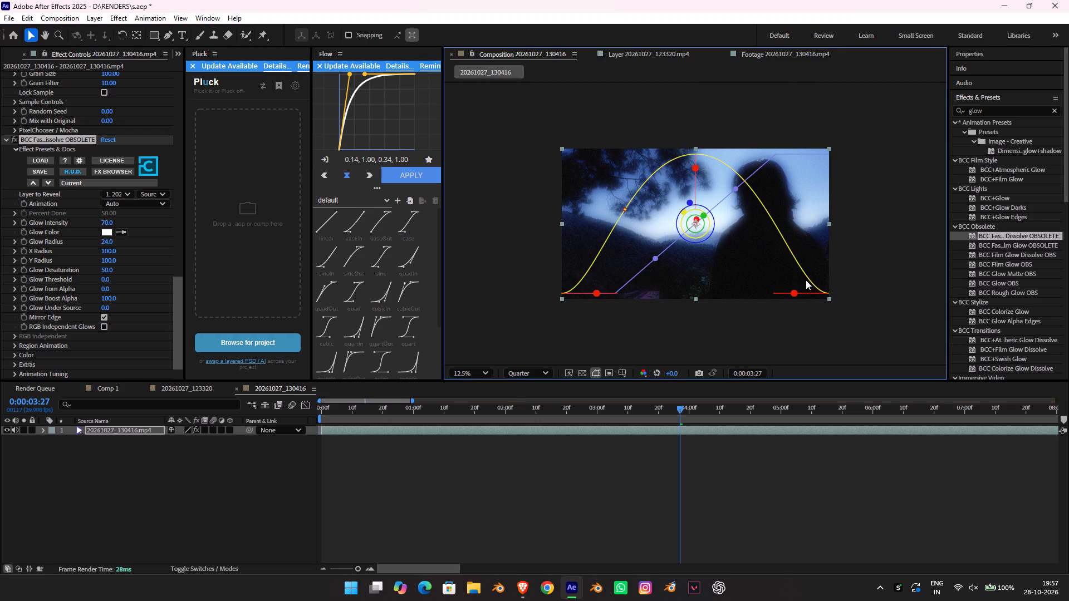
# Narrow the glow curve in the preview by pulling its end handle and its Ease In handle inward.
pyautogui.moveTo(796, 291); pyautogui.dragTo(675, 300)
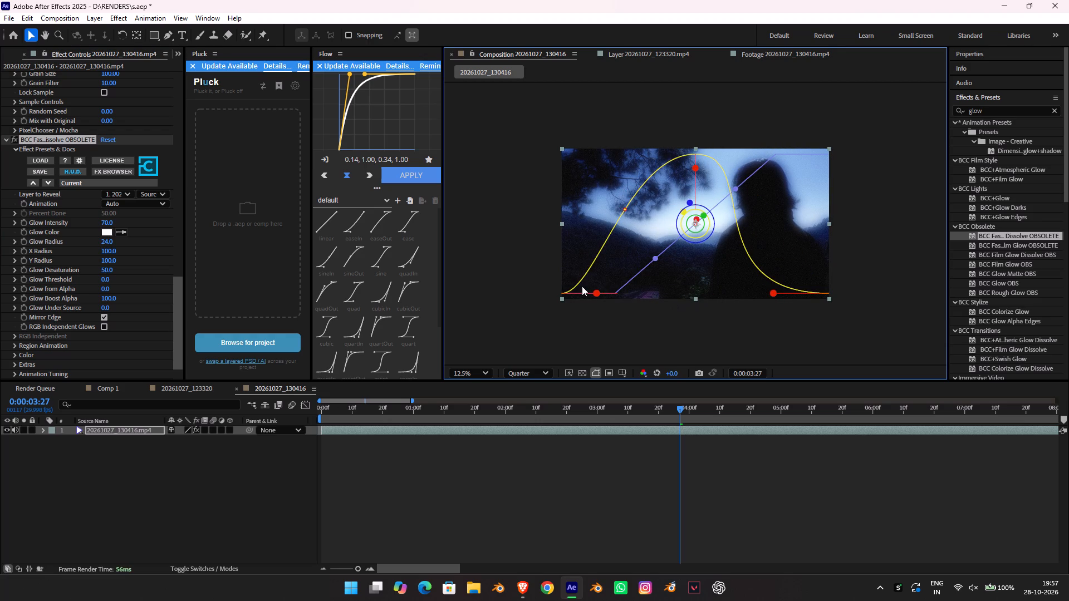
pyautogui.moveTo(597, 293); pyautogui.dragTo(631, 288)
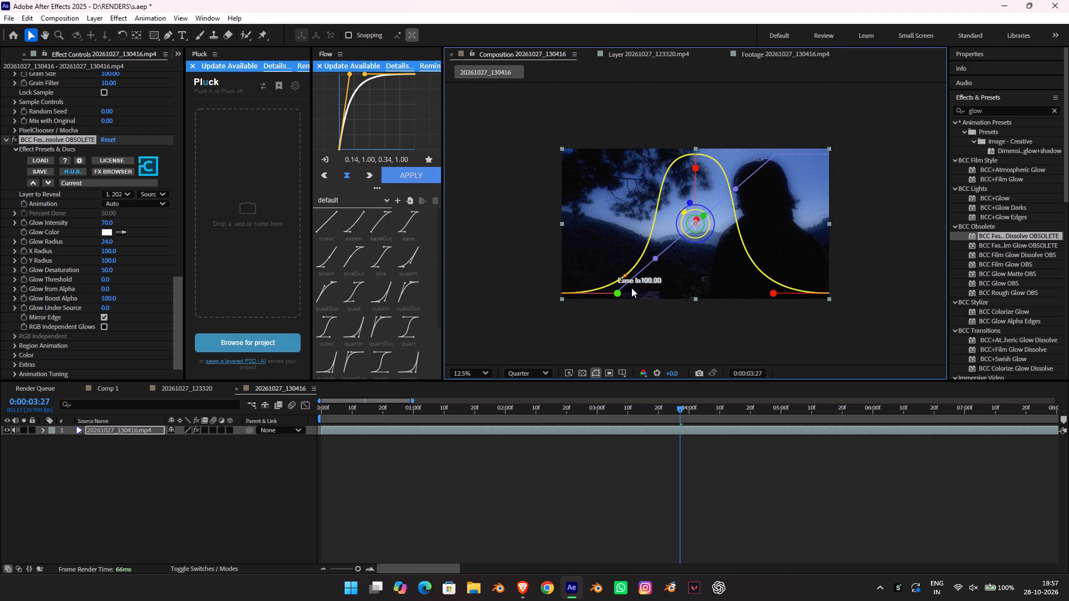
pyautogui.moveTo(631, 288); pyautogui.dragTo(609, 274)
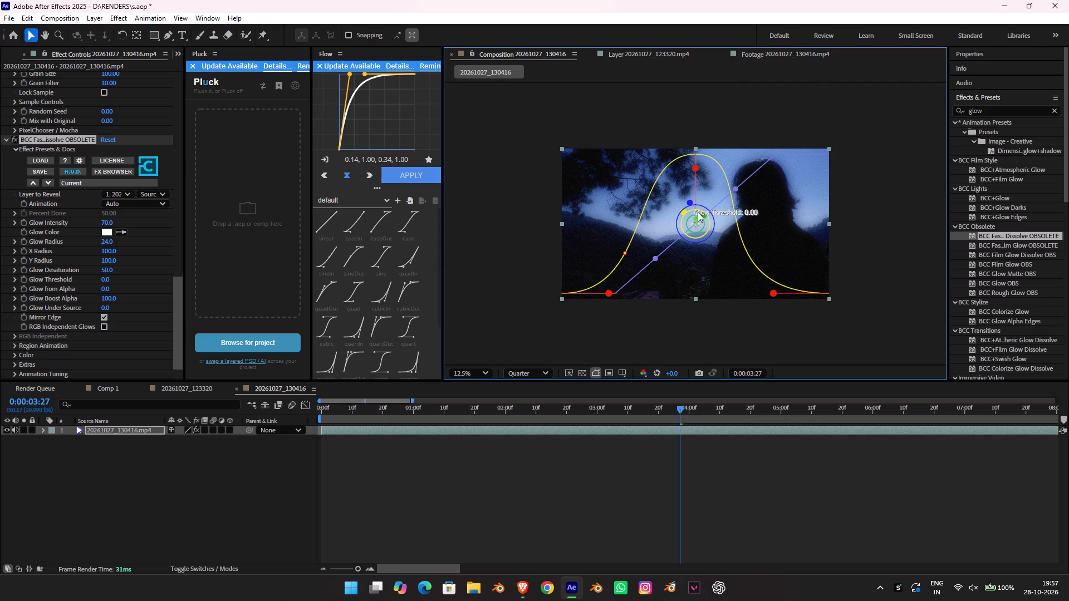
# Set the Dissolve Duration to 0.00 using the diagonal dissolve line in the preview.
pyautogui.moveTo(774, 155); pyautogui.dragTo(779, 164)
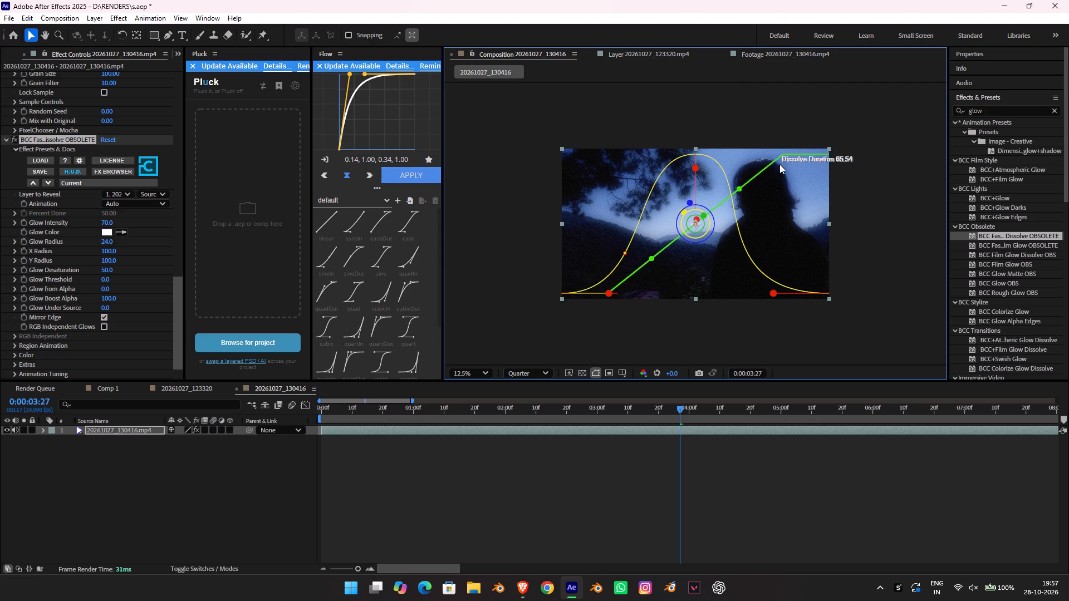
pyautogui.moveTo(779, 164); pyautogui.dragTo(612, 141)
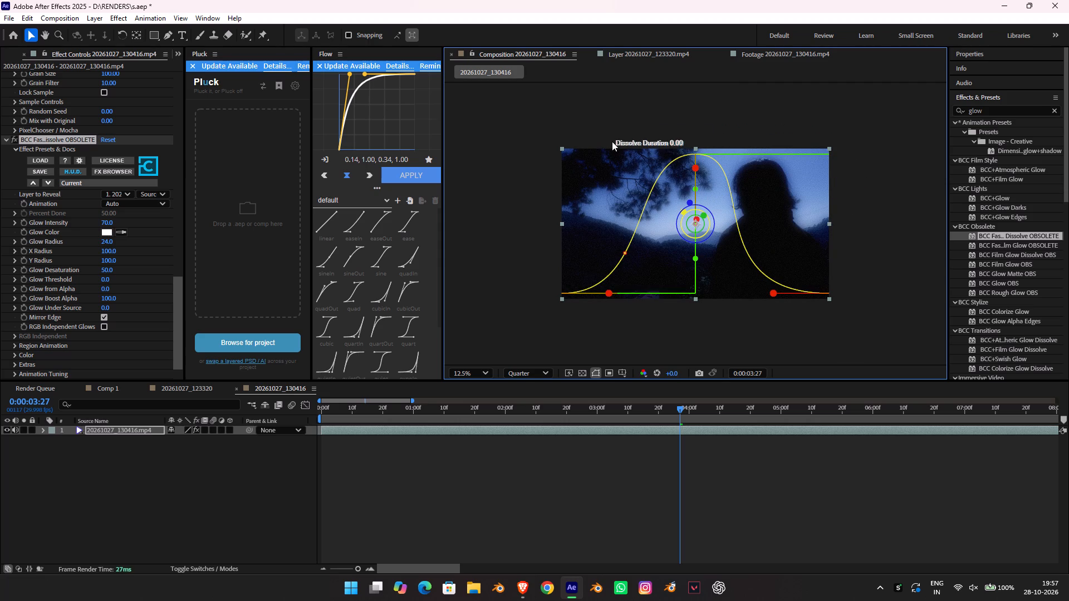
# Switch the glow dissolve effect off and on for comparison and play the silhouette clip to examine the glow over time.
pyautogui.moveTo(612, 141); pyautogui.dragTo(689, 127)
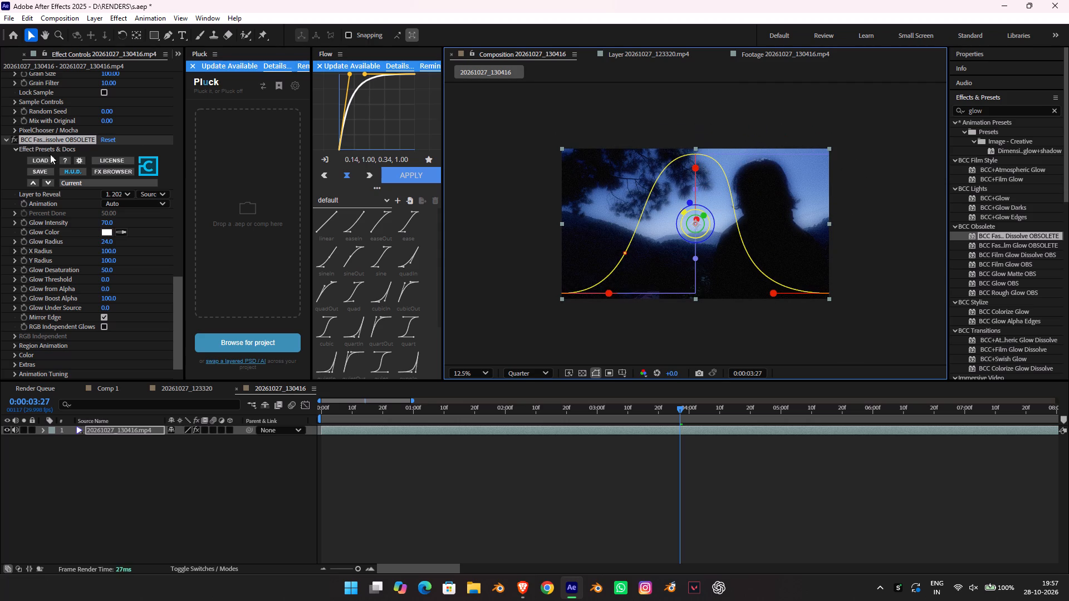
pyautogui.click(13, 134)
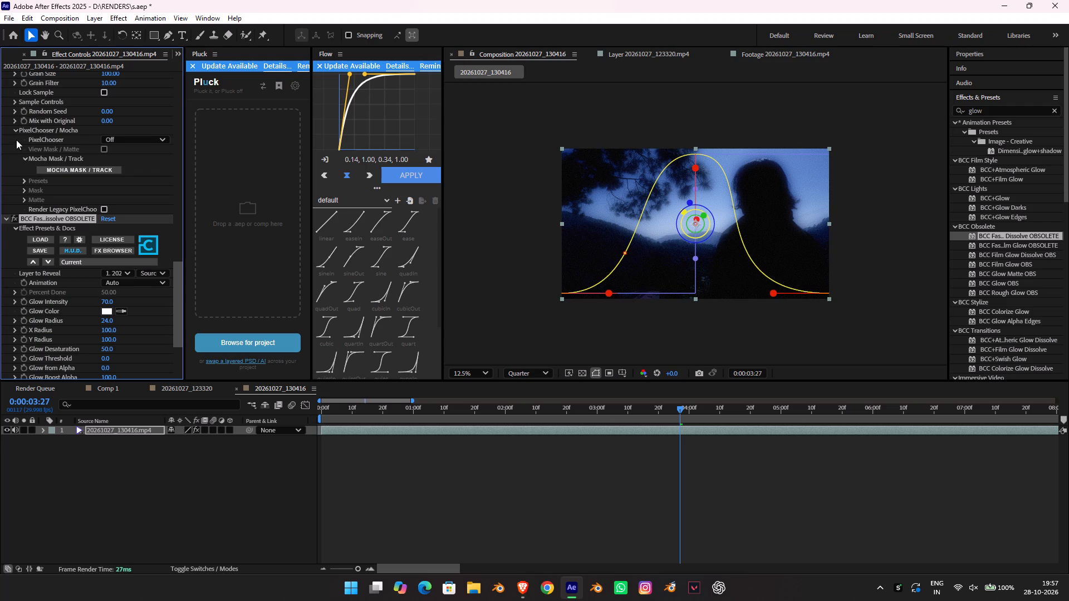
pyautogui.click(17, 217)
pyautogui.click(16, 216)
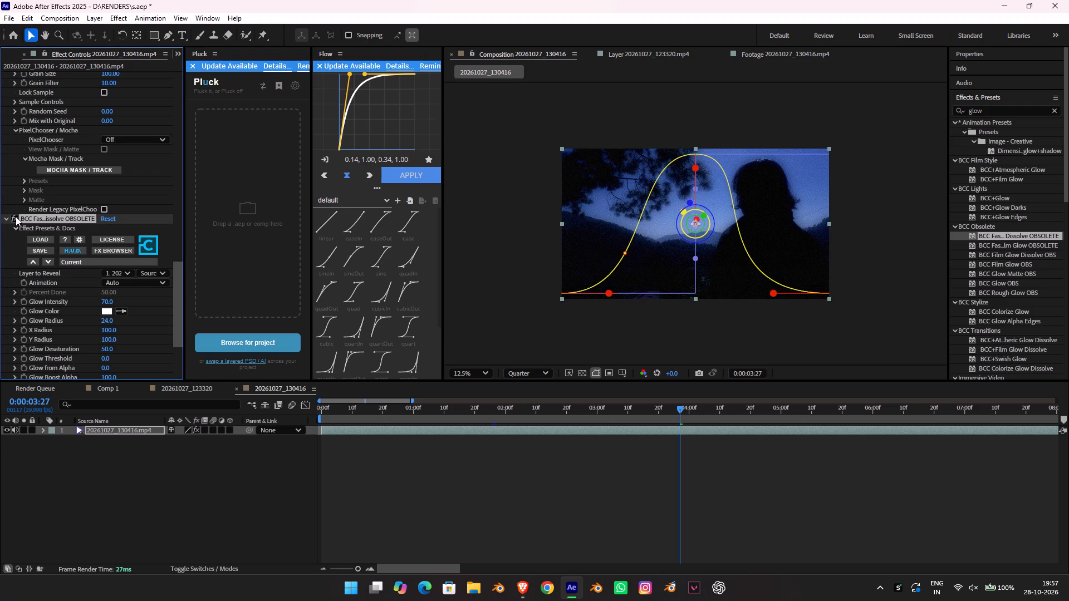
pyautogui.click(16, 216)
pyautogui.click(16, 216)
pyautogui.press('space')
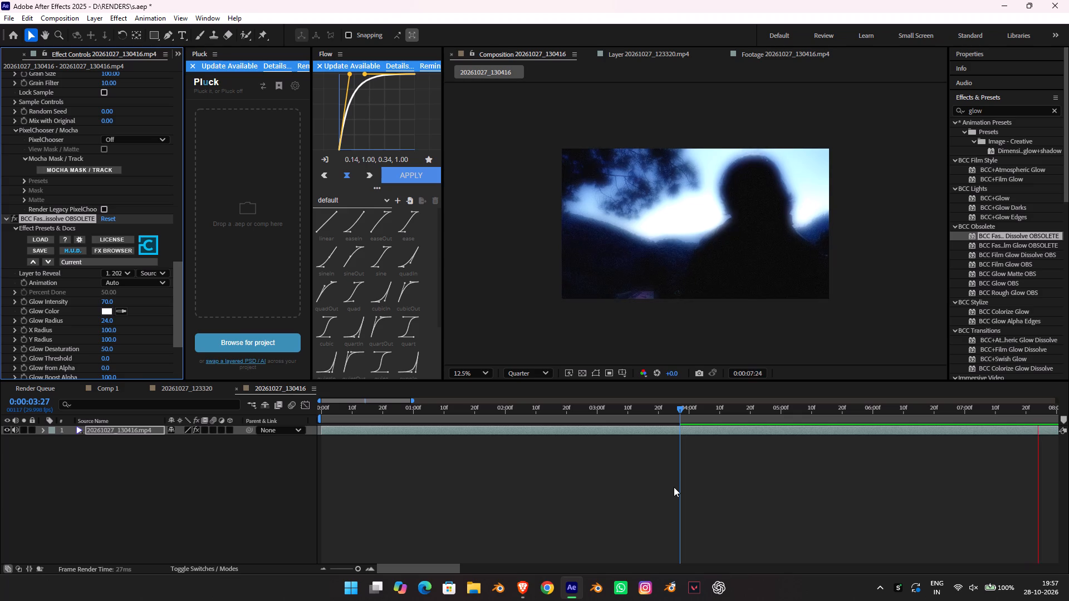
pyautogui.press('space')
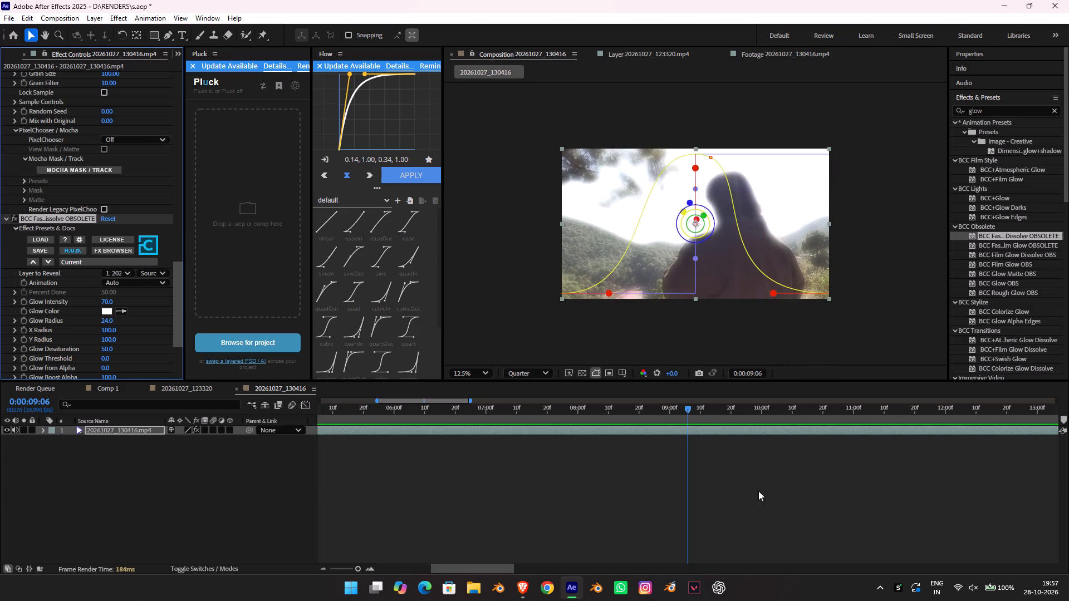
pyautogui.moveTo(664, 408); pyautogui.dragTo(205, 401)
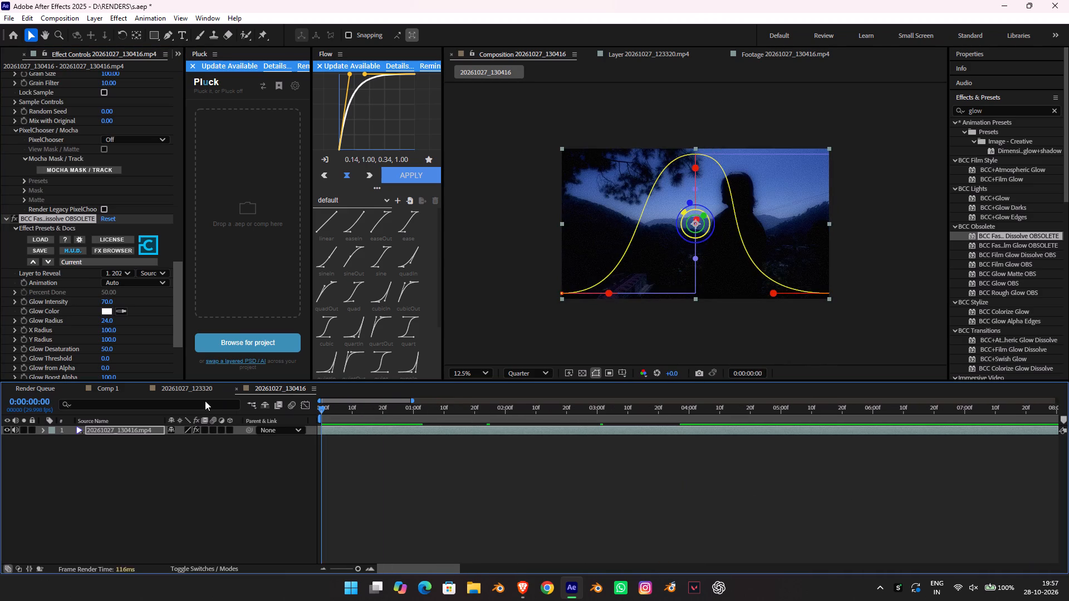
pyautogui.moveTo(205, 401); pyautogui.dragTo(890, 467)
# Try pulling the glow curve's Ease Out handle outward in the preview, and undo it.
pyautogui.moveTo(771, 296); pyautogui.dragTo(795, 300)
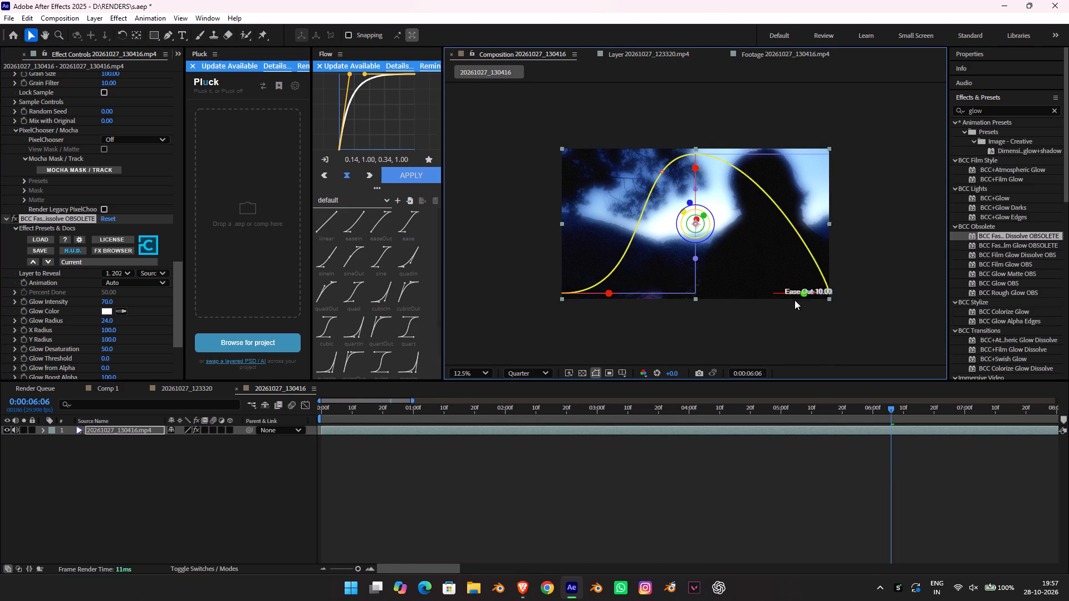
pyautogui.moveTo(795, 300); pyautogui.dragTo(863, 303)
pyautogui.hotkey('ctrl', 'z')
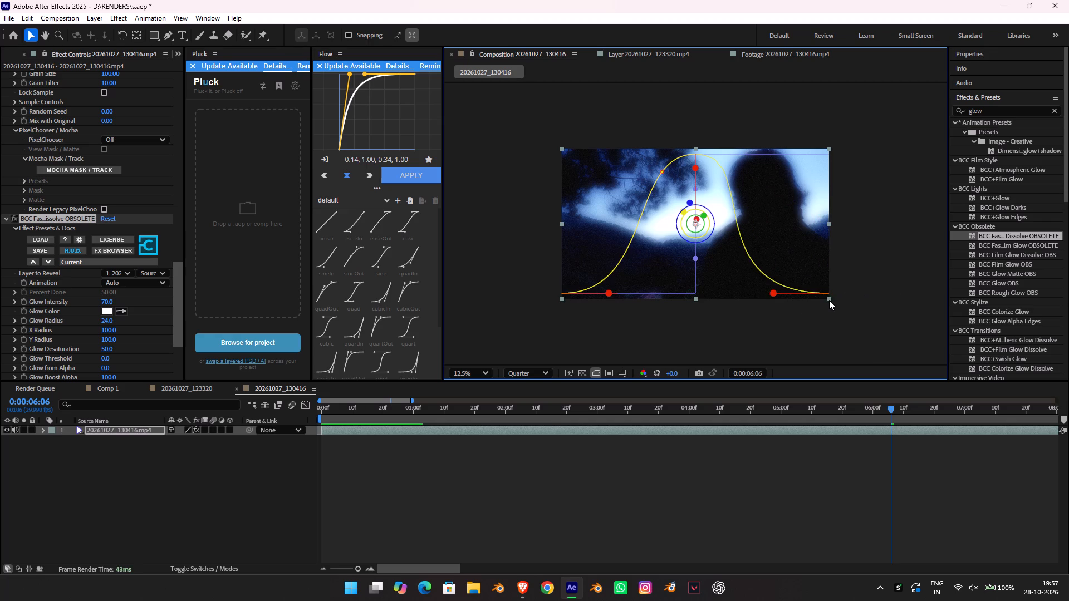
# Lower the glow dissolve effect's Glow Intensity to 24.0 and preview the clip's playback.
pyautogui.press('space')
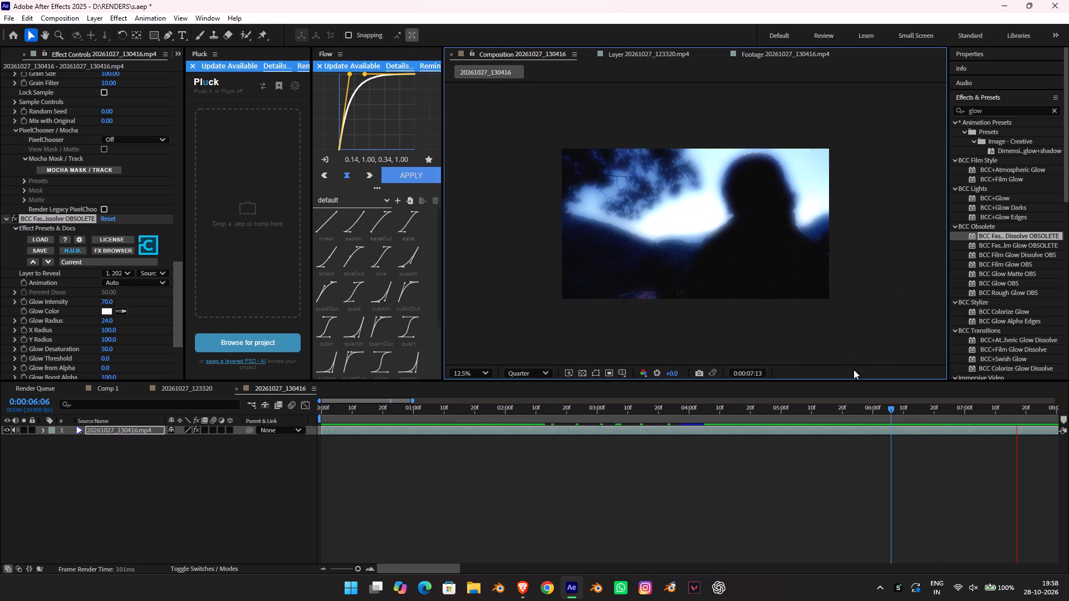
pyautogui.press('space')
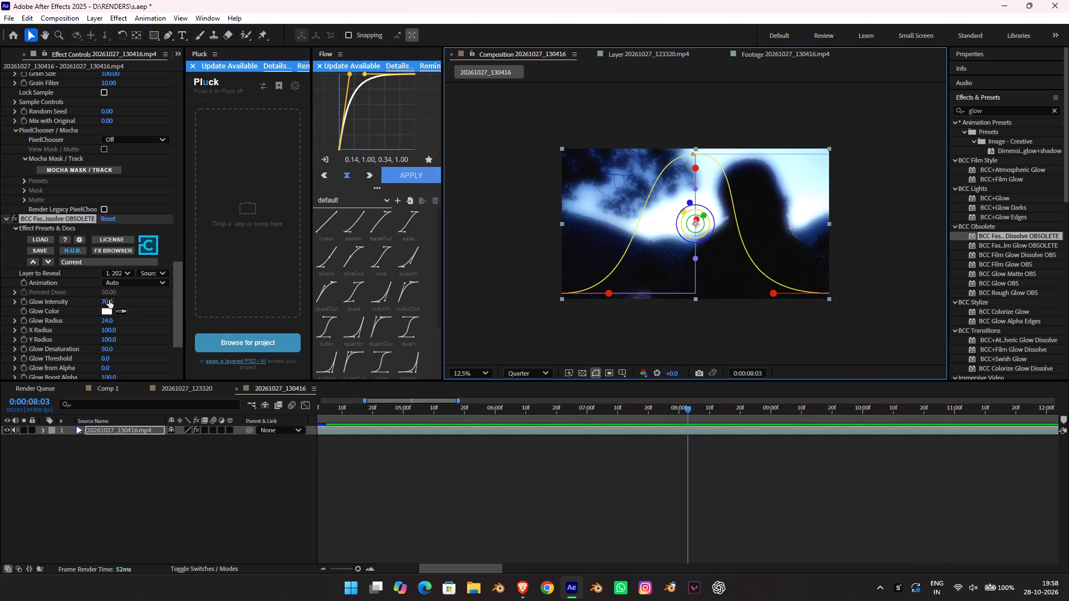
pyautogui.moveTo(108, 300); pyautogui.dragTo(82, 302)
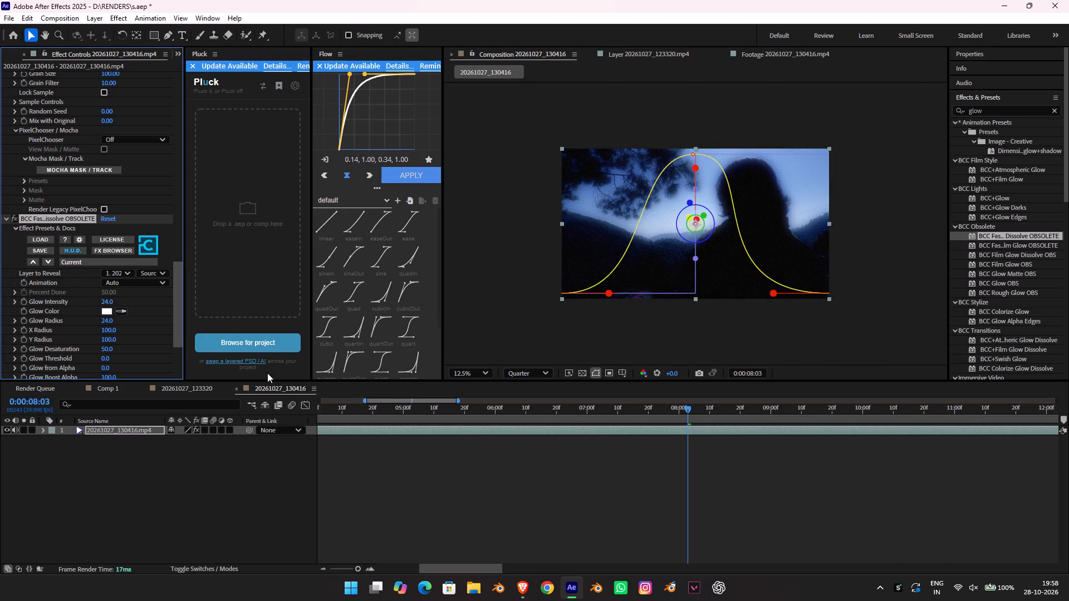
pyautogui.press('space')
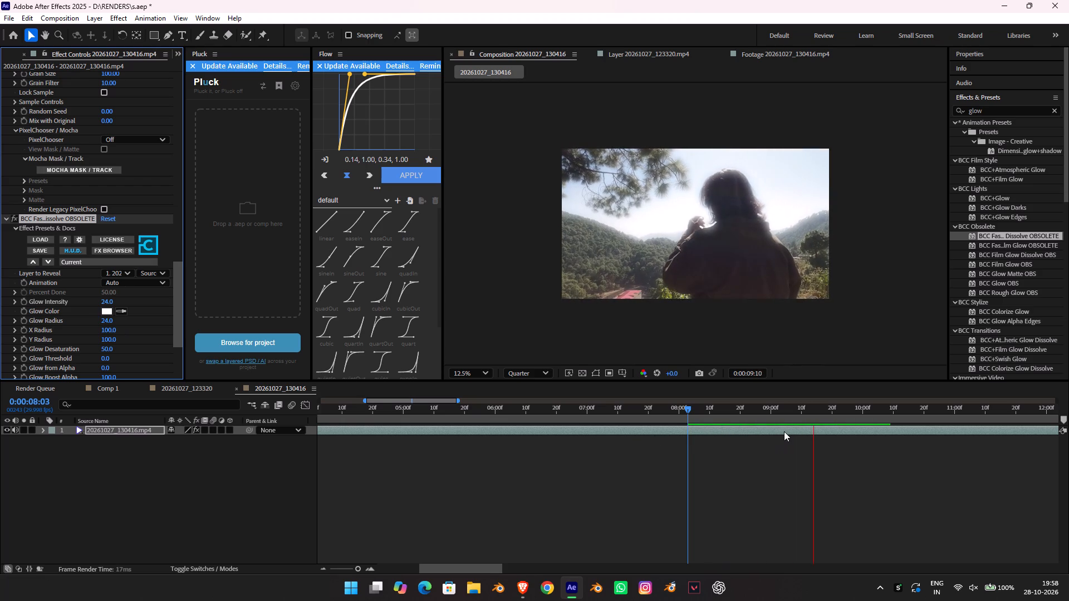
pyautogui.press('space')
pyautogui.moveTo(772, 413); pyautogui.dragTo(370, 411)
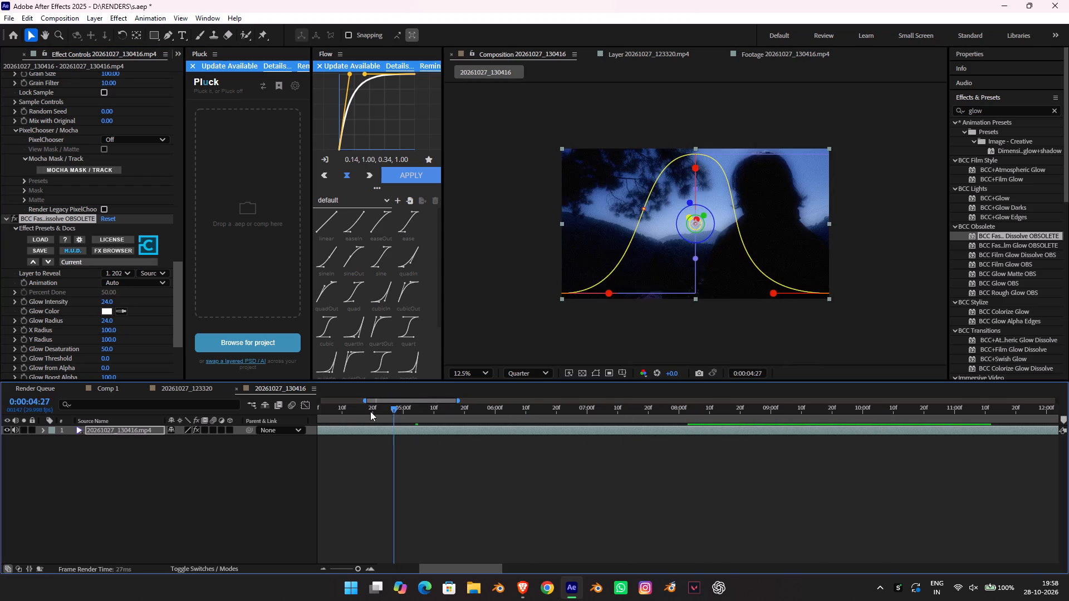
pyautogui.moveTo(370, 411); pyautogui.dragTo(327, 411)
# Turn off the glow dissolve effect and scrub through the clip to compare it without the glow.
pyautogui.click(15, 218)
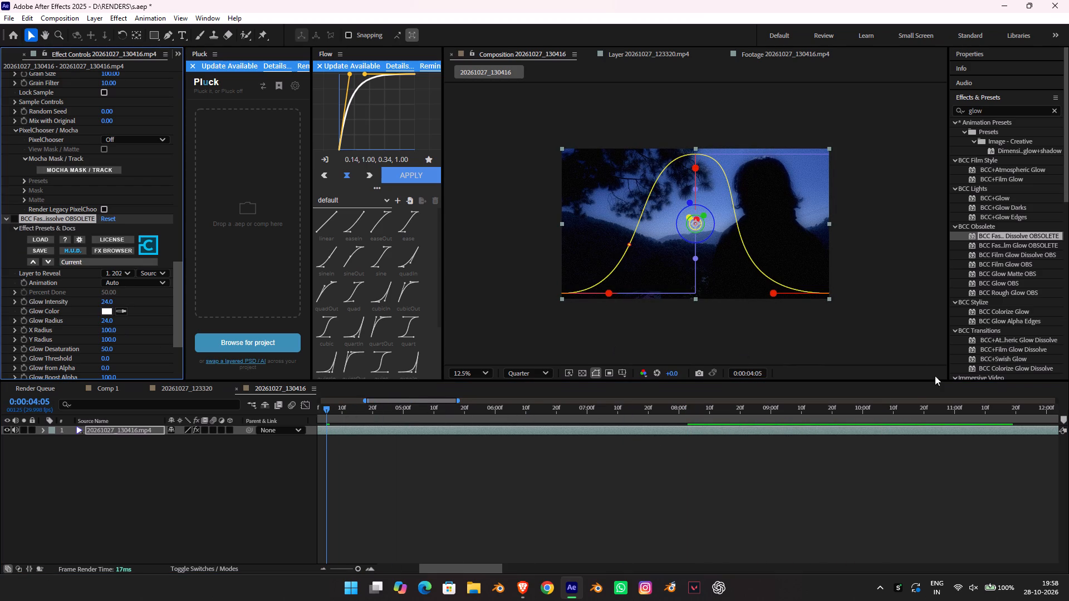
pyautogui.click(922, 403)
pyautogui.moveTo(924, 407); pyautogui.dragTo(713, 405)
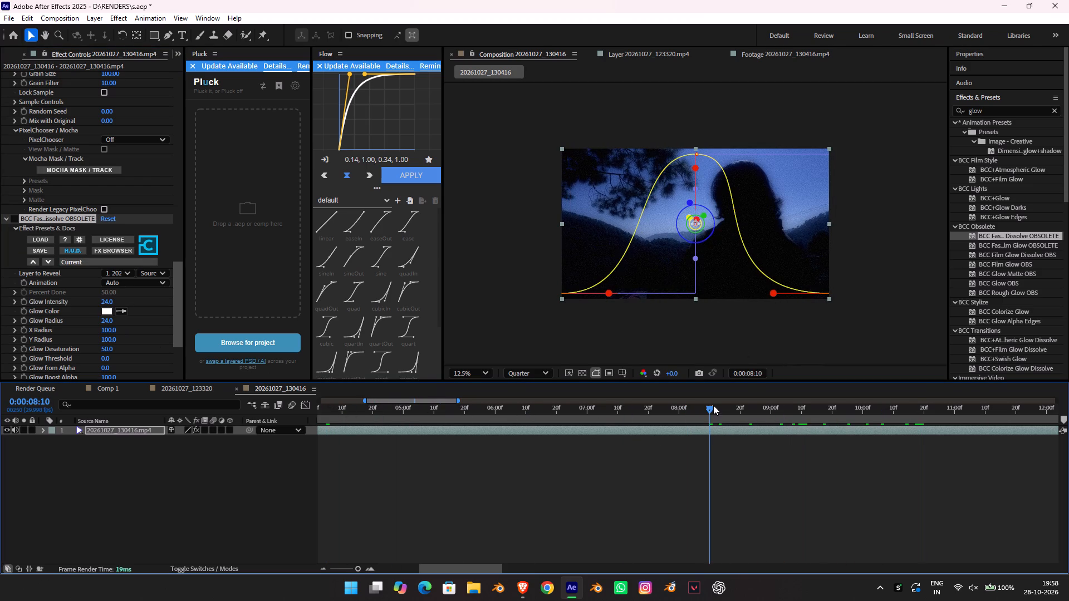
pyautogui.moveTo(713, 405); pyautogui.dragTo(478, 400)
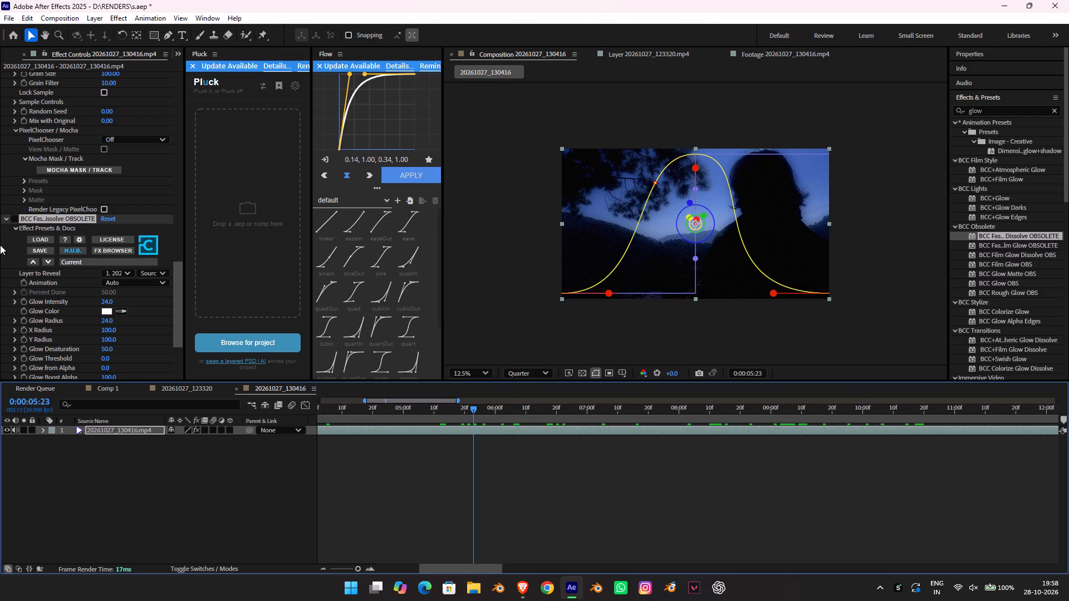
pyautogui.scroll(-5, 18, 288)
pyautogui.scroll(-6, 97, 260)
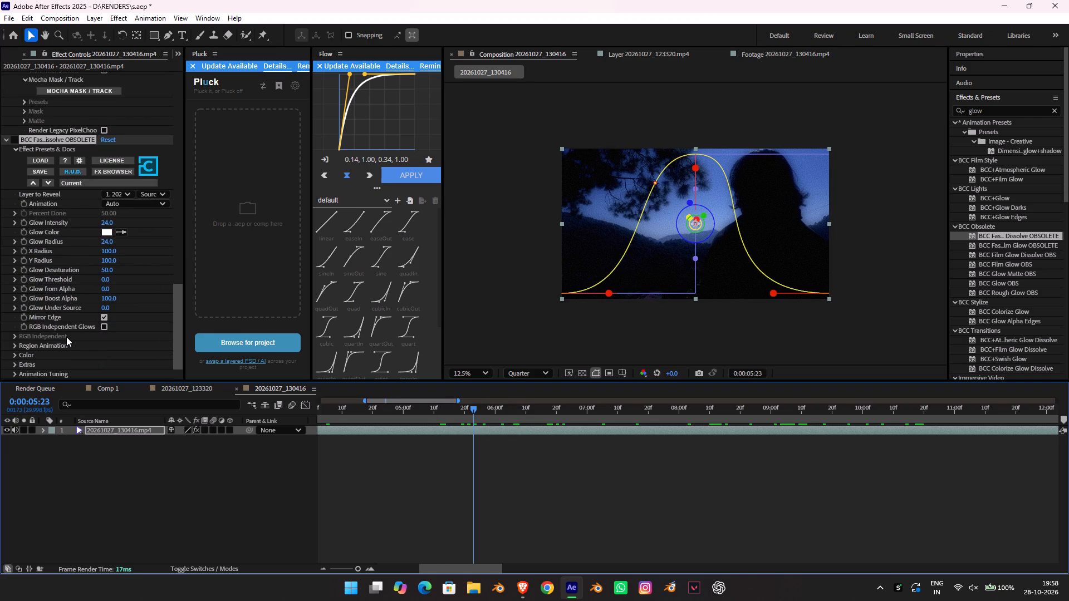
pyautogui.scroll(4, 53, 279)
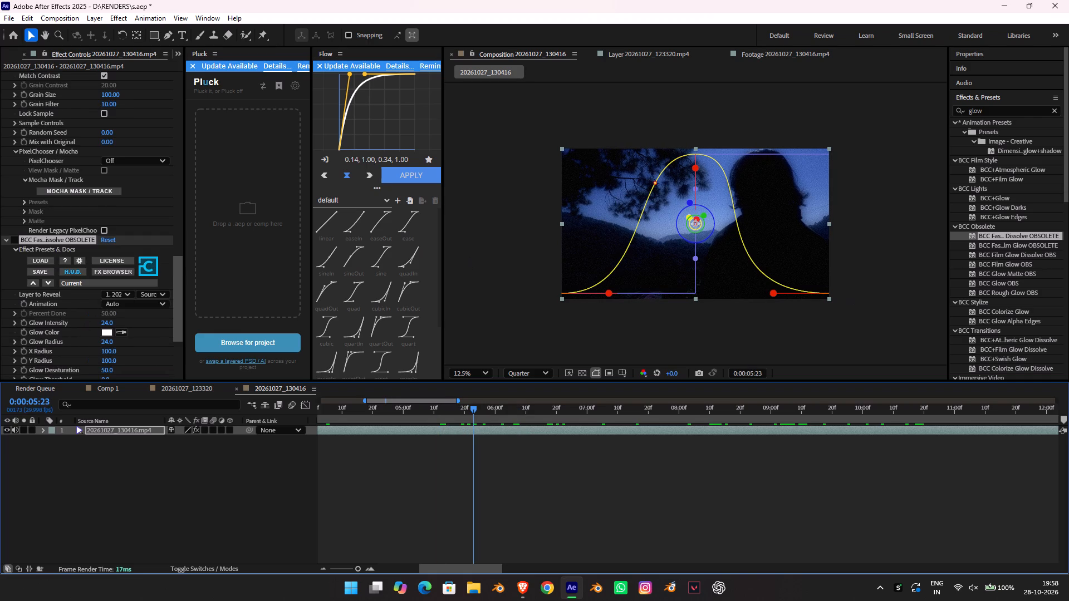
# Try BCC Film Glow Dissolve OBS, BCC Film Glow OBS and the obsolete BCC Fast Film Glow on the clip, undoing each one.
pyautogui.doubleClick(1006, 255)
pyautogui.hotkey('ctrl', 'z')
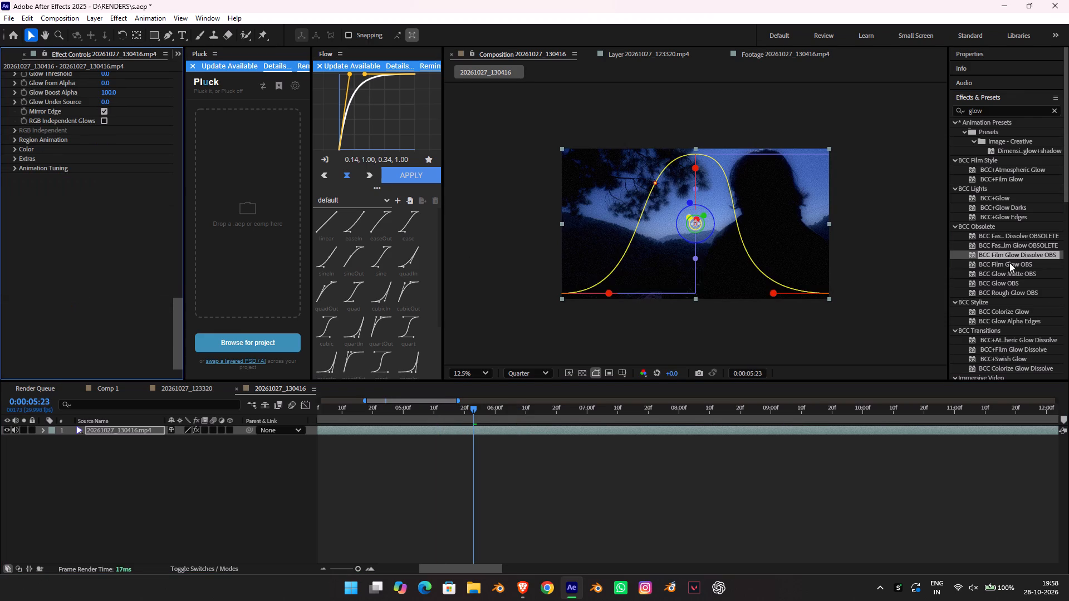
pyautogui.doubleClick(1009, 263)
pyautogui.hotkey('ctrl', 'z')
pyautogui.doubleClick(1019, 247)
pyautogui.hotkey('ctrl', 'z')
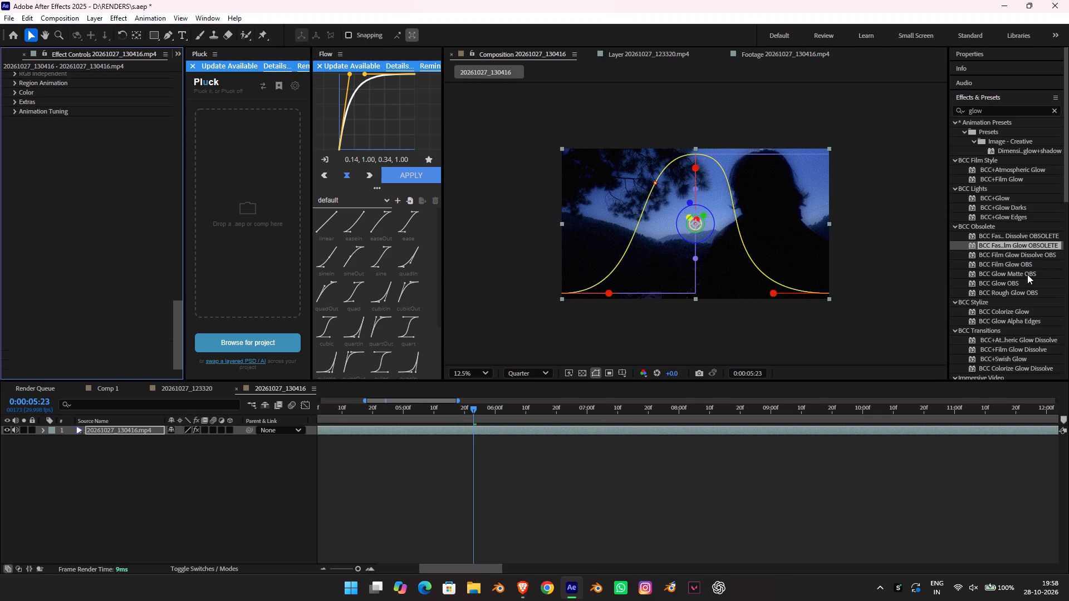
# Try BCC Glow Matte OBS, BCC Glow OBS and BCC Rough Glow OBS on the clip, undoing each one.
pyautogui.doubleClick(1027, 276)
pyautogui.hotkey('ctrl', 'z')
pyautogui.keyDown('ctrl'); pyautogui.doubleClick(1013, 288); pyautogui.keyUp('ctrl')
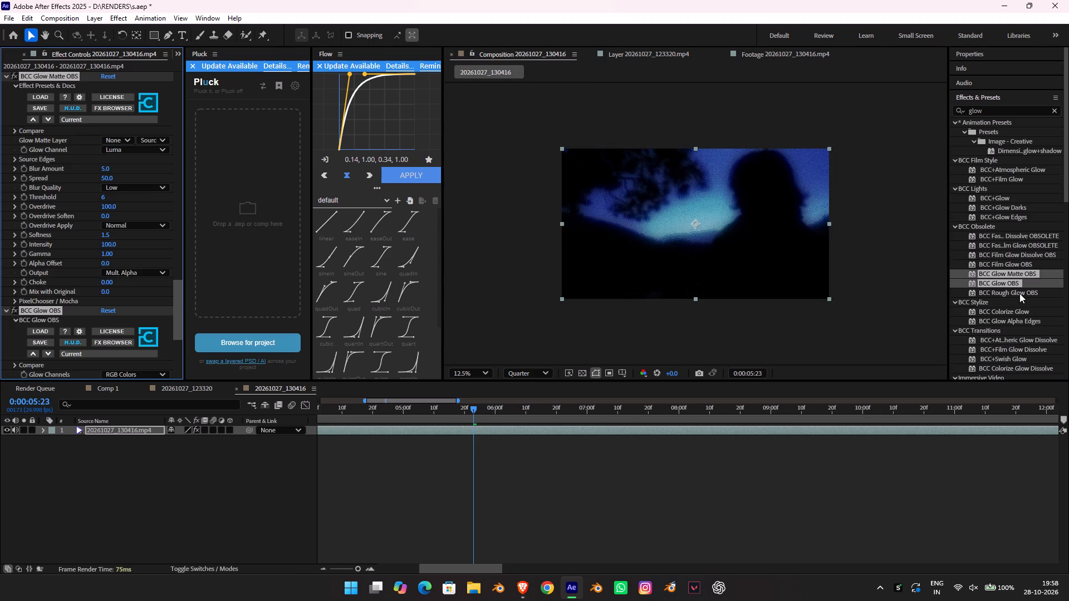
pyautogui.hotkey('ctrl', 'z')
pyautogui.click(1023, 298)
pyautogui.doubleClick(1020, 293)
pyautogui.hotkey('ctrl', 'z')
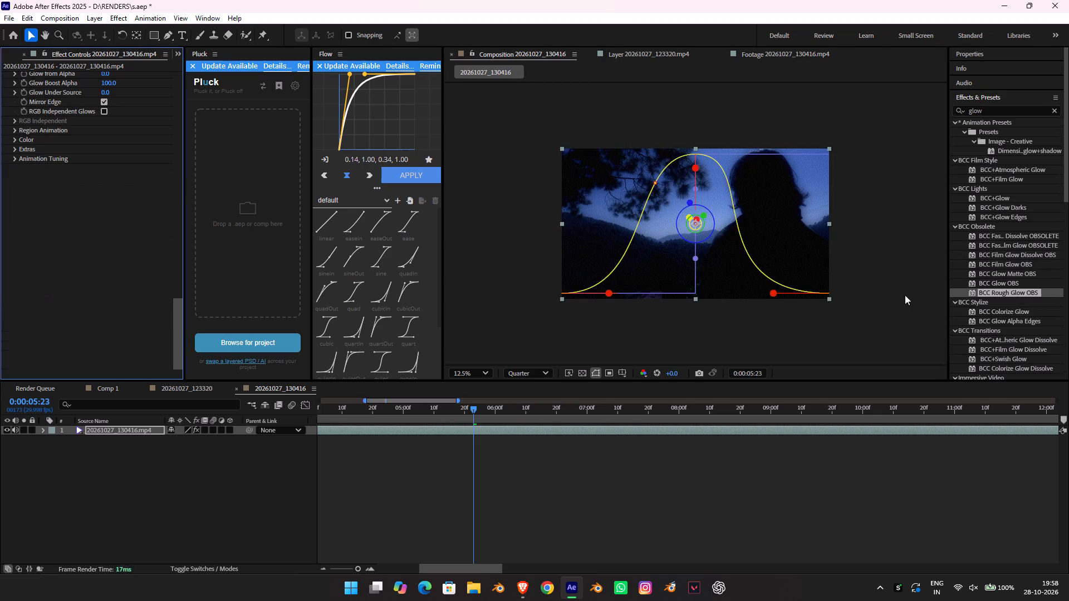
# Turn the glow dissolve effect back on, preview from 0:00:05:11, and return the playhead to the start of the clip.
pyautogui.press('space')
pyautogui.press('space')
pyautogui.click(436, 422)
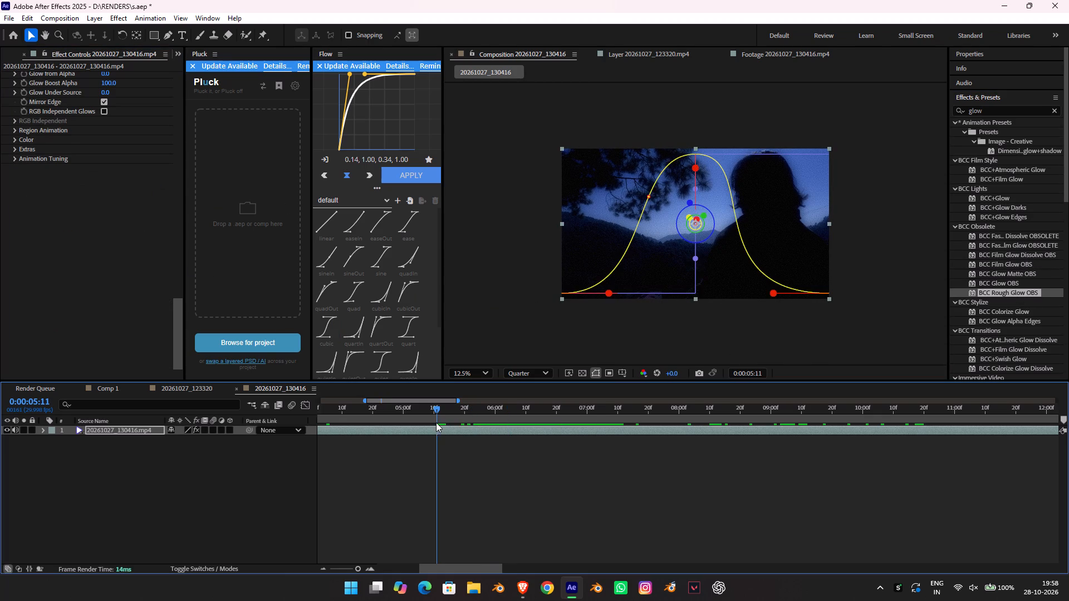
pyautogui.click(428, 442)
pyautogui.click(436, 431)
pyautogui.scroll(5, 116, 290)
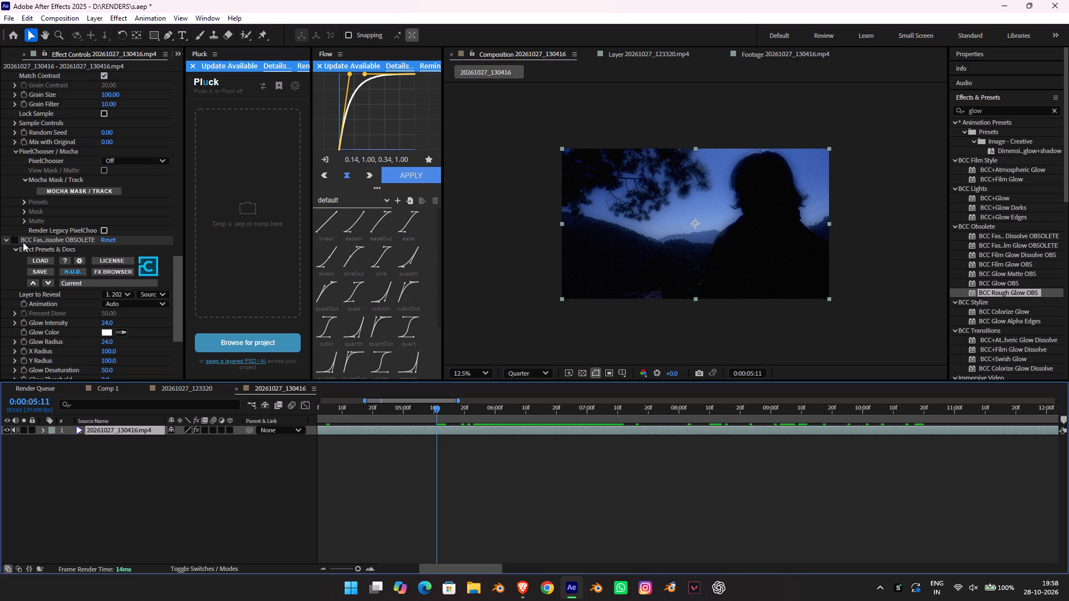
pyautogui.click(17, 241)
pyautogui.press('space')
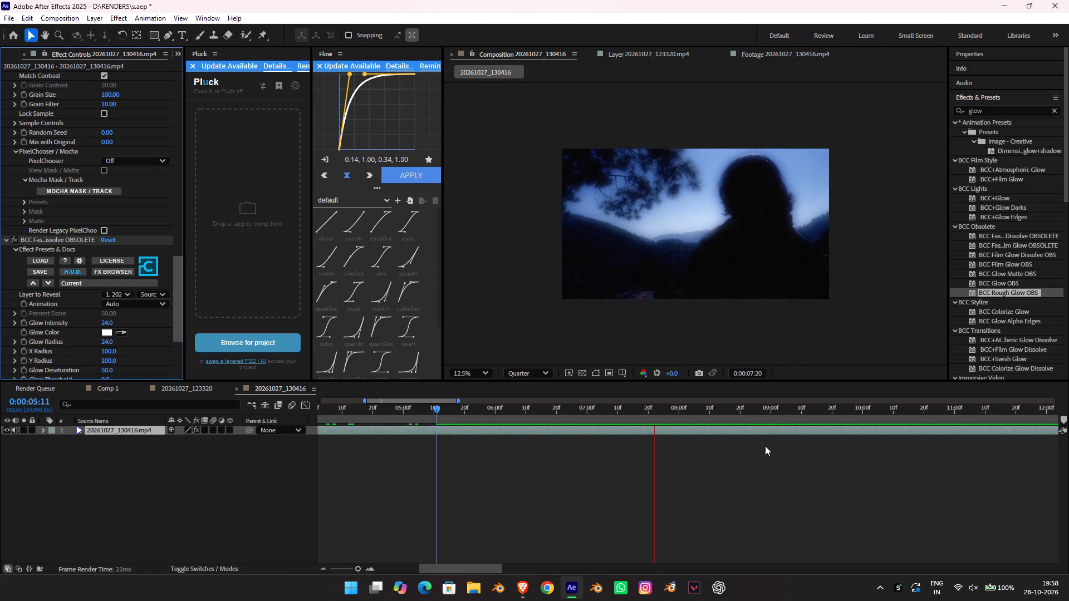
pyautogui.press('space')
pyautogui.moveTo(653, 413); pyautogui.dragTo(344, 393)
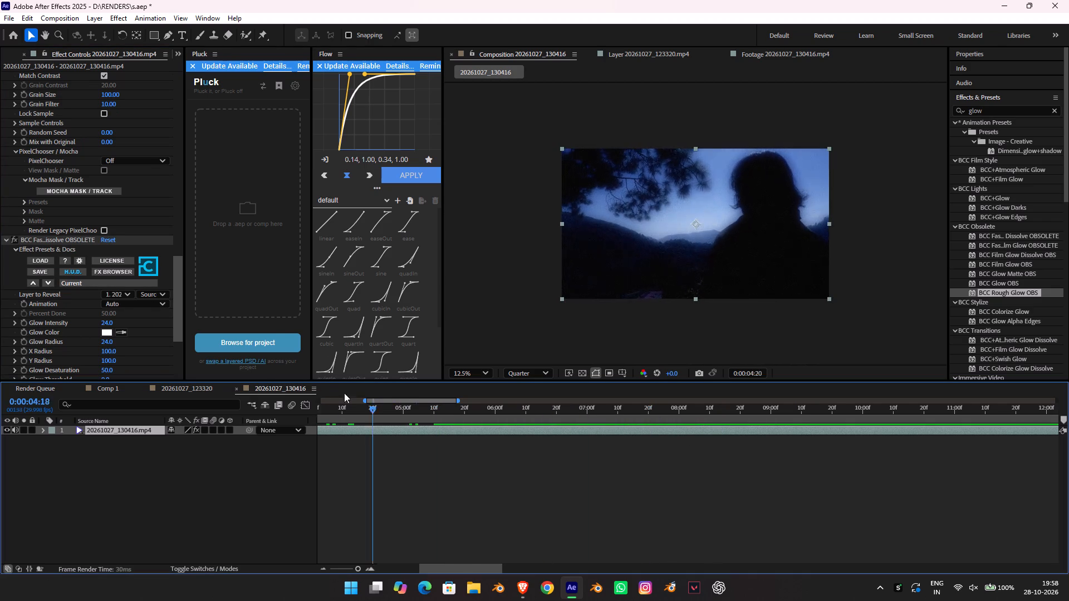
pyautogui.moveTo(344, 393); pyautogui.dragTo(246, 383)
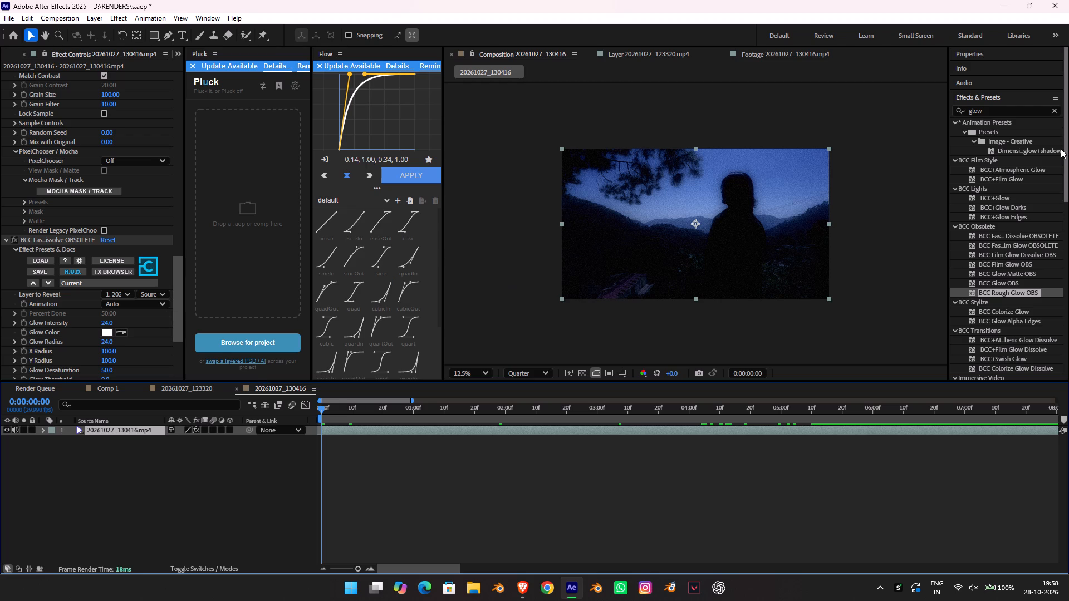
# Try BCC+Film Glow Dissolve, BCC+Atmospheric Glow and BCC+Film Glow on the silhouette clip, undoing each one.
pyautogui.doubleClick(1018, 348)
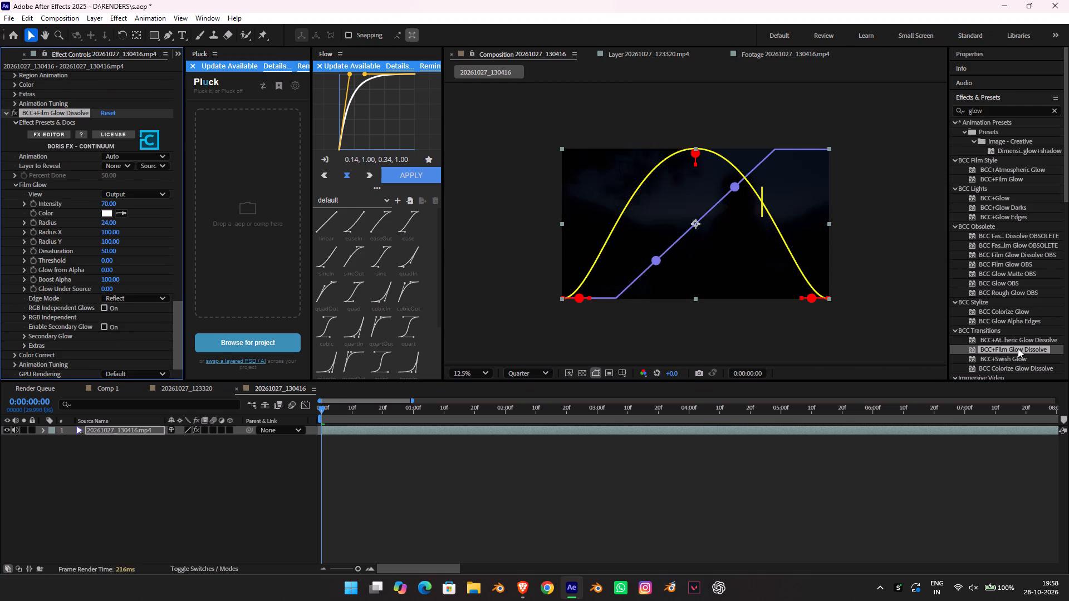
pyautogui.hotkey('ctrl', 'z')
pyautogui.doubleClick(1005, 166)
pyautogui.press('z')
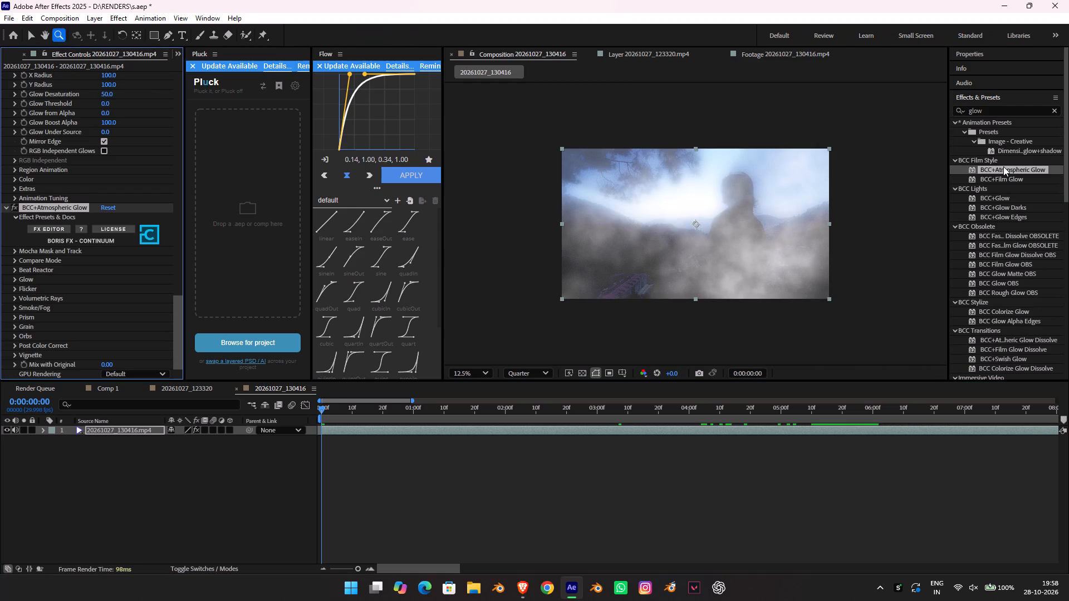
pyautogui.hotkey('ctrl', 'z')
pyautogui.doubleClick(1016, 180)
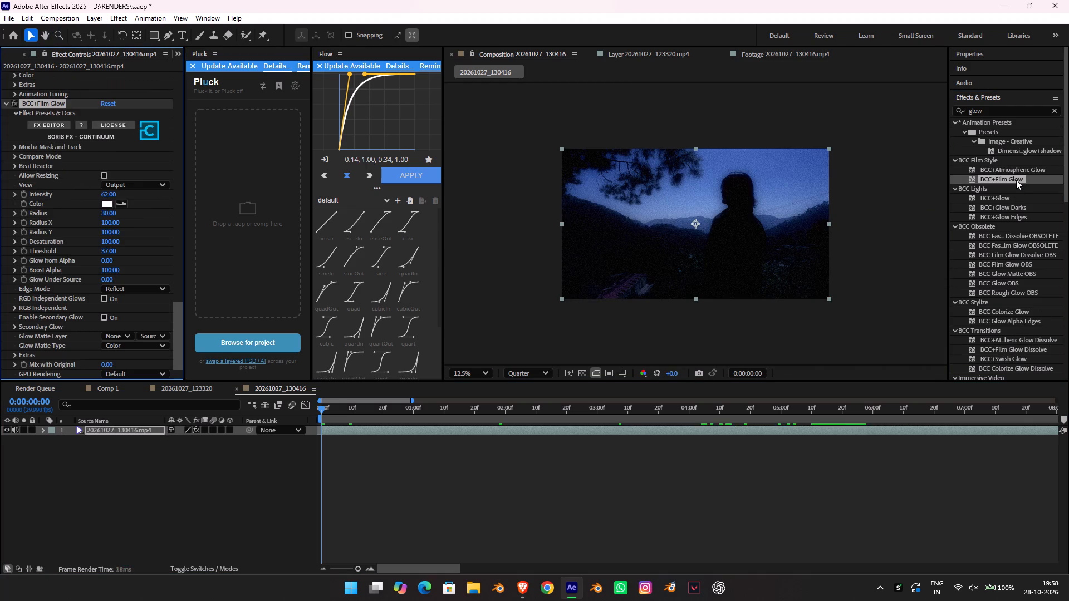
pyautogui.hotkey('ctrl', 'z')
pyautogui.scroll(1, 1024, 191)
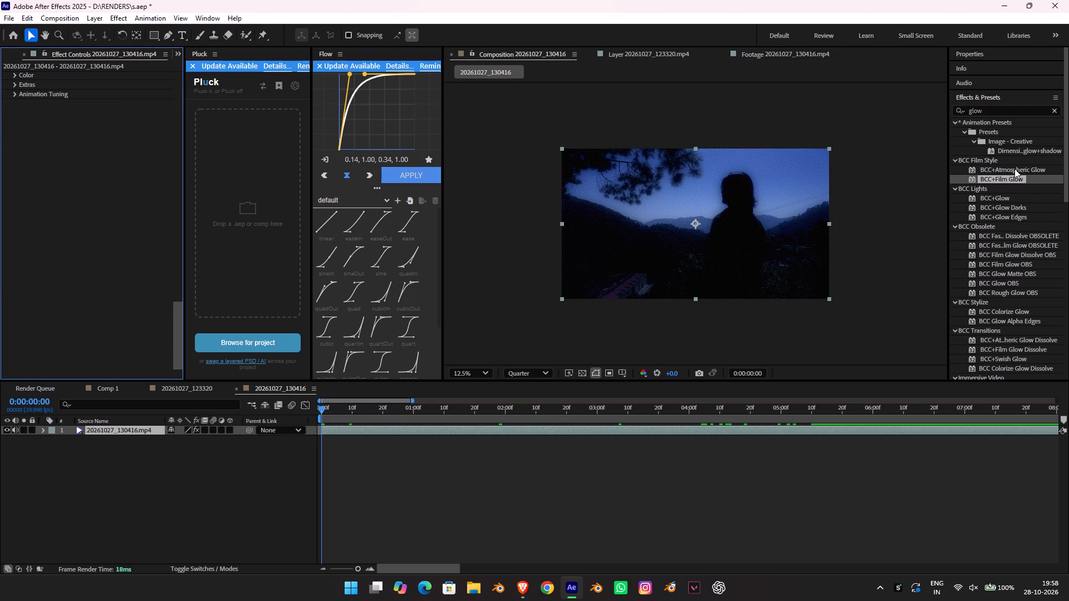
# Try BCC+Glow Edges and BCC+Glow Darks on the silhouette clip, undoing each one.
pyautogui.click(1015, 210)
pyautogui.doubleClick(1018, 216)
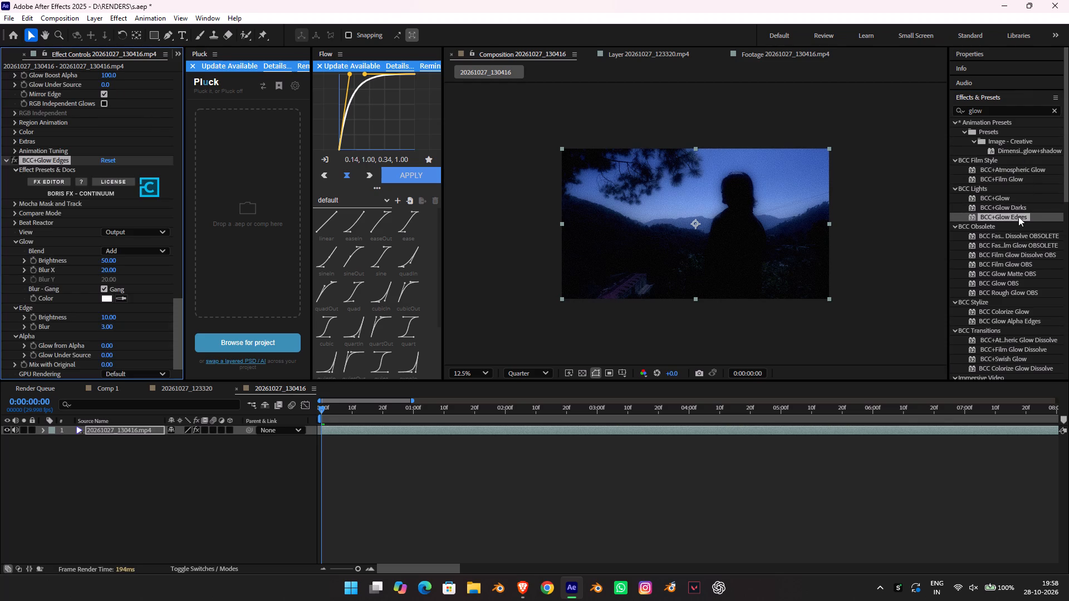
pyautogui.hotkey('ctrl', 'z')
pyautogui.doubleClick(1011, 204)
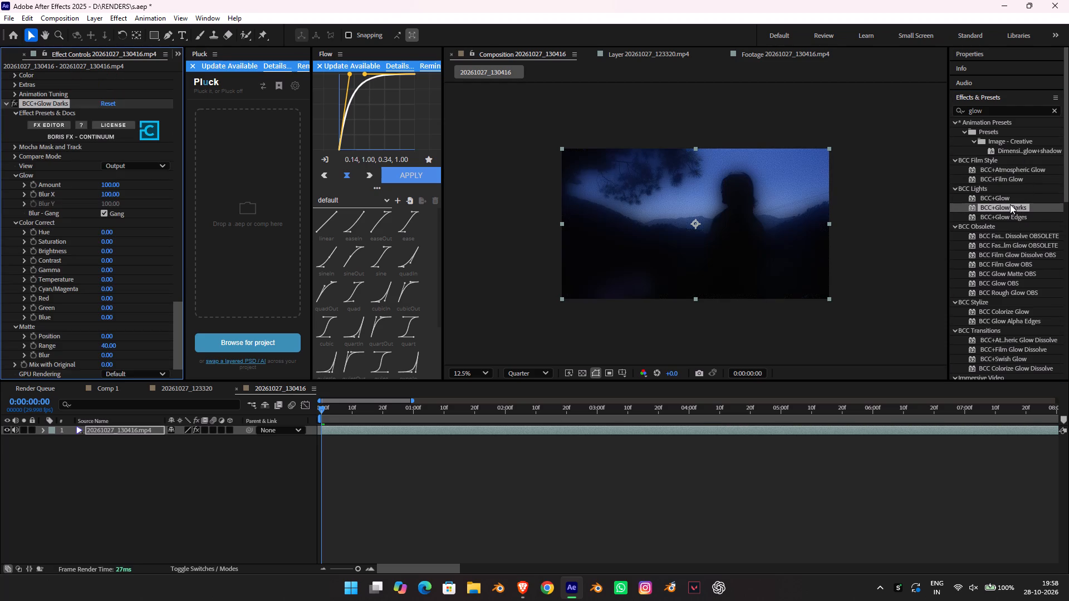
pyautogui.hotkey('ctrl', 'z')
# Apply BCC+Glow to the silhouette clip and play it back from the start.
pyautogui.doubleClick(1006, 198)
pyautogui.hotkey('ctrl', 'z')
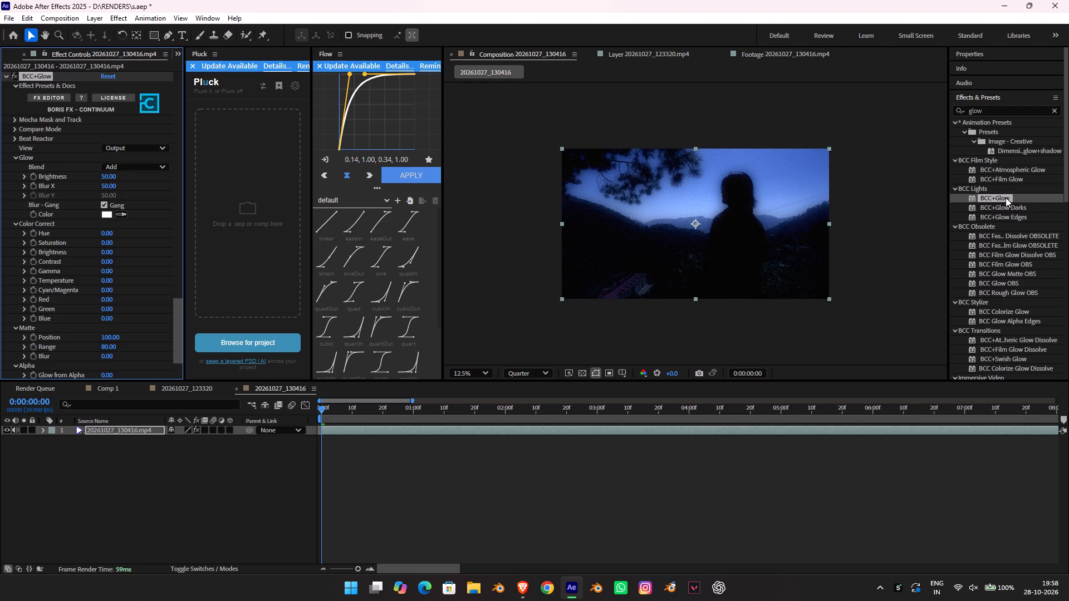
pyautogui.doubleClick(1007, 198)
pyautogui.press('space')
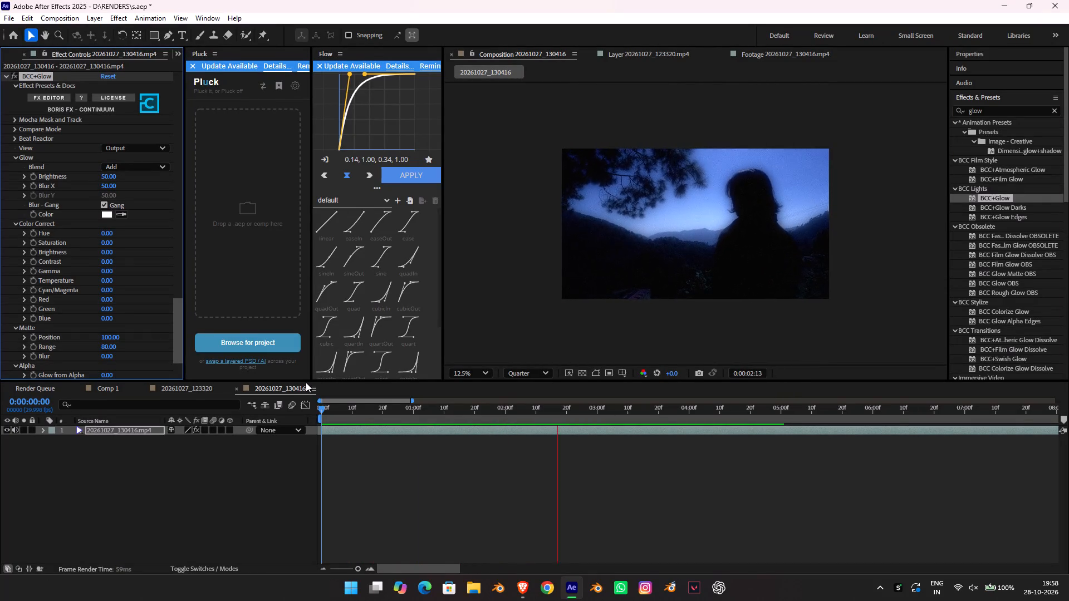
# Stop the preview, undo BCC+Glow on the silhouette clip, and turn its obsolete BCC glow dissolve effect back on.
pyautogui.press('space')
pyautogui.hotkey('ctrl', 'z')
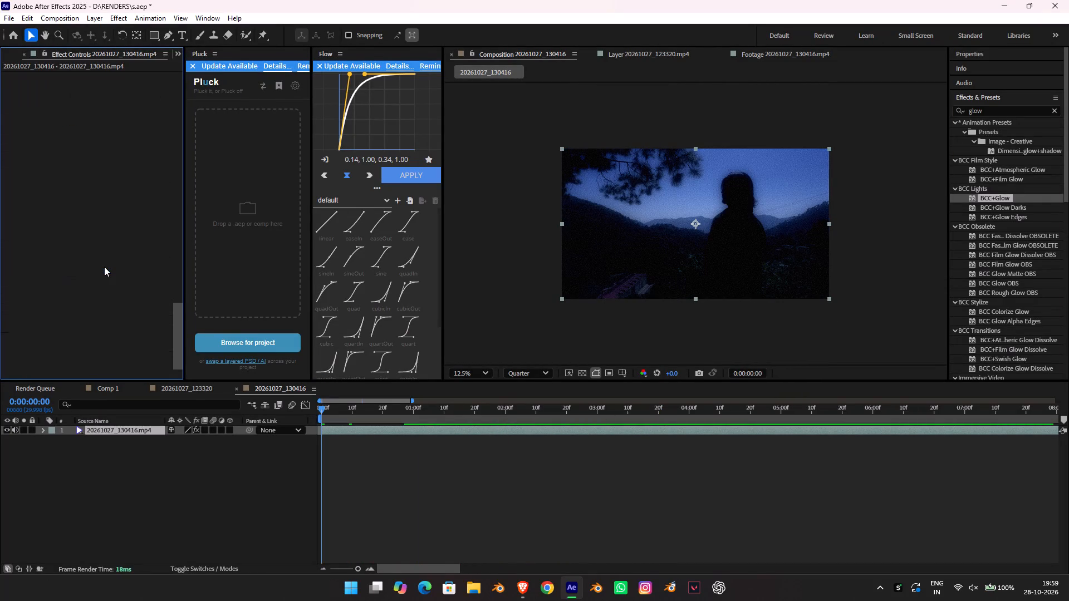
pyautogui.hotkey('ctrl', 'z')
pyautogui.scroll(5, 102, 265)
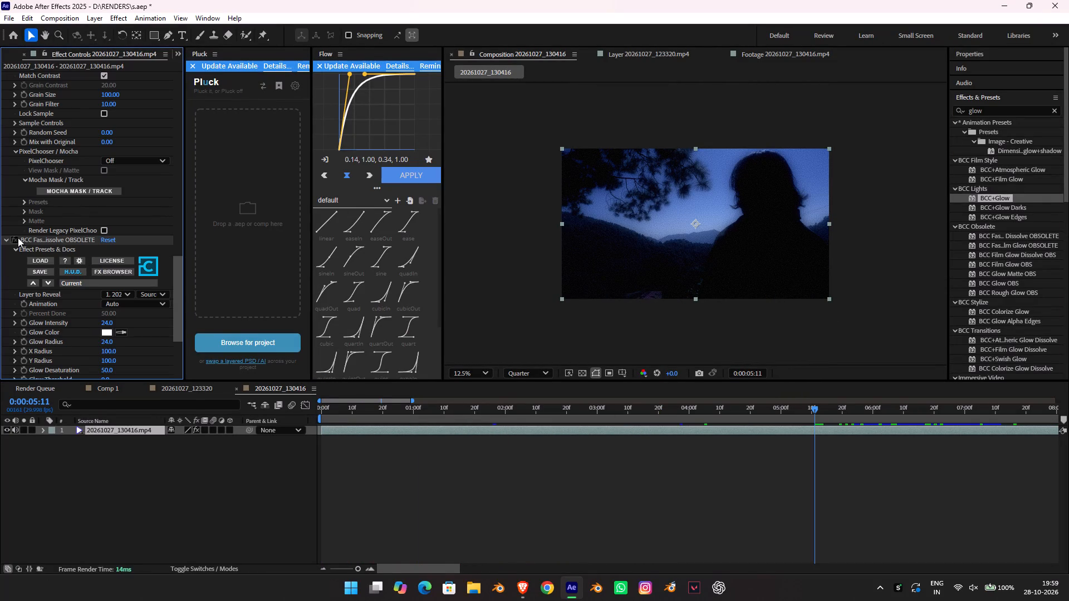
pyautogui.click(17, 238)
pyautogui.click(17, 238)
pyautogui.click(17, 238)
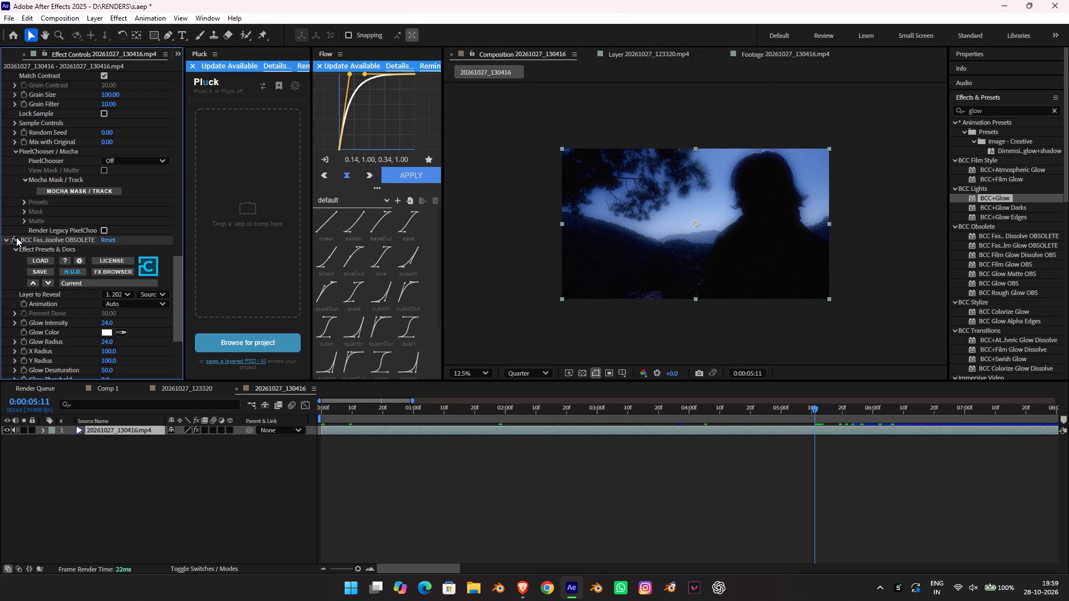
# Preview the silhouette clip with the glow dissolve from 0:00:05:11 to just past 0:00:08:00.
pyautogui.scroll(-2, 16, 237)
pyautogui.press('space')
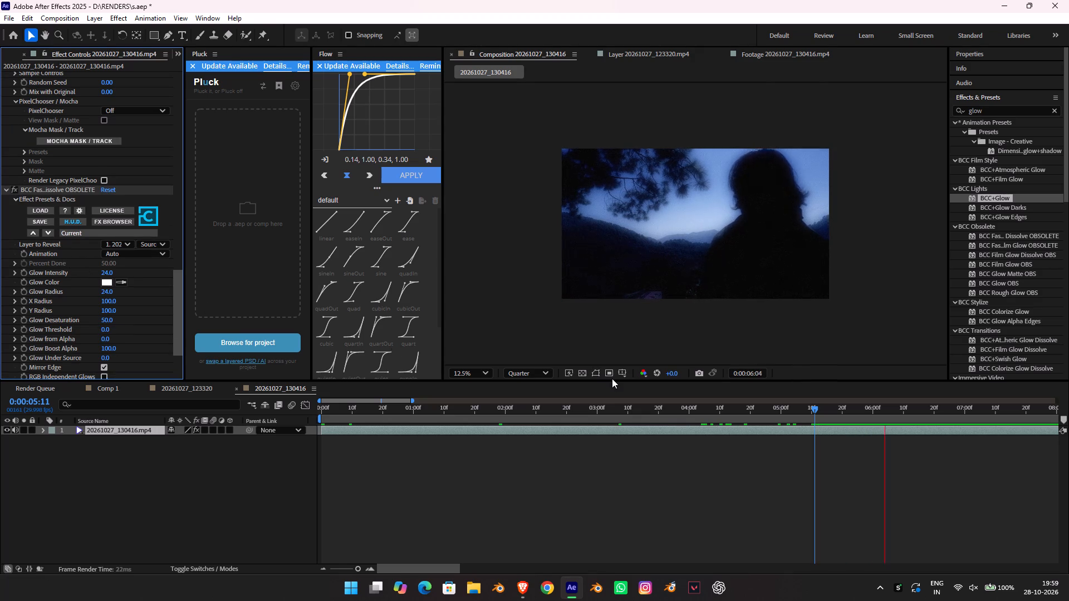
pyautogui.press('space')
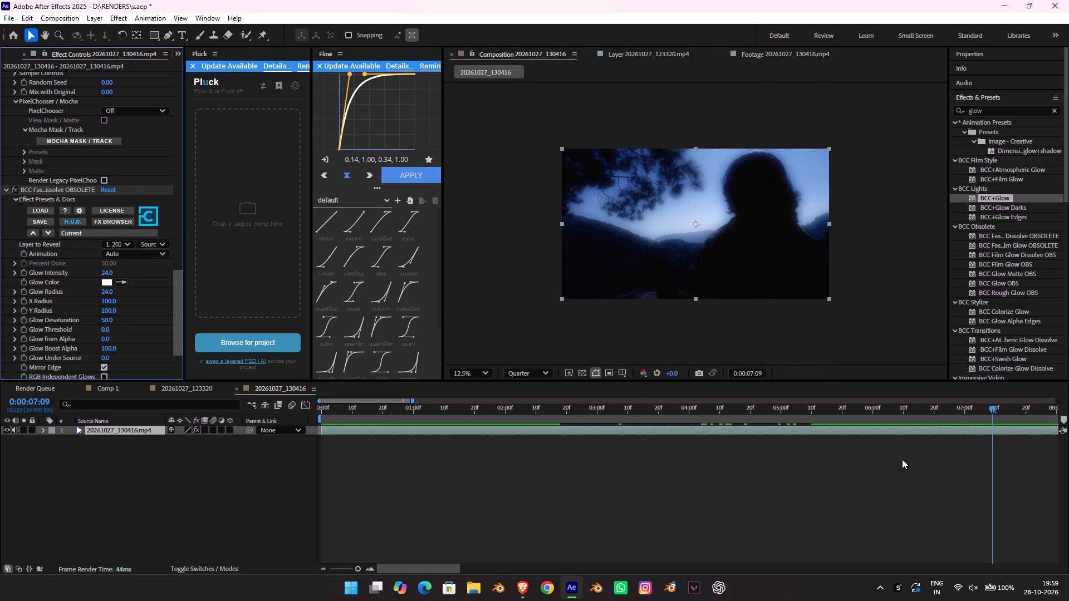
pyautogui.keyDown('alt'); pyautogui.scroll(-2, 899, 459); pyautogui.keyUp('alt')
pyautogui.press('space')
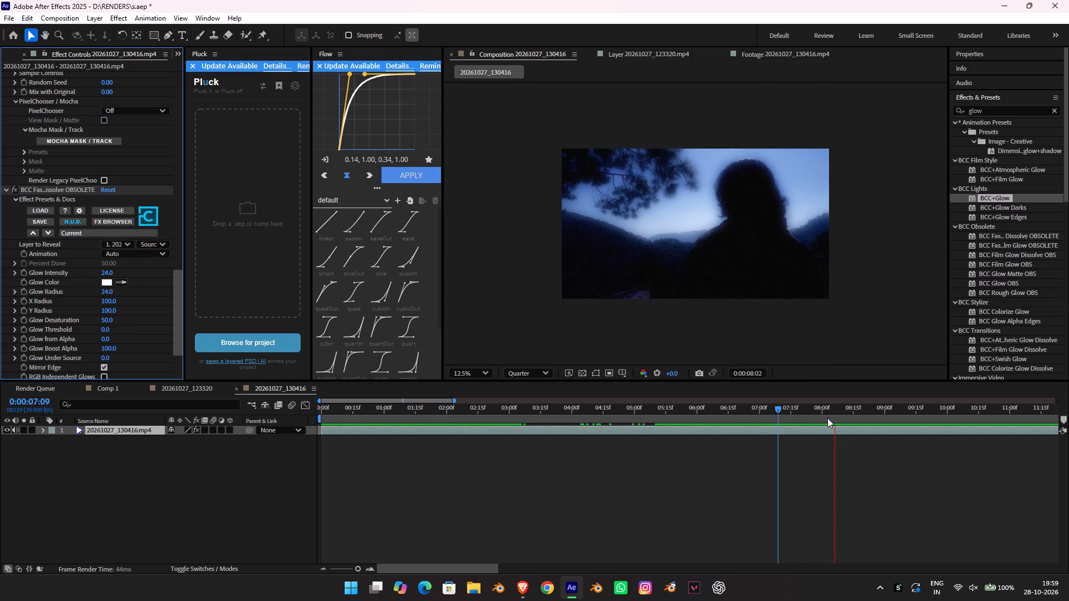
pyautogui.press('space')
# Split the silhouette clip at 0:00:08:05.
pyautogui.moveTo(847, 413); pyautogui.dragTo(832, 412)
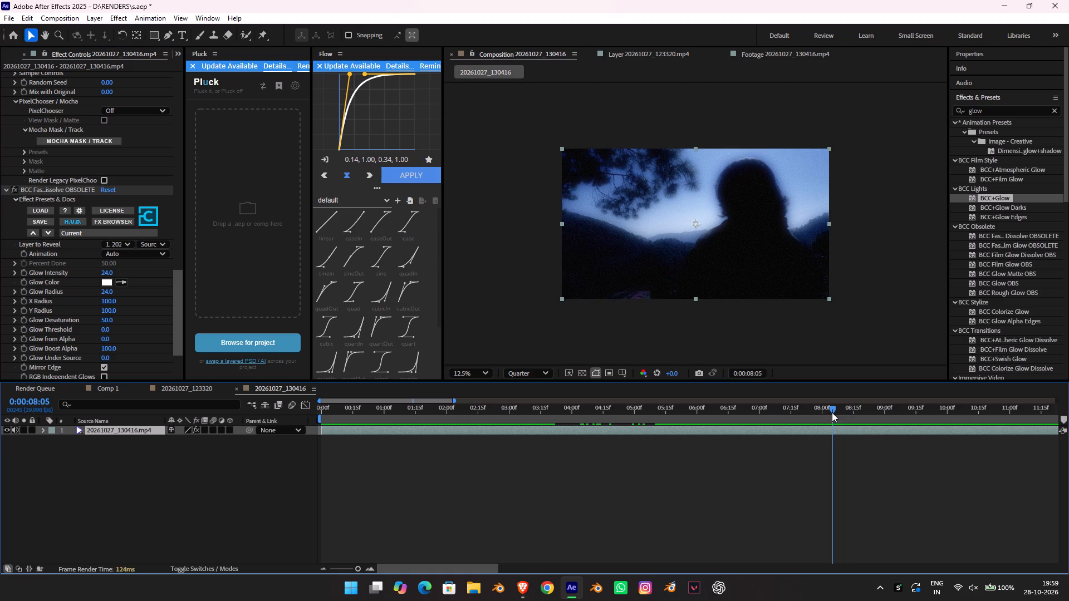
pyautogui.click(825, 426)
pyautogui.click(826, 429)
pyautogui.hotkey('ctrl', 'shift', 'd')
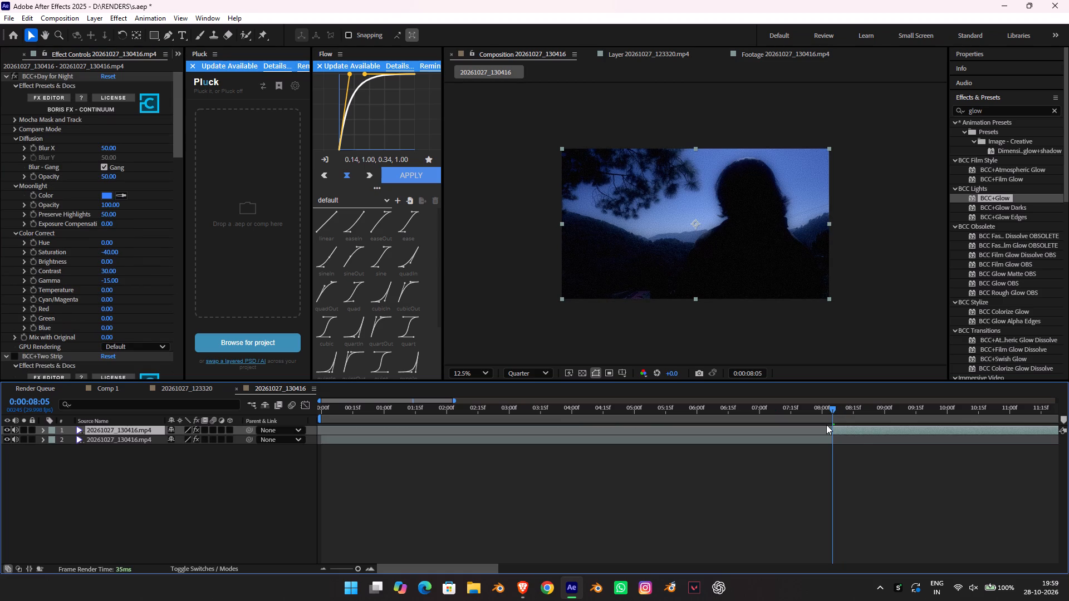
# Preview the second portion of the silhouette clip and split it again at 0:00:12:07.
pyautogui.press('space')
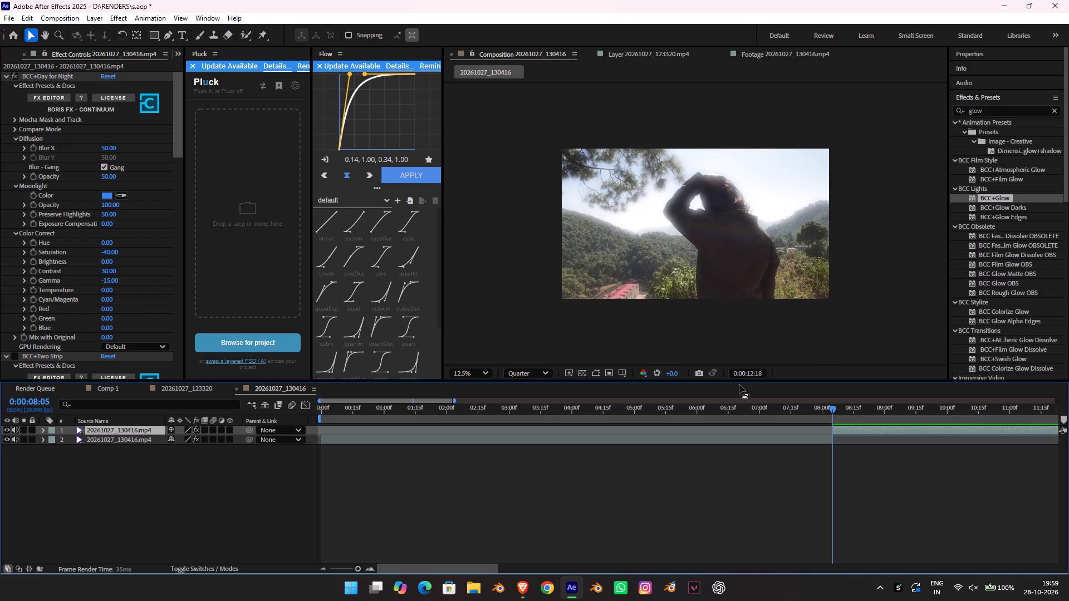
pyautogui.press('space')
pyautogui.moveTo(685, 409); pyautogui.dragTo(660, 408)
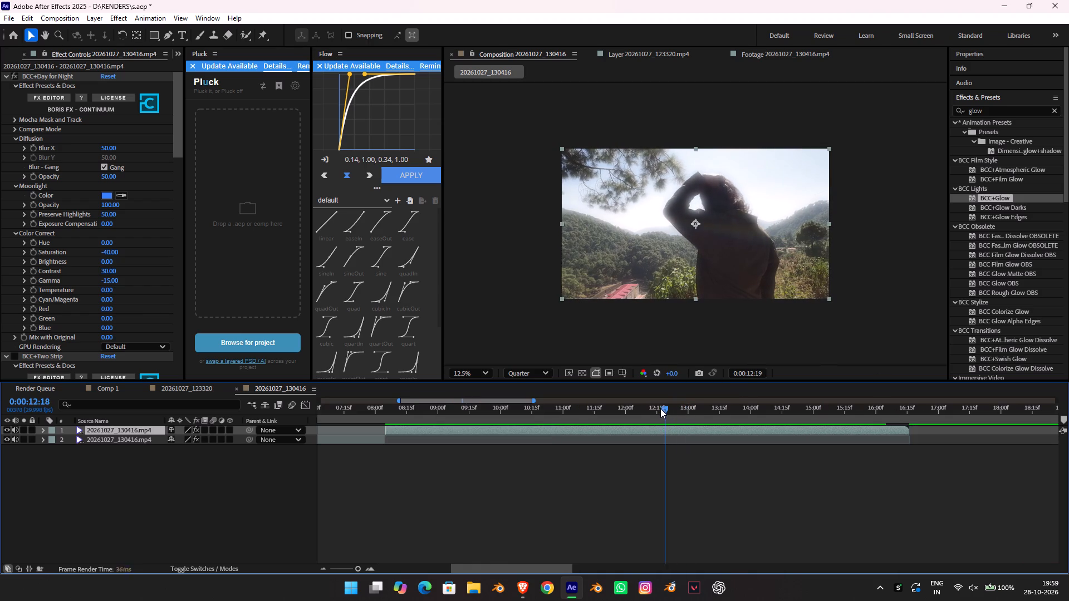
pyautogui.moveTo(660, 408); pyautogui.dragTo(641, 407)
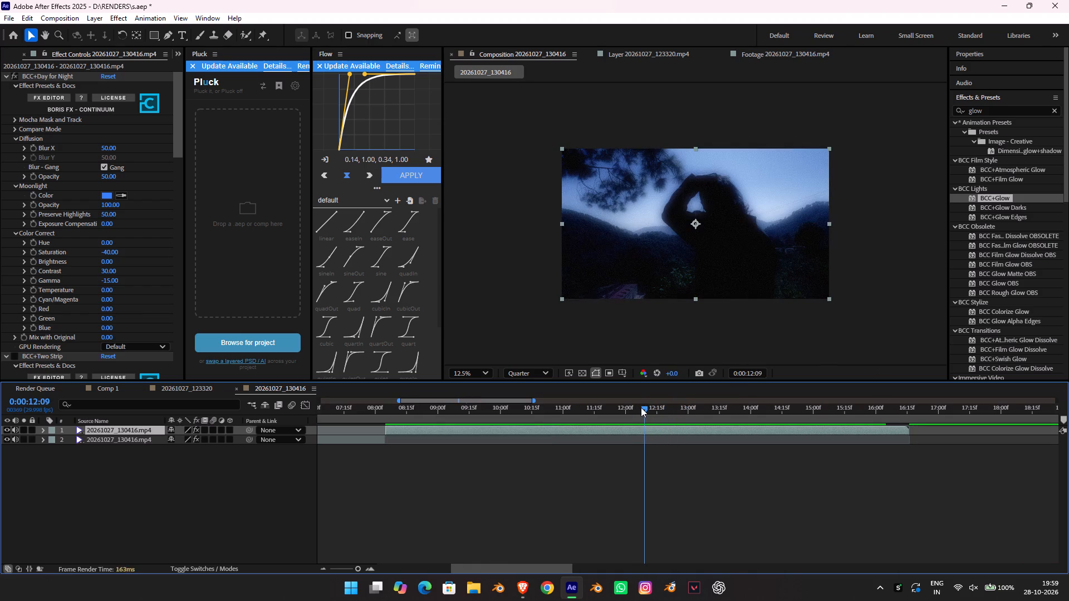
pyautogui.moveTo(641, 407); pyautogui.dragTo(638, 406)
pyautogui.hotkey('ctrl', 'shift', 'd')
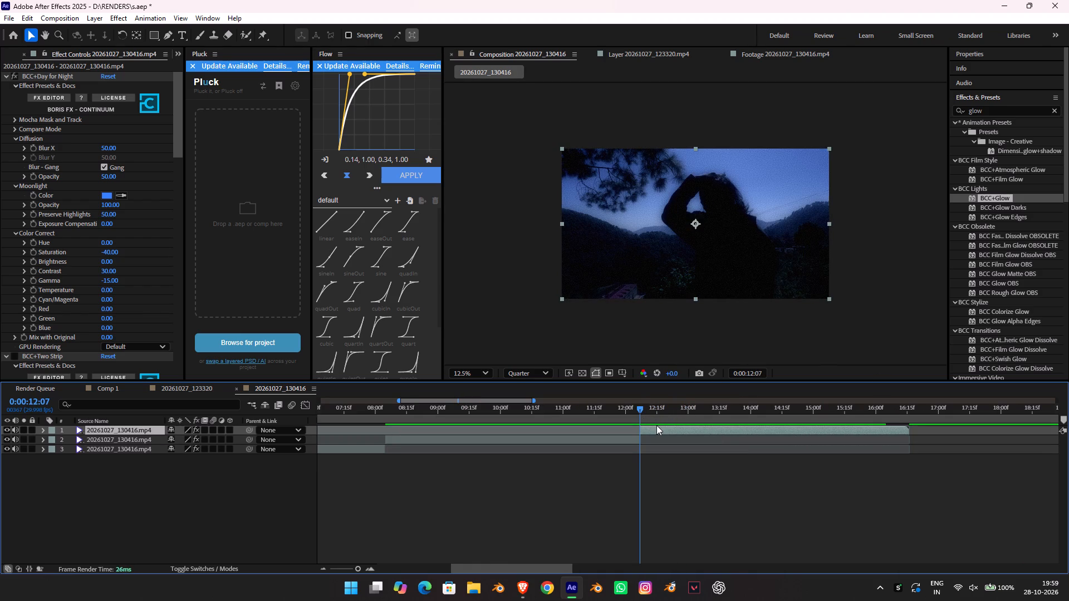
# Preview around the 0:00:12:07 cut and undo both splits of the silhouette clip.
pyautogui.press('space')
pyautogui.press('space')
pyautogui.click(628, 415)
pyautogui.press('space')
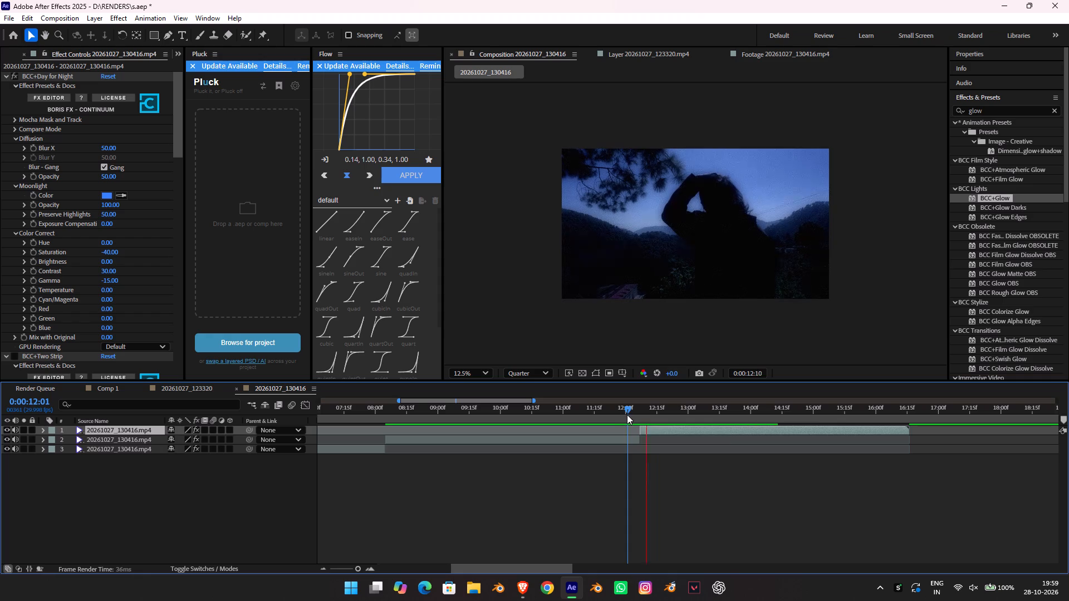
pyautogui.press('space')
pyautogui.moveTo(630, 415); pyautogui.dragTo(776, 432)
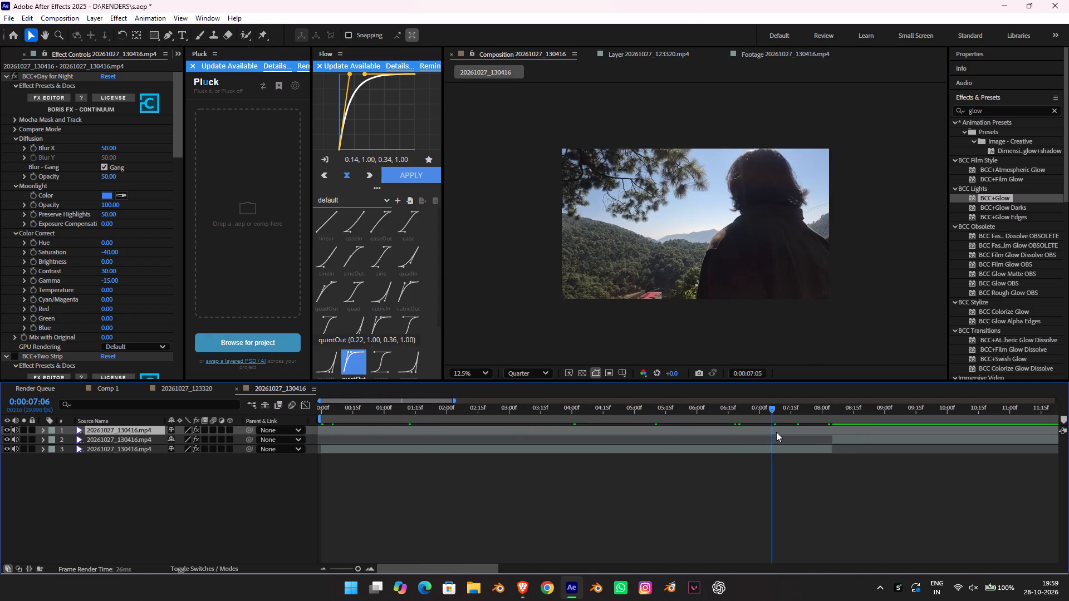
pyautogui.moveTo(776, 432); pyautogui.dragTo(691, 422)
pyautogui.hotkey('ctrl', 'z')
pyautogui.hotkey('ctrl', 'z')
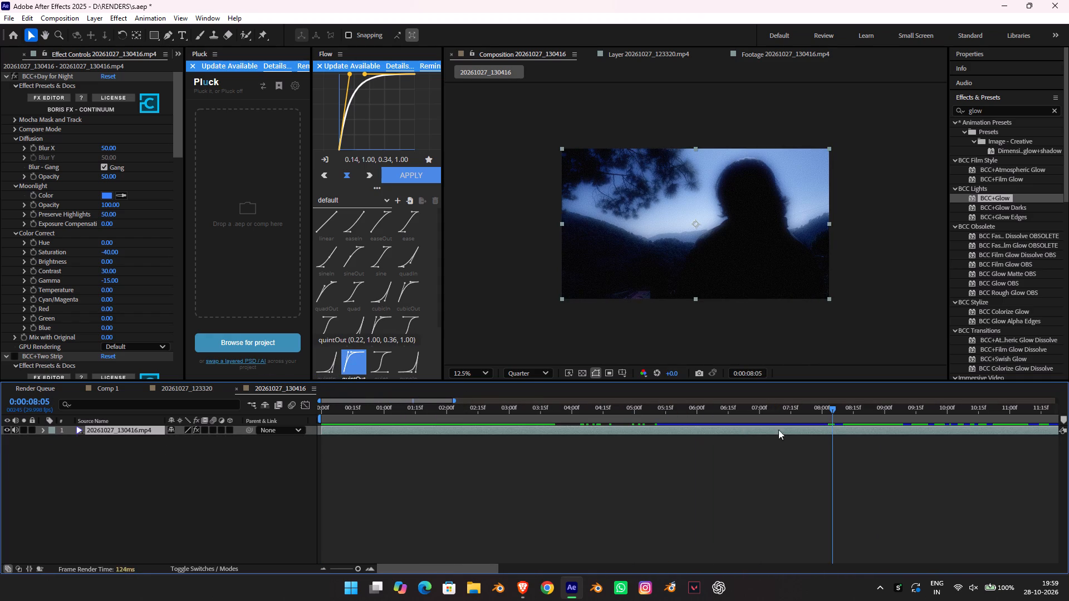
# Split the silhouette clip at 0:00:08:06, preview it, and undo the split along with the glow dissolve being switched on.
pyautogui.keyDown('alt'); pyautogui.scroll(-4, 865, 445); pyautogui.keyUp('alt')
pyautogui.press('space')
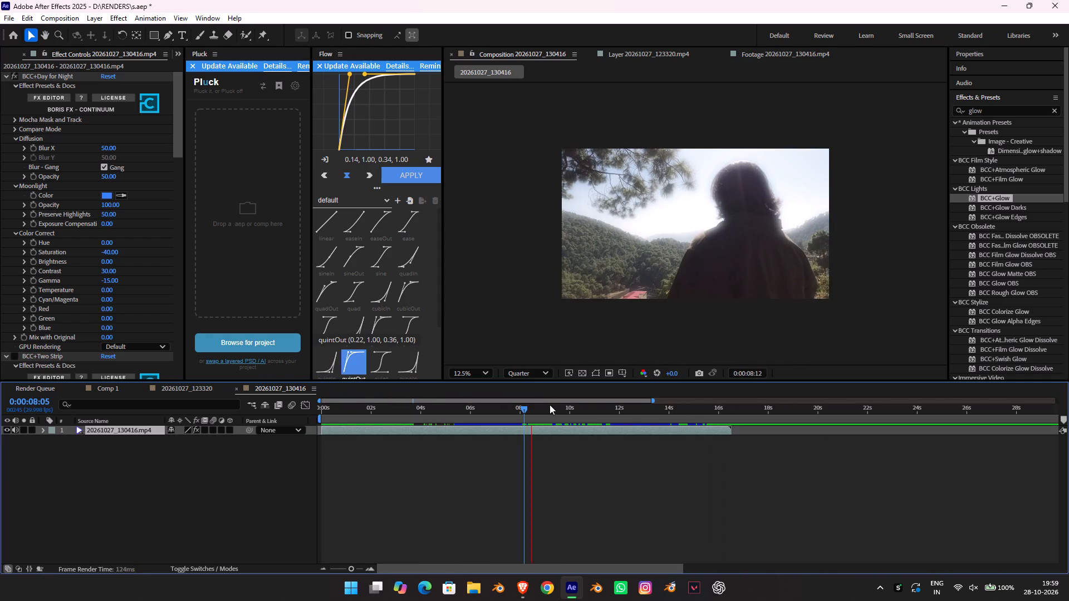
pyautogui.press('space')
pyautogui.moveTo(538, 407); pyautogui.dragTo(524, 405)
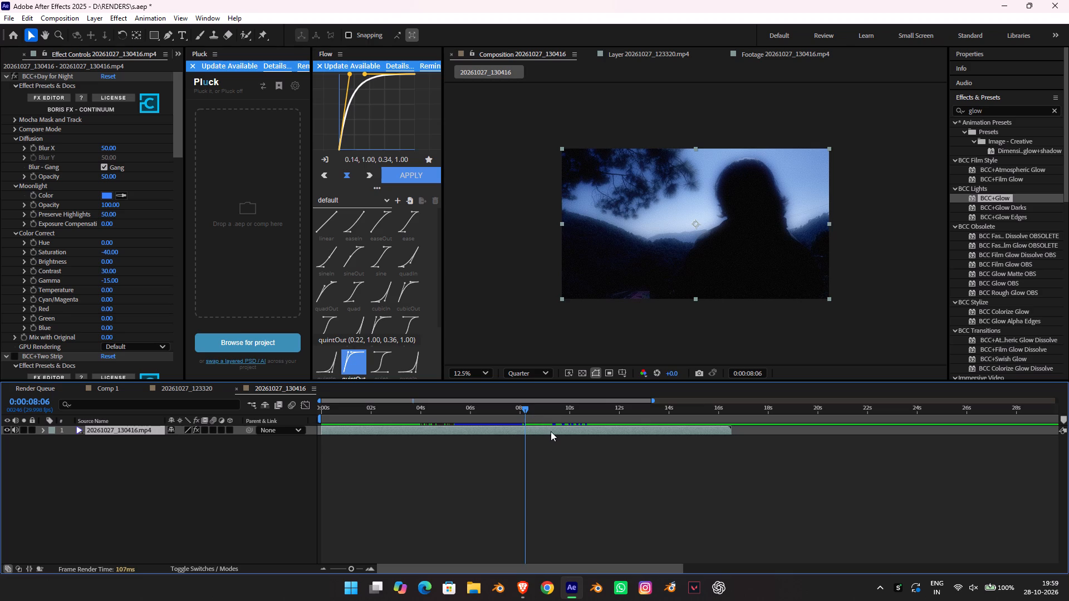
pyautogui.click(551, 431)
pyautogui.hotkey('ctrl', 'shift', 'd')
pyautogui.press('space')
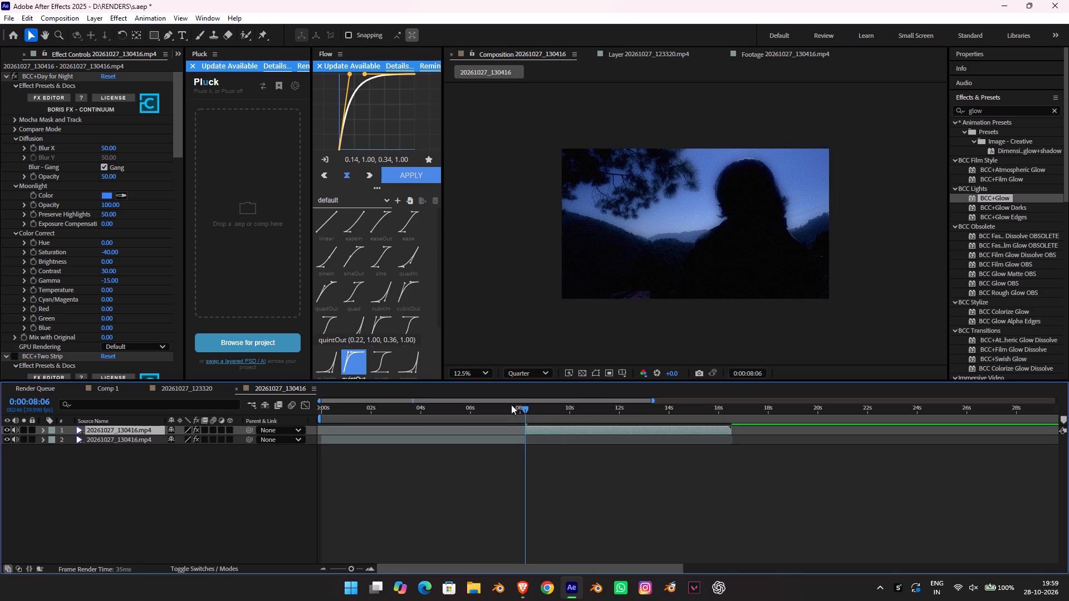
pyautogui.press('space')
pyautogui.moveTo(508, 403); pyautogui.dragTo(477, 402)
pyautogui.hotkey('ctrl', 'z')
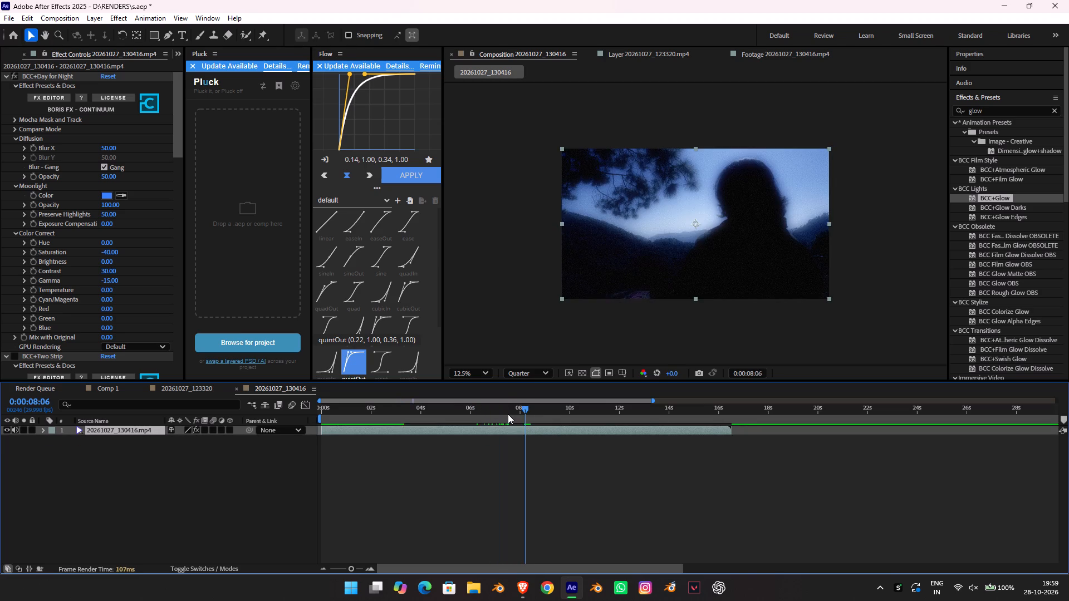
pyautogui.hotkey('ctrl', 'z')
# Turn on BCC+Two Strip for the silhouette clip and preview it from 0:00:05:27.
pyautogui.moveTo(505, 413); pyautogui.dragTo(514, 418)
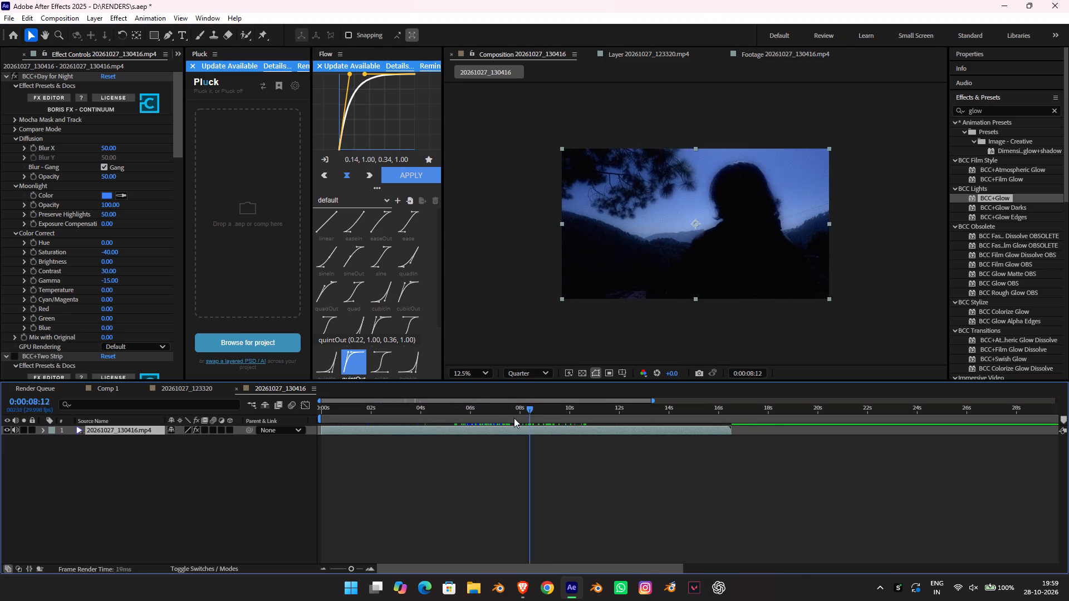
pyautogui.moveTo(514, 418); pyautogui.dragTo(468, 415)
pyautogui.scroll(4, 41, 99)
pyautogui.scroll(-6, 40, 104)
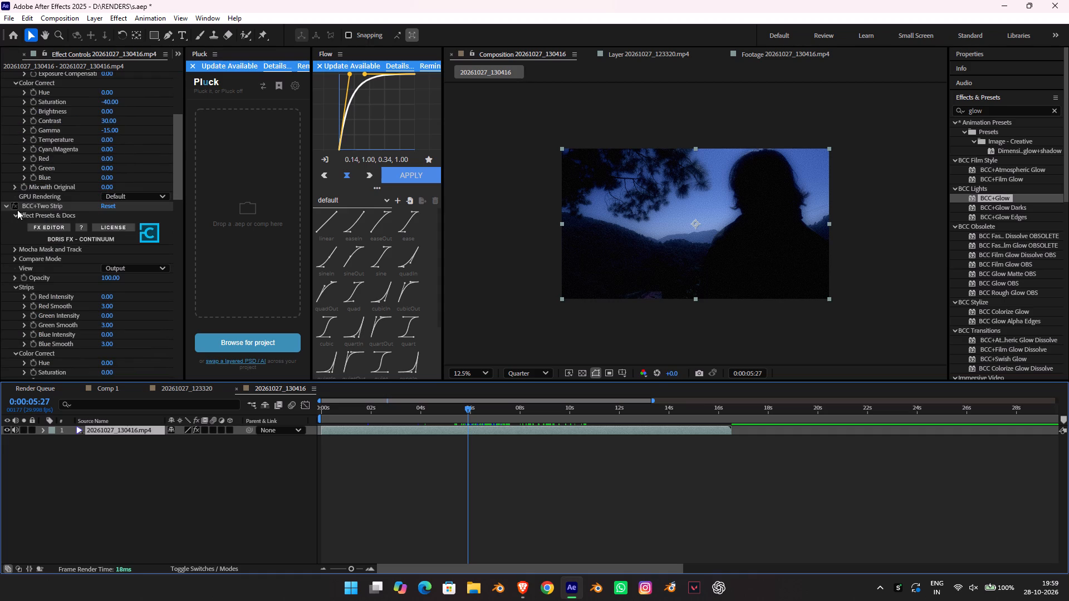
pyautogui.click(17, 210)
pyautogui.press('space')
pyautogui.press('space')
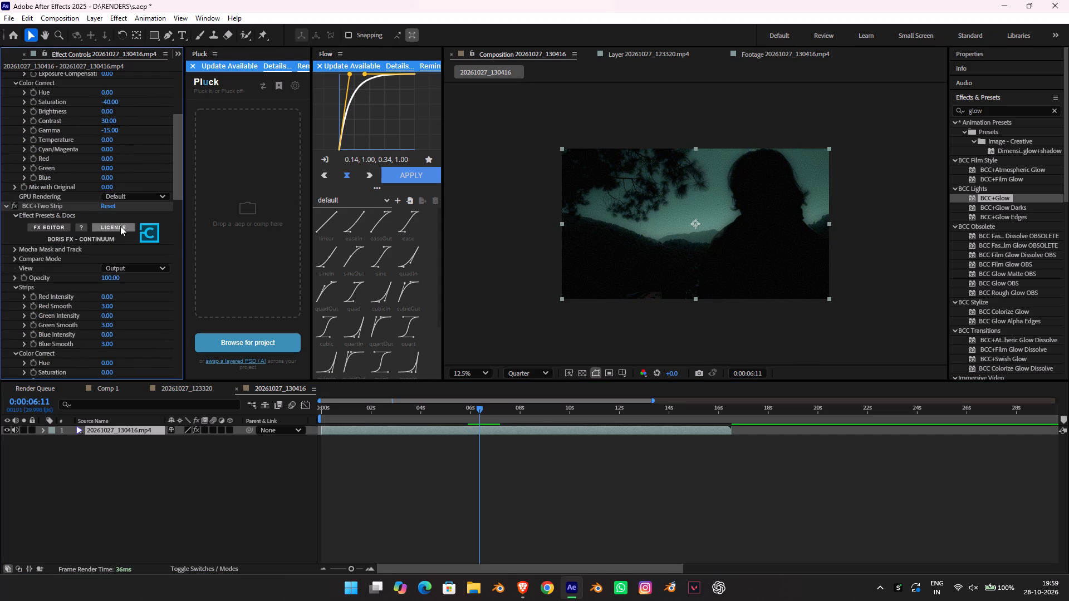
# Turn the obsolete BCC glow dissolve effect on the silhouette clip back on.
pyautogui.scroll(-14, 67, 206)
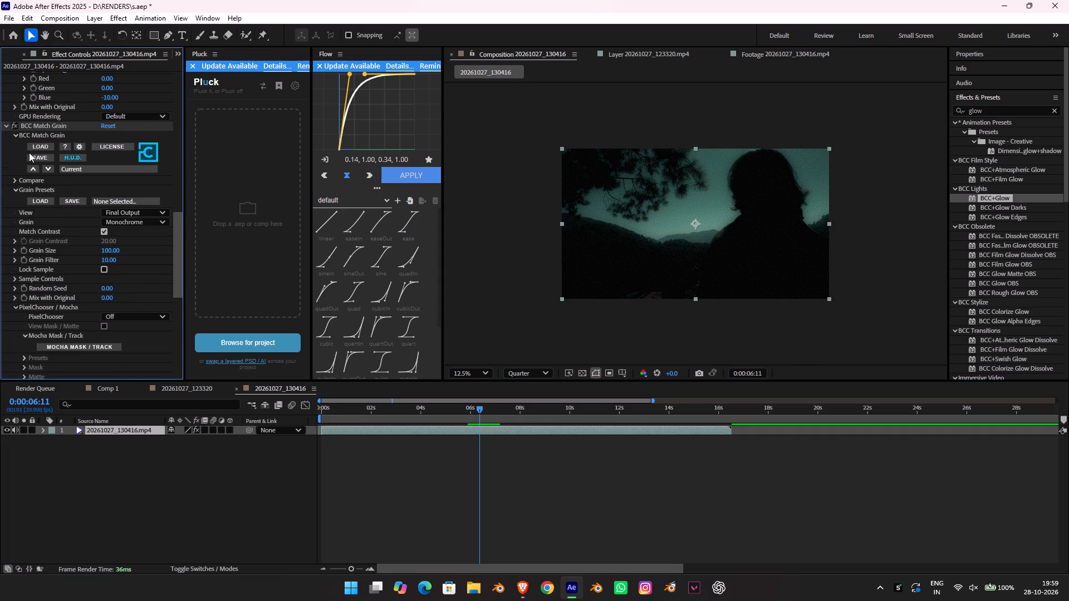
pyautogui.scroll(-10, 29, 152)
pyautogui.click(16, 143)
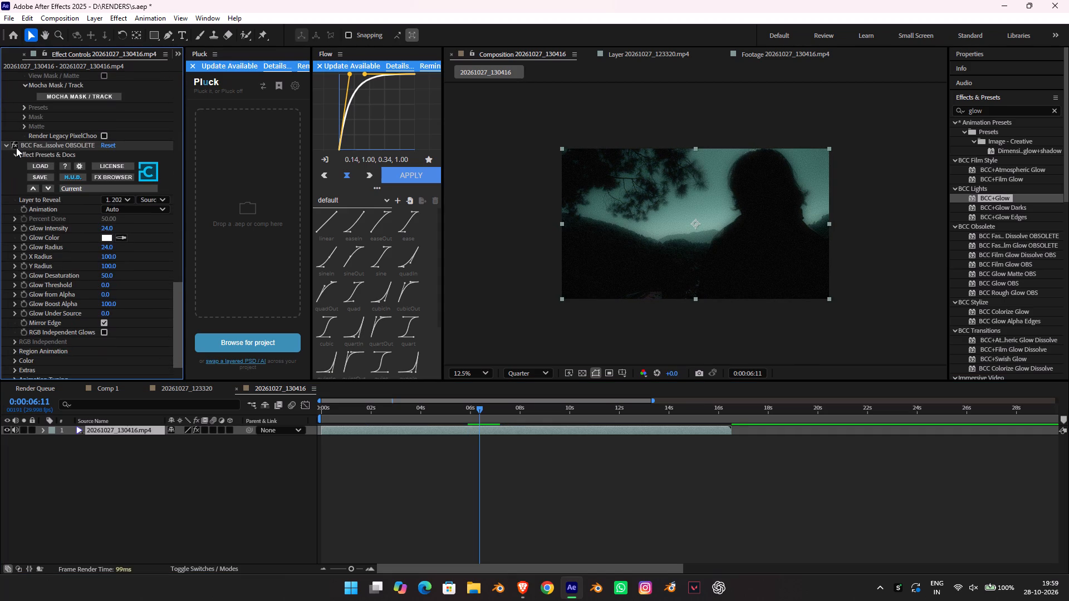
# Preview the silhouette clip from the start, split it at 0:00:02:17, and delete the portion before the cut.
pyautogui.press('space')
pyautogui.moveTo(493, 411); pyautogui.dragTo(442, 413)
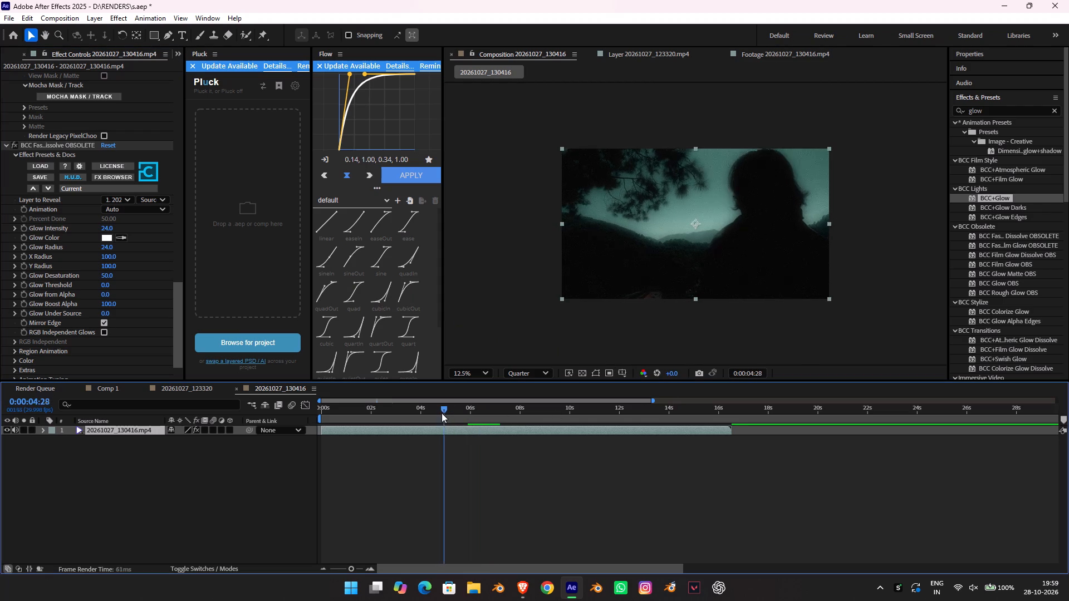
pyautogui.moveTo(442, 413); pyautogui.dragTo(241, 392)
pyautogui.press('space')
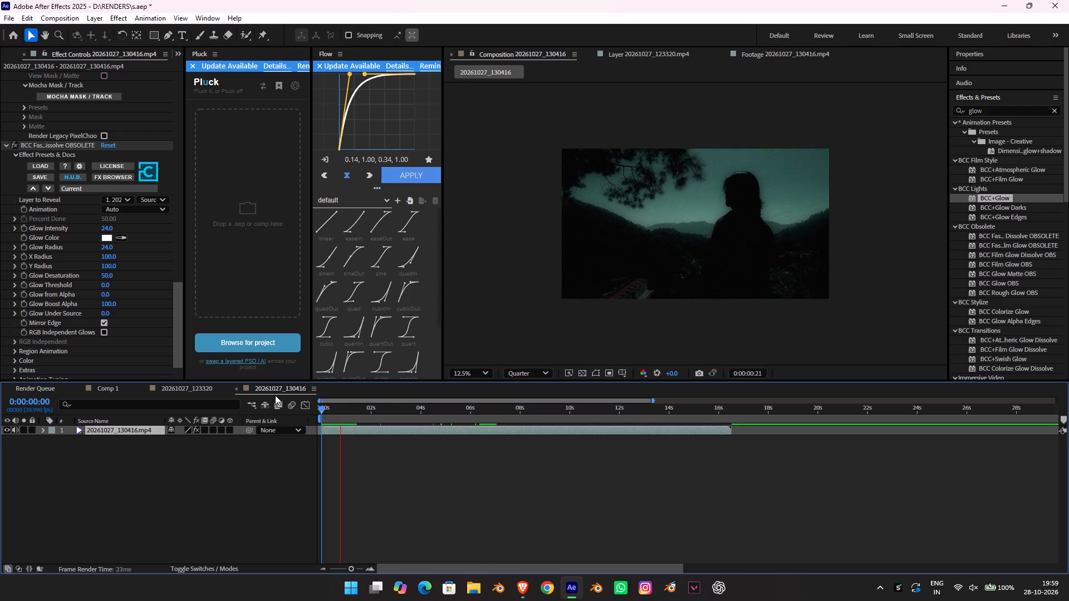
pyautogui.press('space')
pyautogui.press('space')
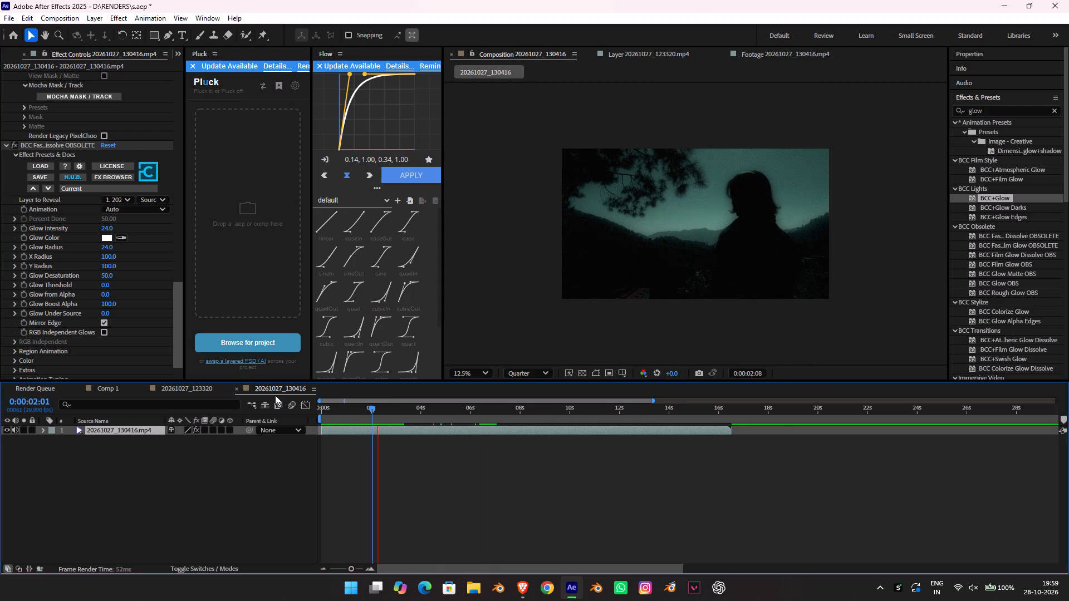
pyautogui.press('space')
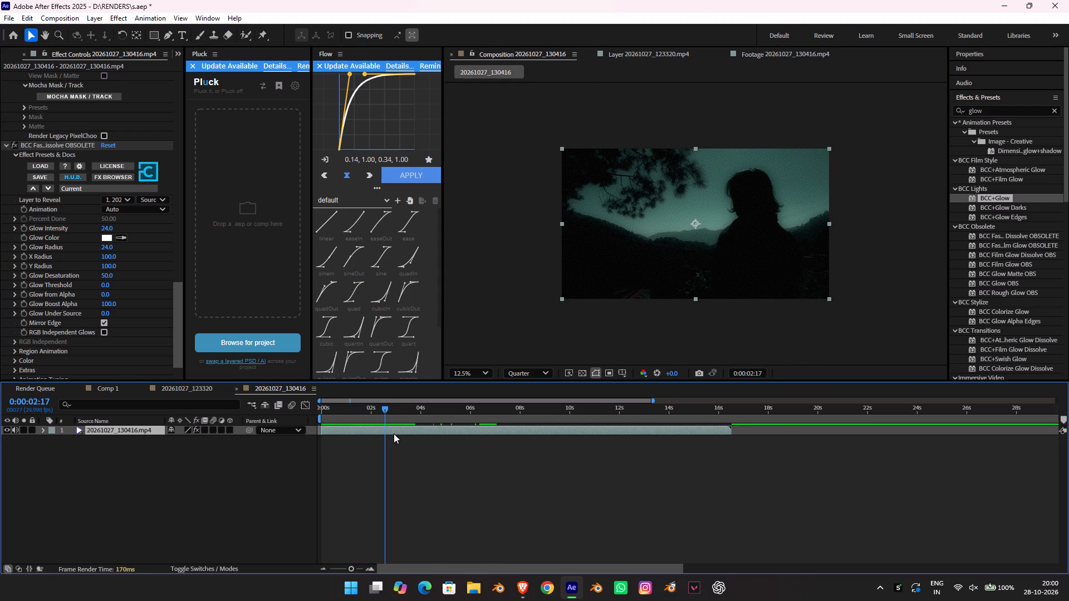
pyautogui.hotkey('ctrl', 'shift', 'd')
pyautogui.click(364, 438)
pyautogui.press('Delete')
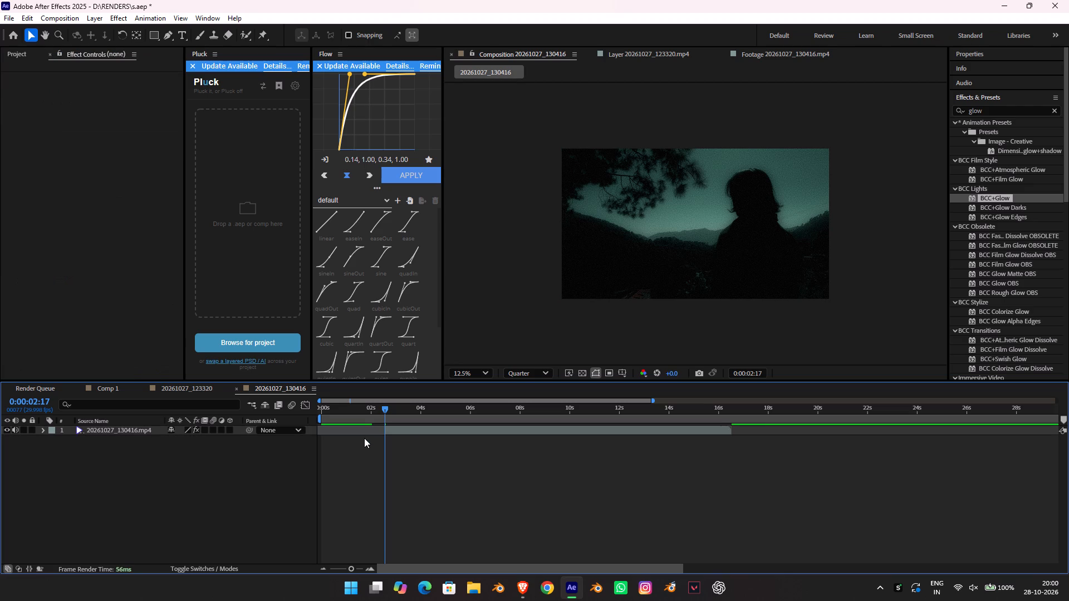
# Move the trimmed silhouette clip so it begins at 0:00:00:00.
pyautogui.moveTo(349, 407); pyautogui.dragTo(247, 412)
pyautogui.moveTo(401, 432); pyautogui.dragTo(357, 429)
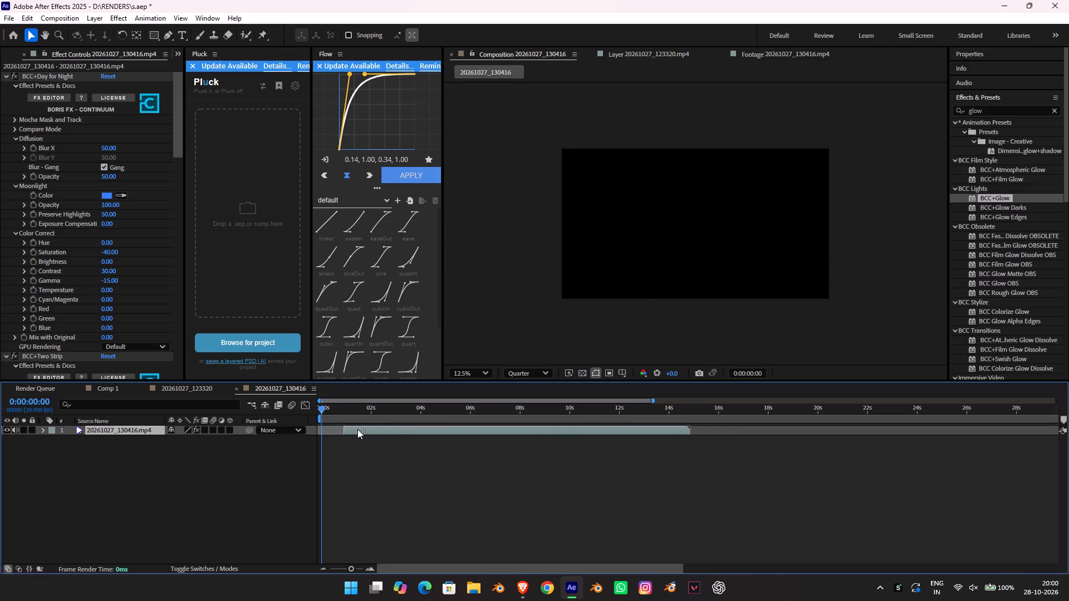
pyautogui.moveTo(357, 429); pyautogui.dragTo(336, 429)
# Play the trimmed silhouette clip from the start and turn off BCC+Two Strip.
pyautogui.press('space')
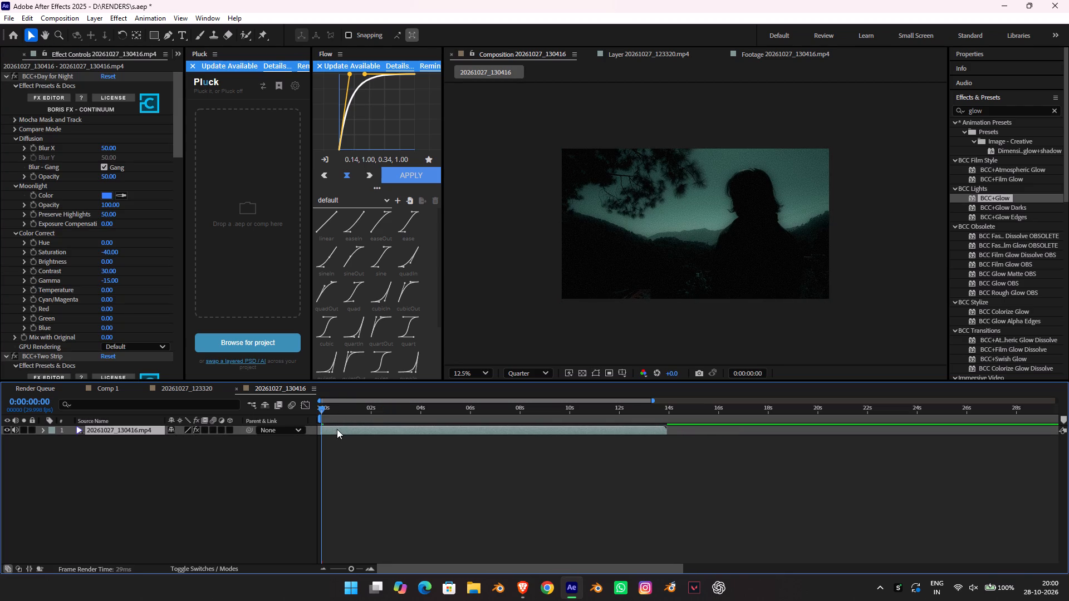
pyautogui.scroll(4, 33, 273)
pyautogui.scroll(-2, 0, 185)
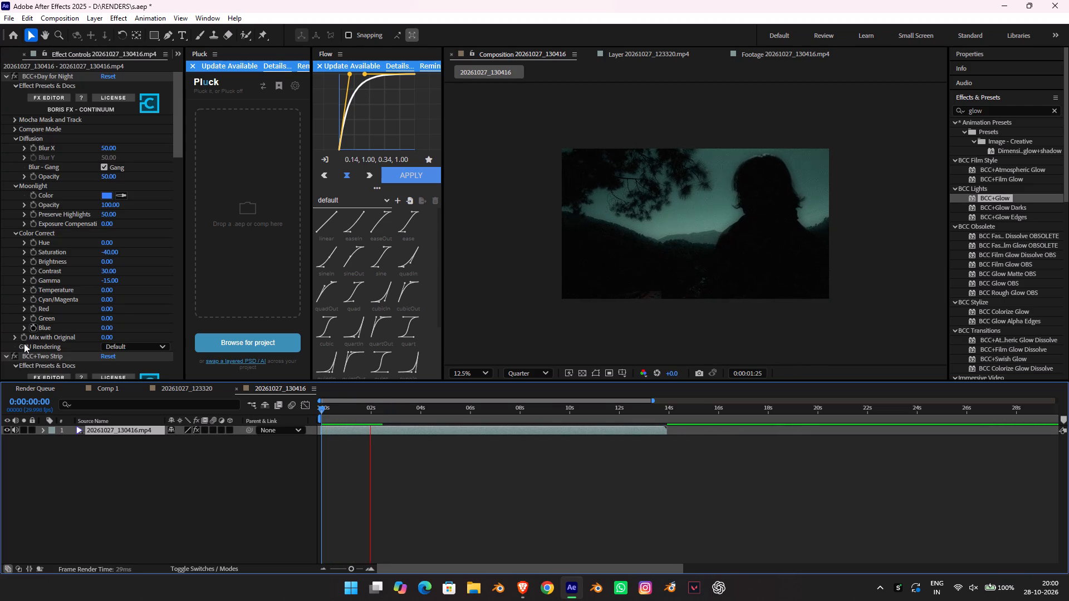
pyautogui.click(14, 357)
pyautogui.press('space')
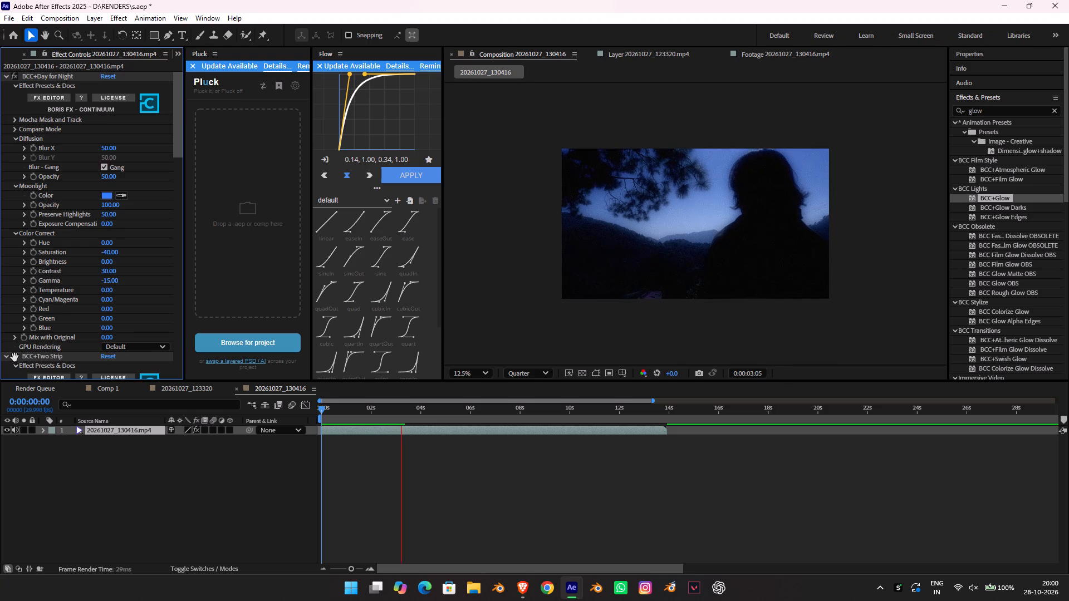
# Toggle the obsolete BCC glow dissolve effect on the silhouette clip off and back on to compare the look.
pyautogui.scroll(-6, 44, 309)
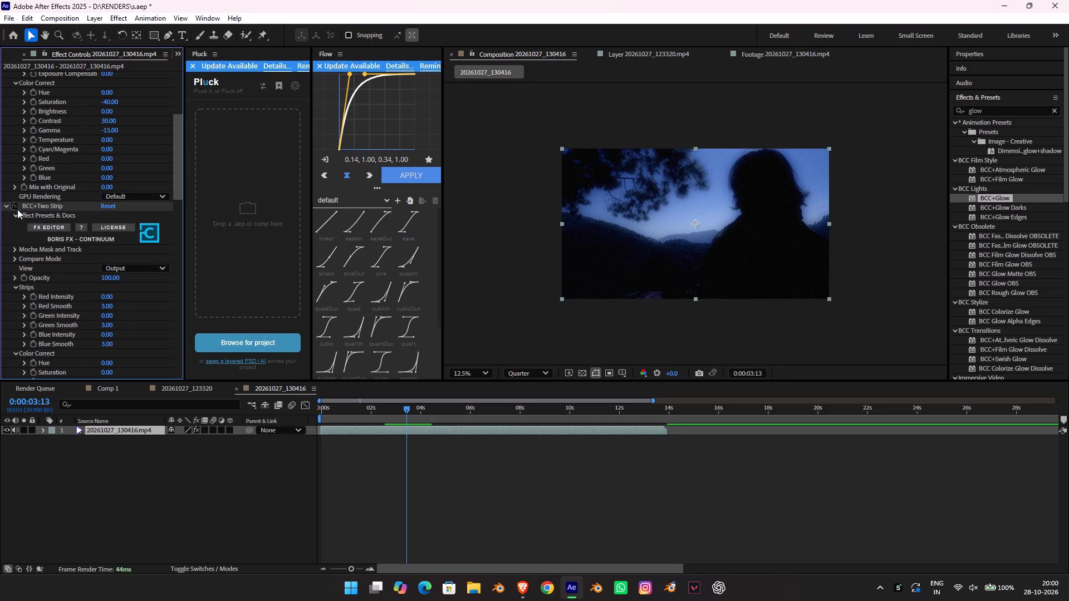
pyautogui.scroll(-9, 32, 243)
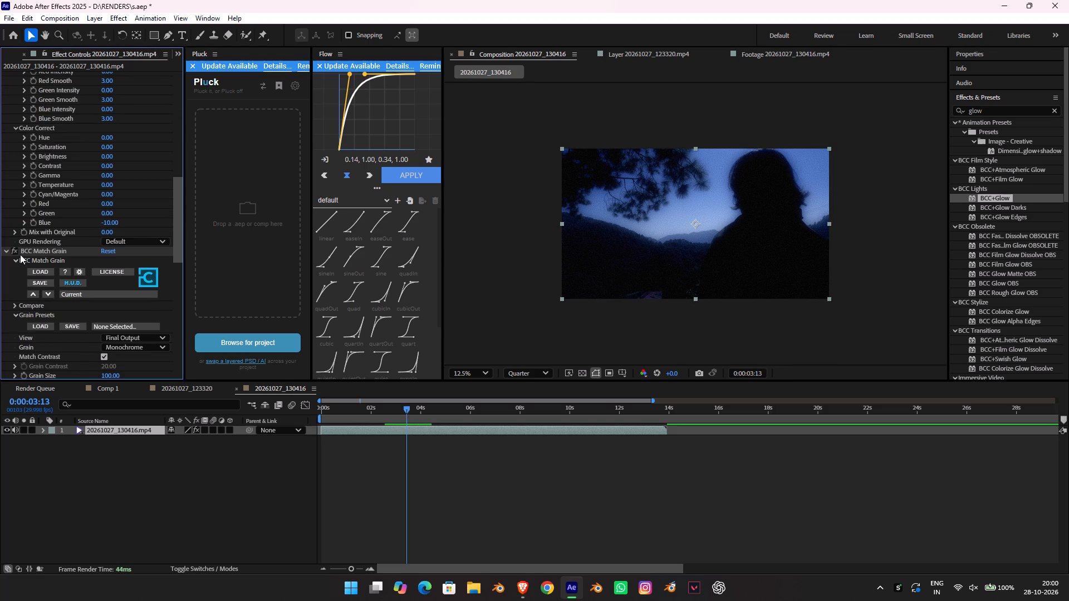
pyautogui.scroll(-6, 16, 252)
pyautogui.scroll(-4, 27, 321)
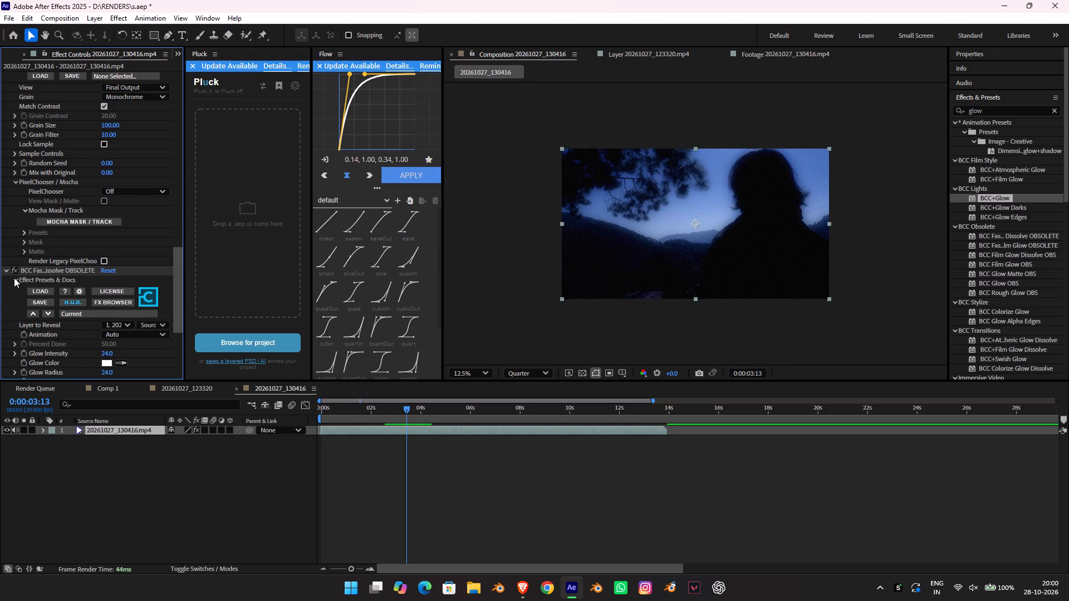
pyautogui.click(15, 270)
pyautogui.click(15, 270)
# Preview the silhouette clip from 0:00:03:13 and scrub to the look change around 0:00:06:28.
pyautogui.press('space')
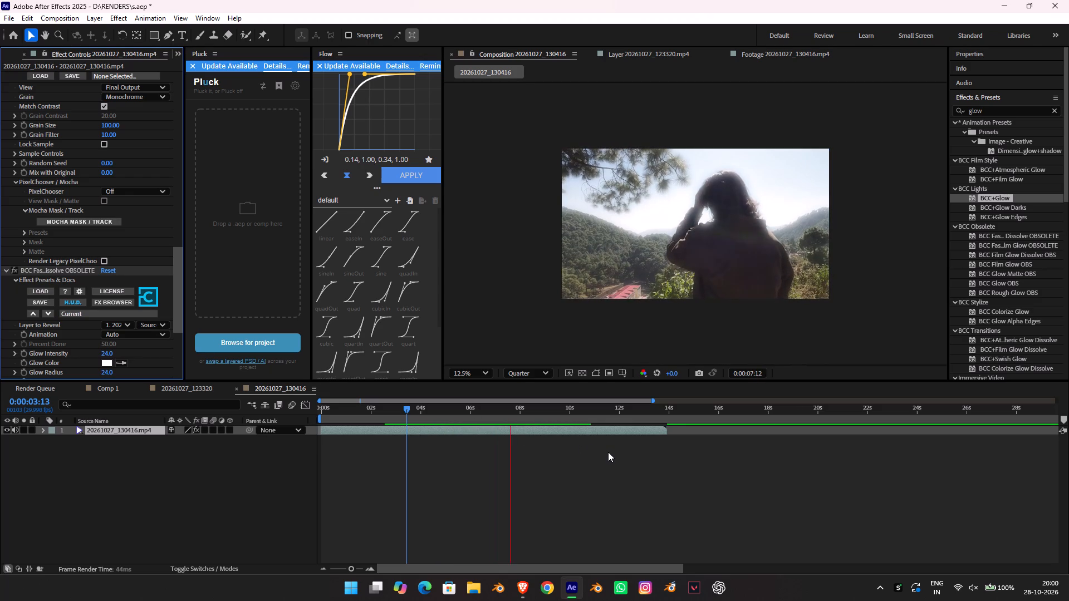
pyautogui.press('space')
pyautogui.moveTo(499, 417); pyautogui.dragTo(496, 418)
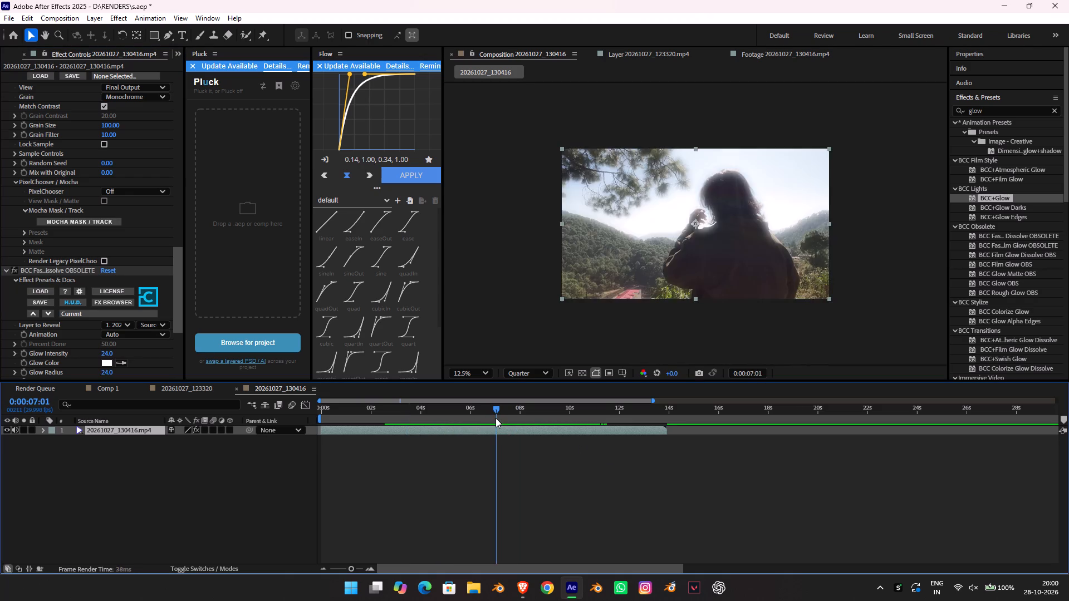
pyautogui.moveTo(496, 418); pyautogui.dragTo(493, 416)
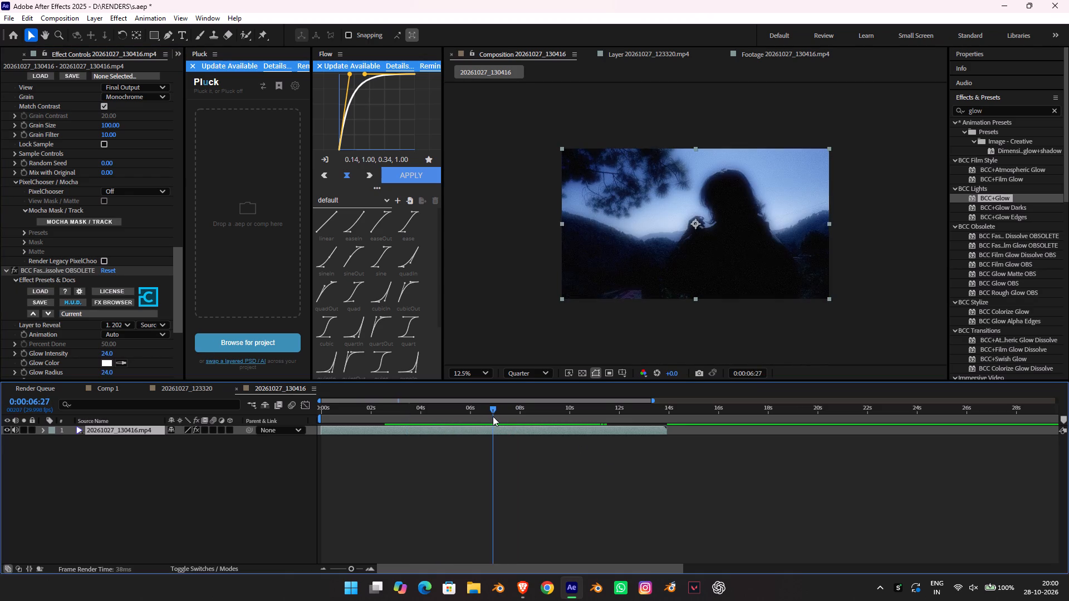
pyautogui.moveTo(493, 416); pyautogui.dragTo(493, 416)
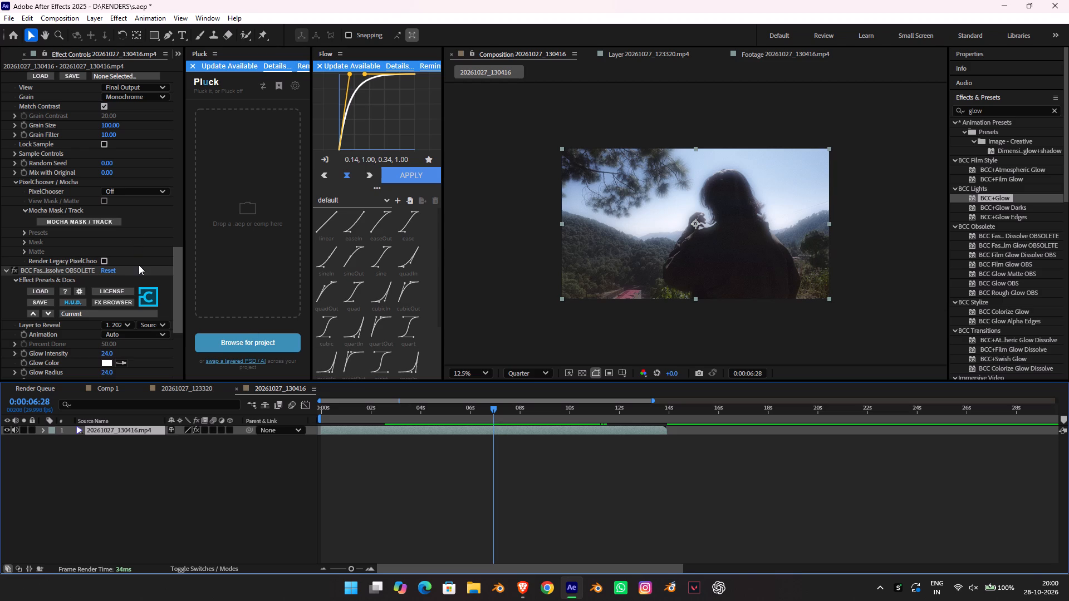
# Toggle BCC+Two Strip repeatedly at 0:00:06:28 to compare its effect, leaving it off.
pyautogui.scroll(5, 135, 268)
pyautogui.scroll(13, 68, 260)
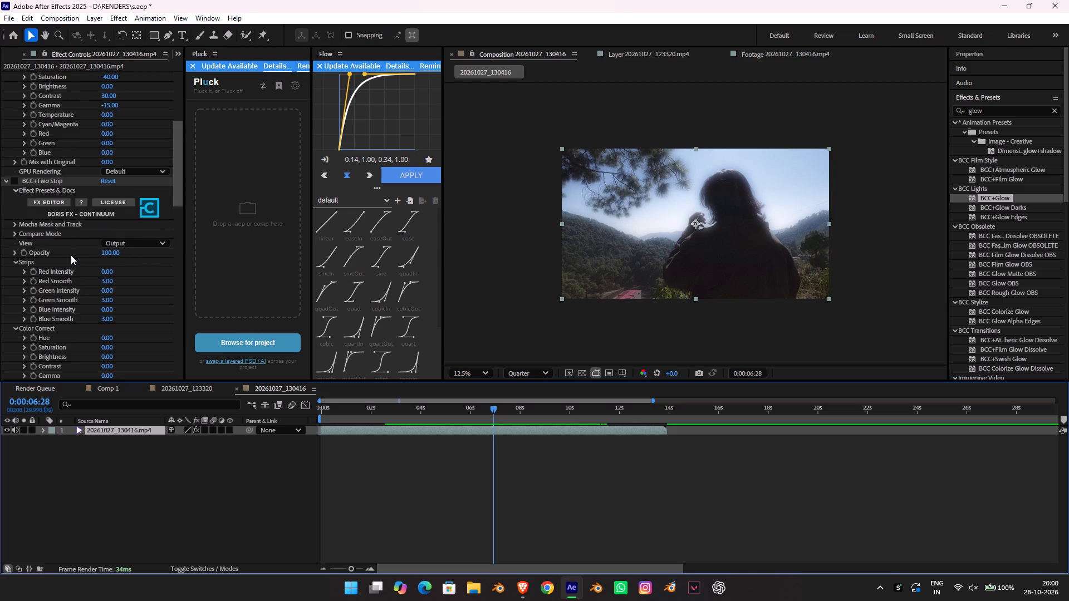
pyautogui.scroll(2, 73, 250)
pyautogui.click(14, 235)
pyautogui.click(14, 235)
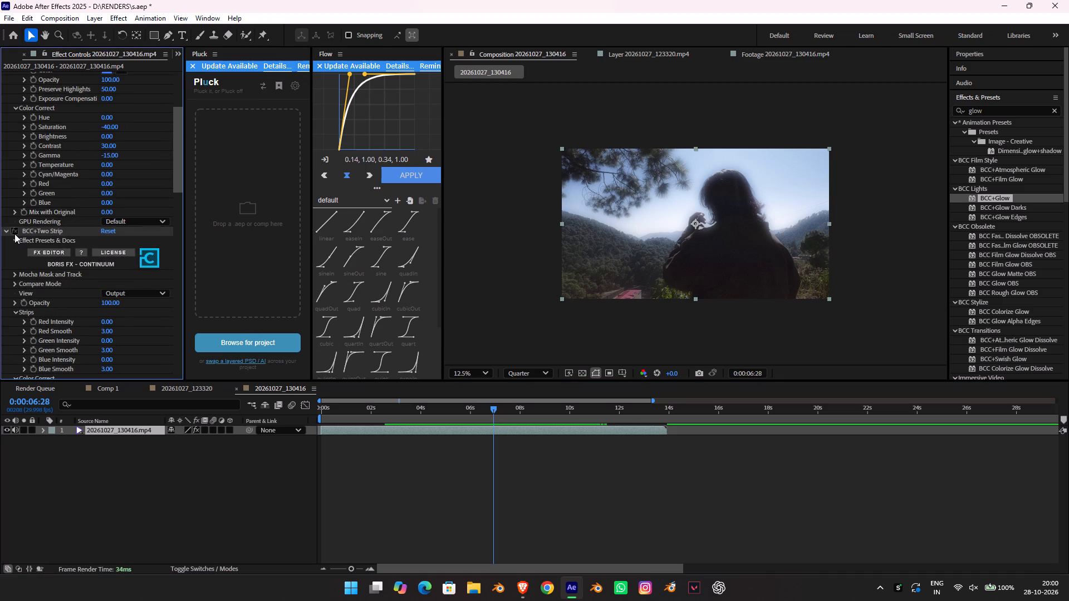
pyautogui.click(14, 234)
pyautogui.click(14, 234)
pyautogui.scroll(6, 23, 223)
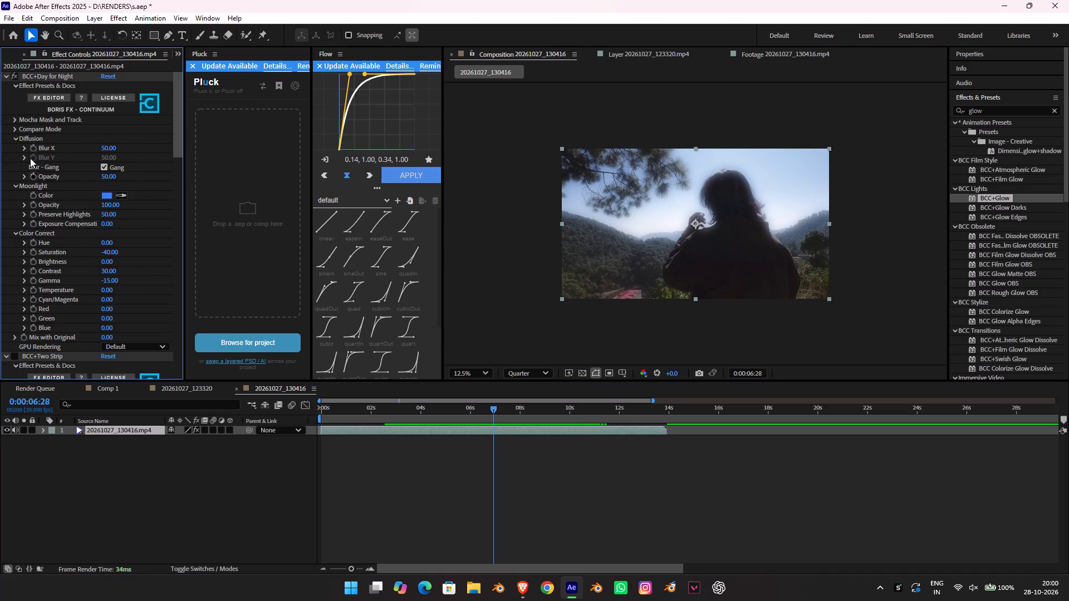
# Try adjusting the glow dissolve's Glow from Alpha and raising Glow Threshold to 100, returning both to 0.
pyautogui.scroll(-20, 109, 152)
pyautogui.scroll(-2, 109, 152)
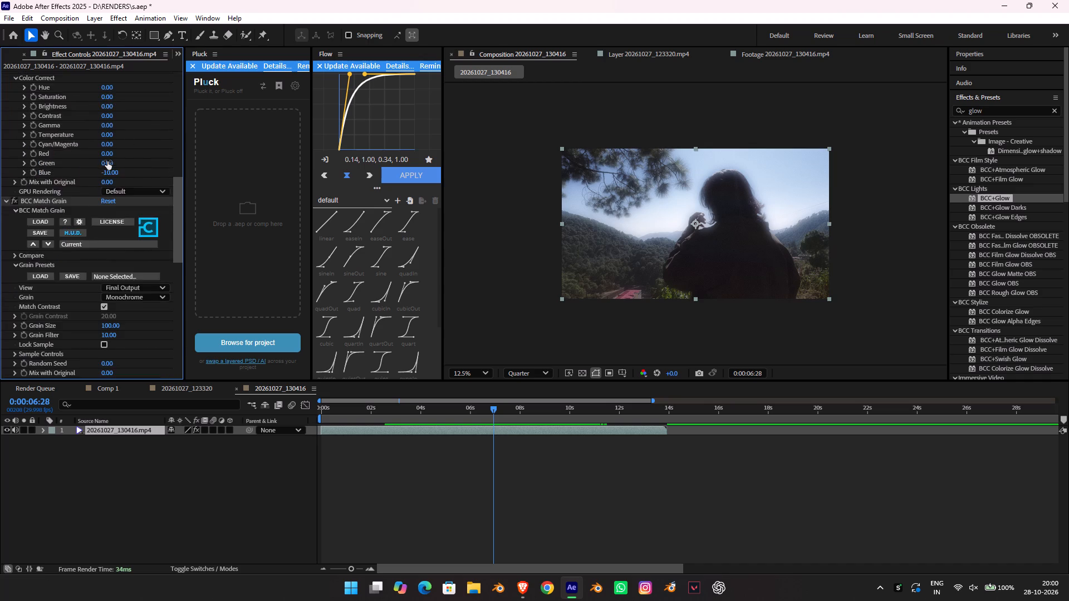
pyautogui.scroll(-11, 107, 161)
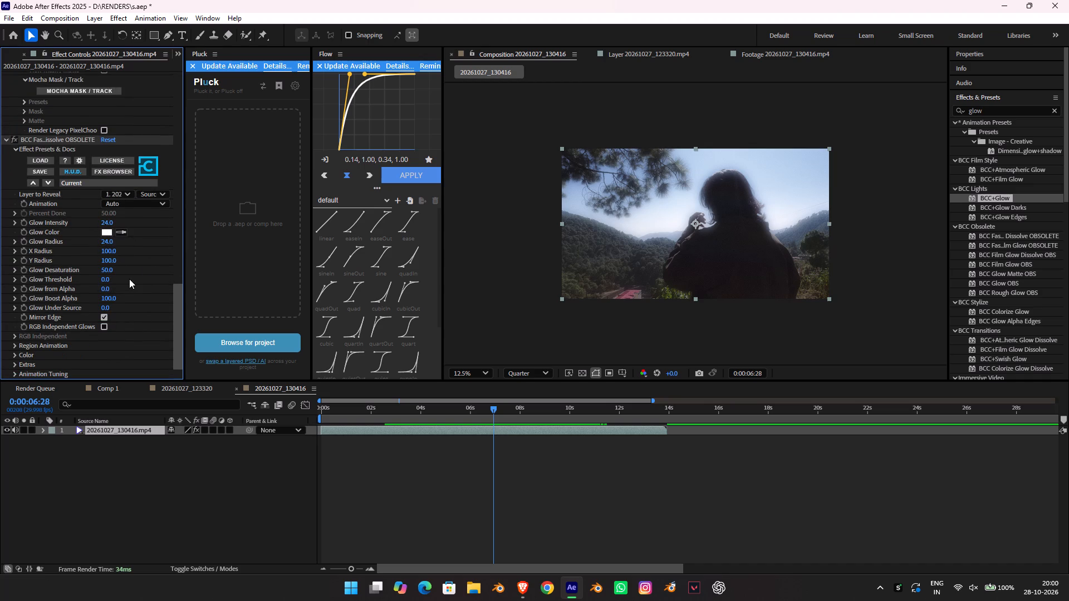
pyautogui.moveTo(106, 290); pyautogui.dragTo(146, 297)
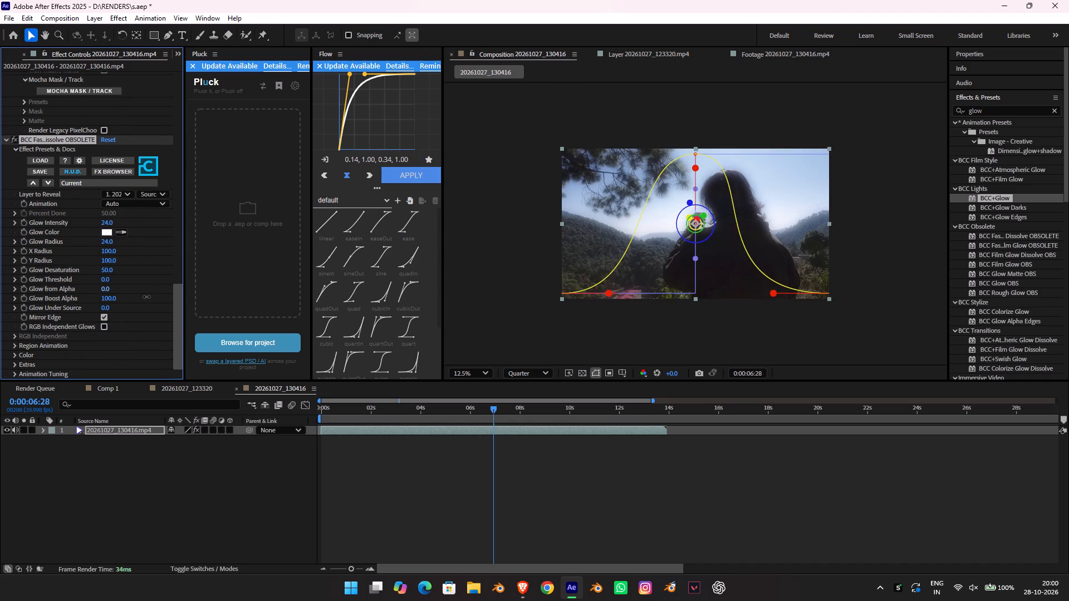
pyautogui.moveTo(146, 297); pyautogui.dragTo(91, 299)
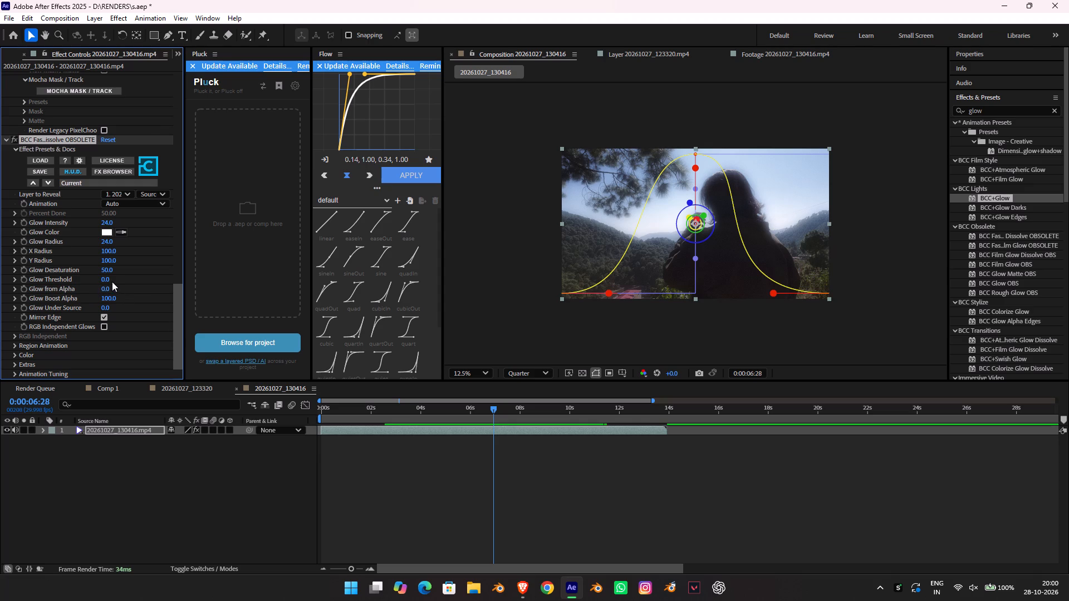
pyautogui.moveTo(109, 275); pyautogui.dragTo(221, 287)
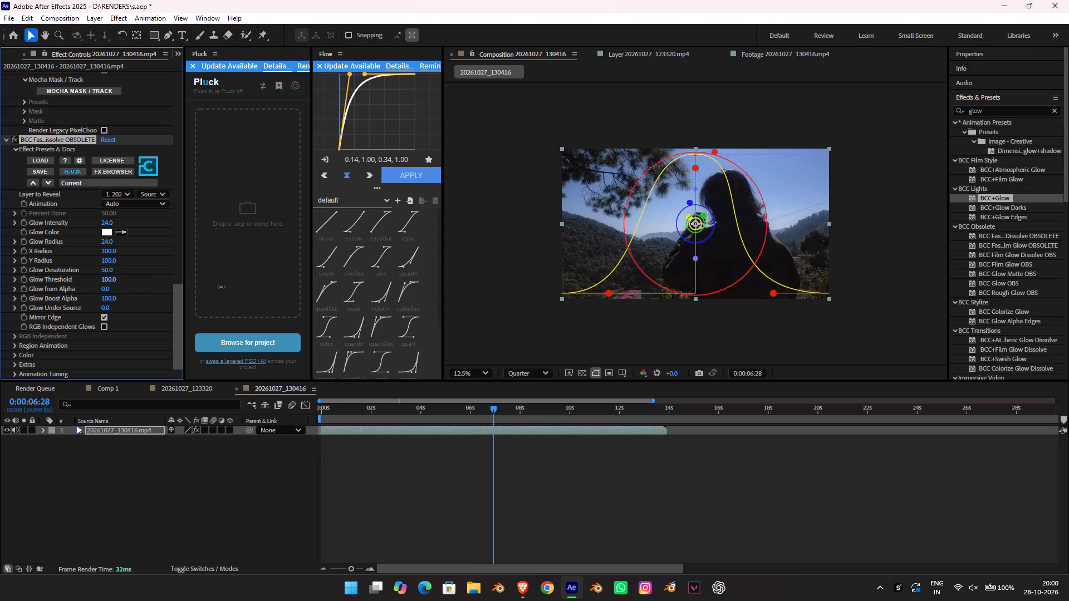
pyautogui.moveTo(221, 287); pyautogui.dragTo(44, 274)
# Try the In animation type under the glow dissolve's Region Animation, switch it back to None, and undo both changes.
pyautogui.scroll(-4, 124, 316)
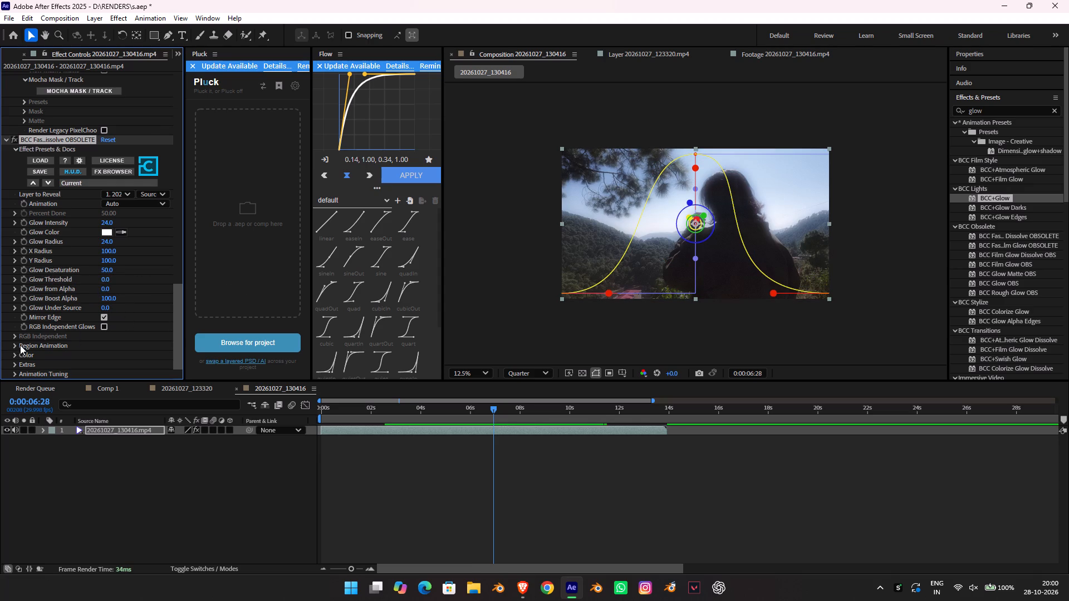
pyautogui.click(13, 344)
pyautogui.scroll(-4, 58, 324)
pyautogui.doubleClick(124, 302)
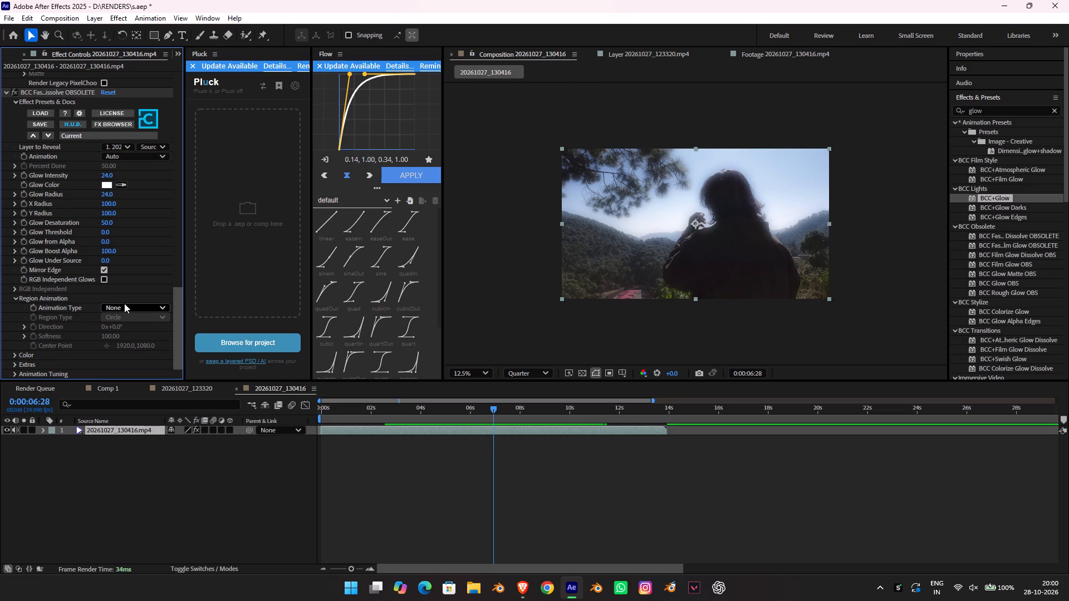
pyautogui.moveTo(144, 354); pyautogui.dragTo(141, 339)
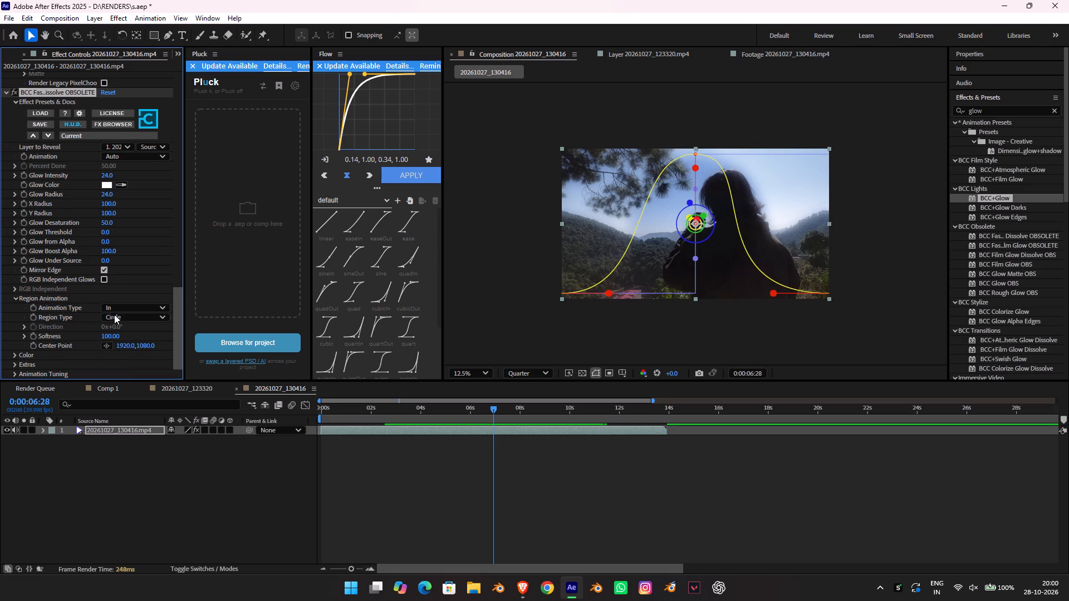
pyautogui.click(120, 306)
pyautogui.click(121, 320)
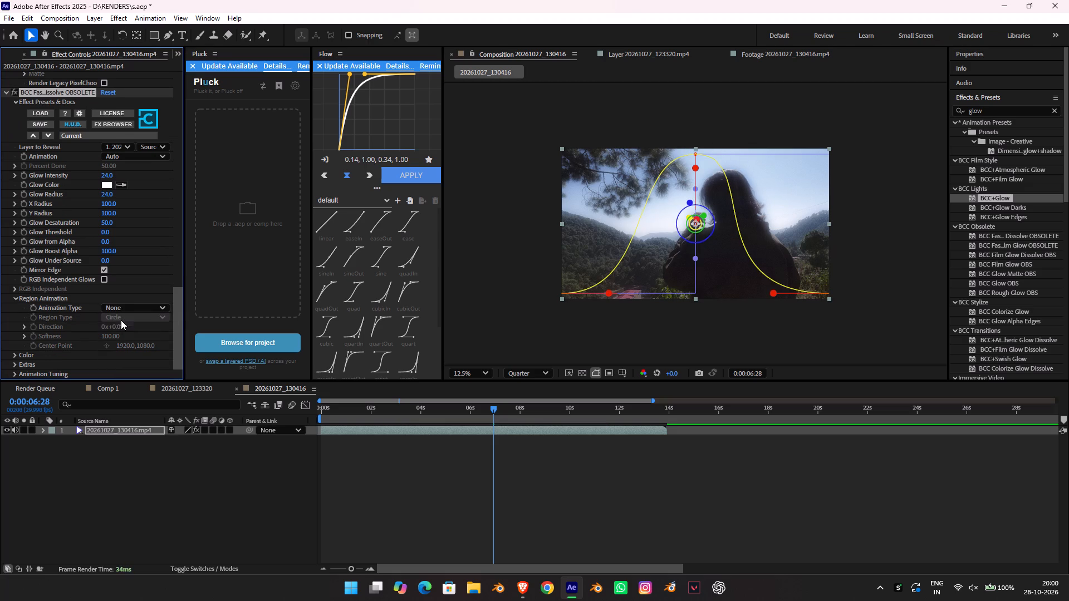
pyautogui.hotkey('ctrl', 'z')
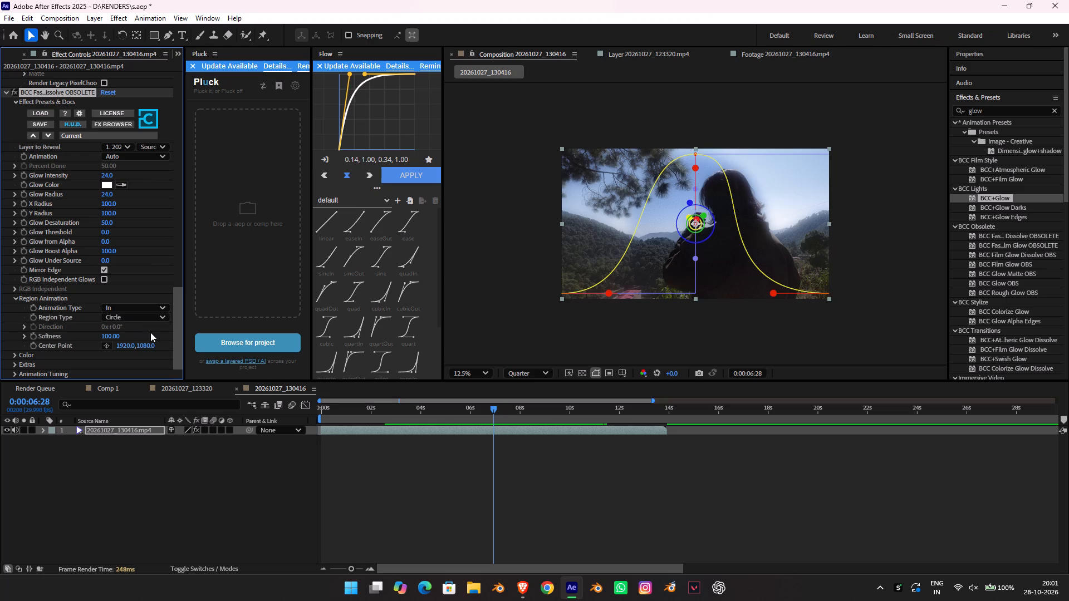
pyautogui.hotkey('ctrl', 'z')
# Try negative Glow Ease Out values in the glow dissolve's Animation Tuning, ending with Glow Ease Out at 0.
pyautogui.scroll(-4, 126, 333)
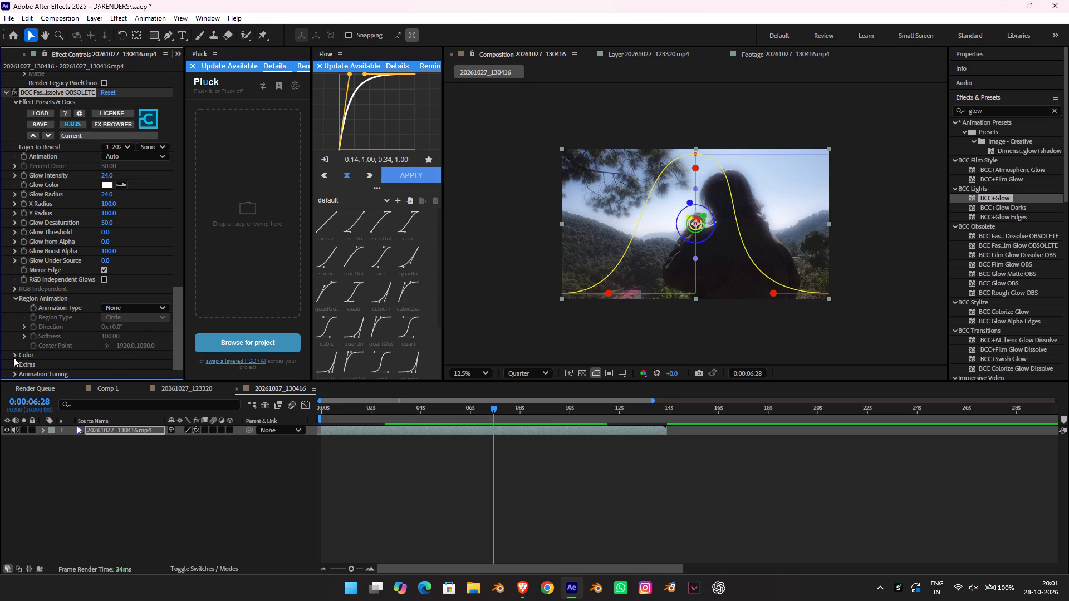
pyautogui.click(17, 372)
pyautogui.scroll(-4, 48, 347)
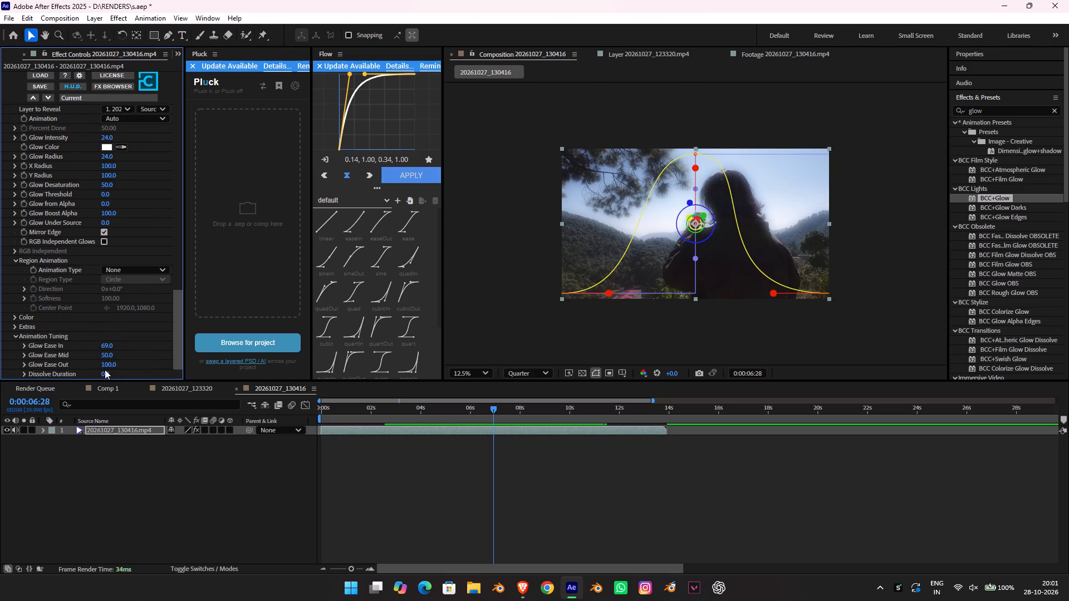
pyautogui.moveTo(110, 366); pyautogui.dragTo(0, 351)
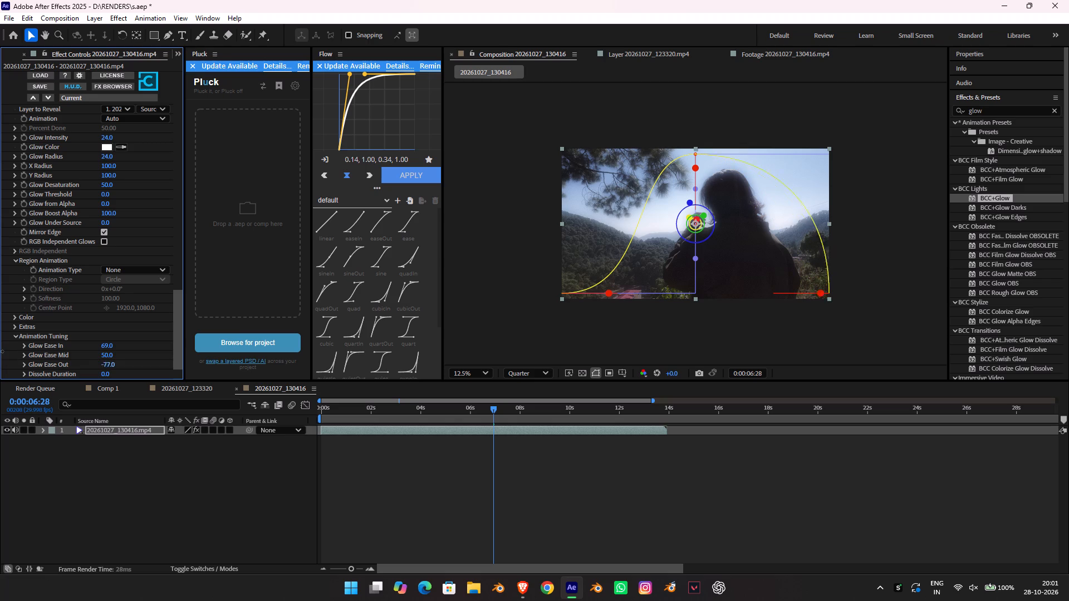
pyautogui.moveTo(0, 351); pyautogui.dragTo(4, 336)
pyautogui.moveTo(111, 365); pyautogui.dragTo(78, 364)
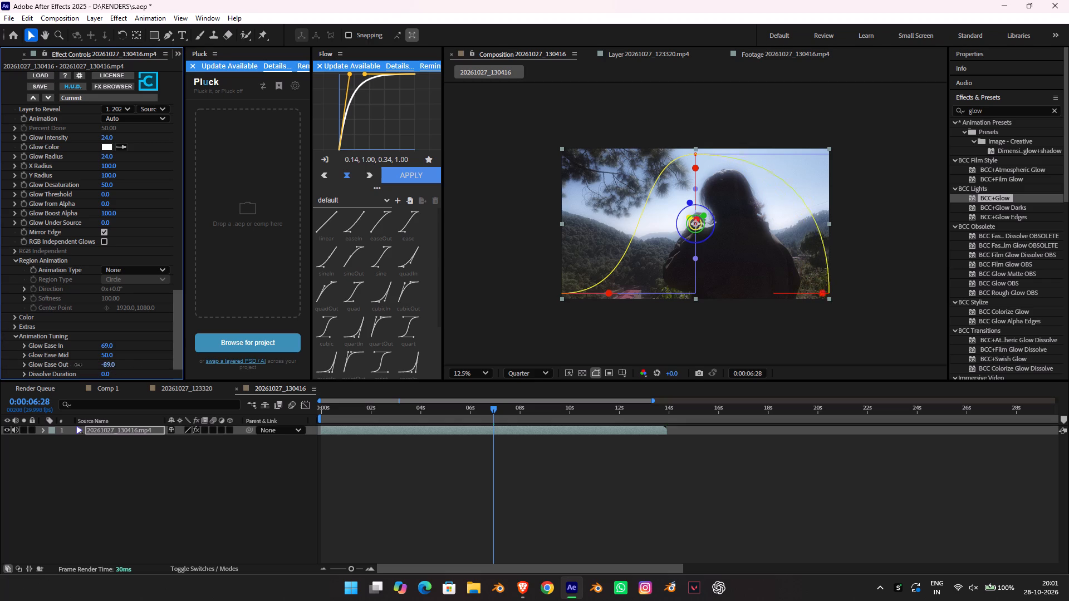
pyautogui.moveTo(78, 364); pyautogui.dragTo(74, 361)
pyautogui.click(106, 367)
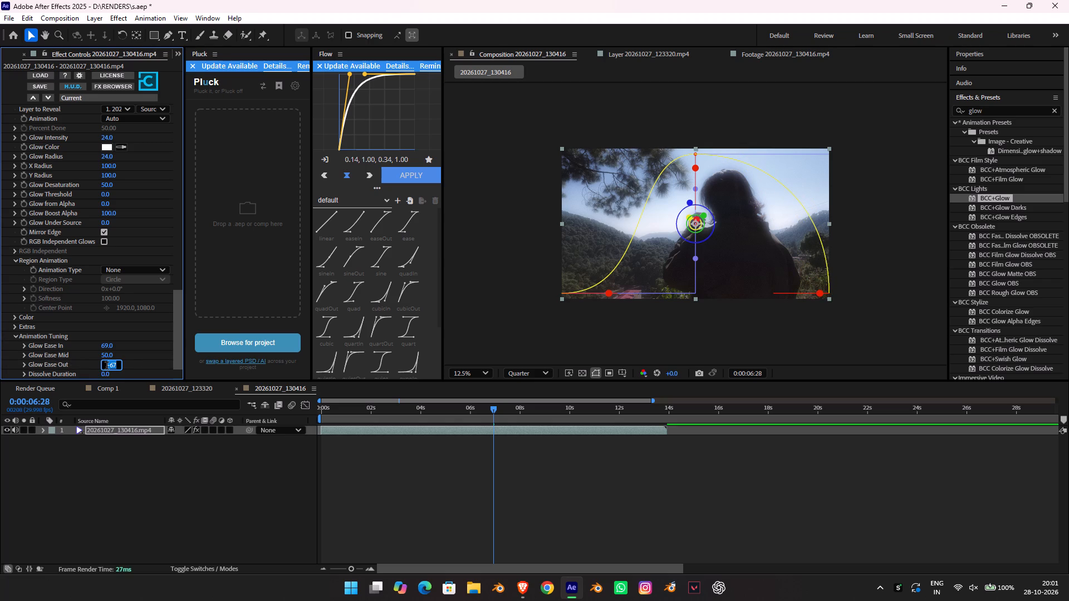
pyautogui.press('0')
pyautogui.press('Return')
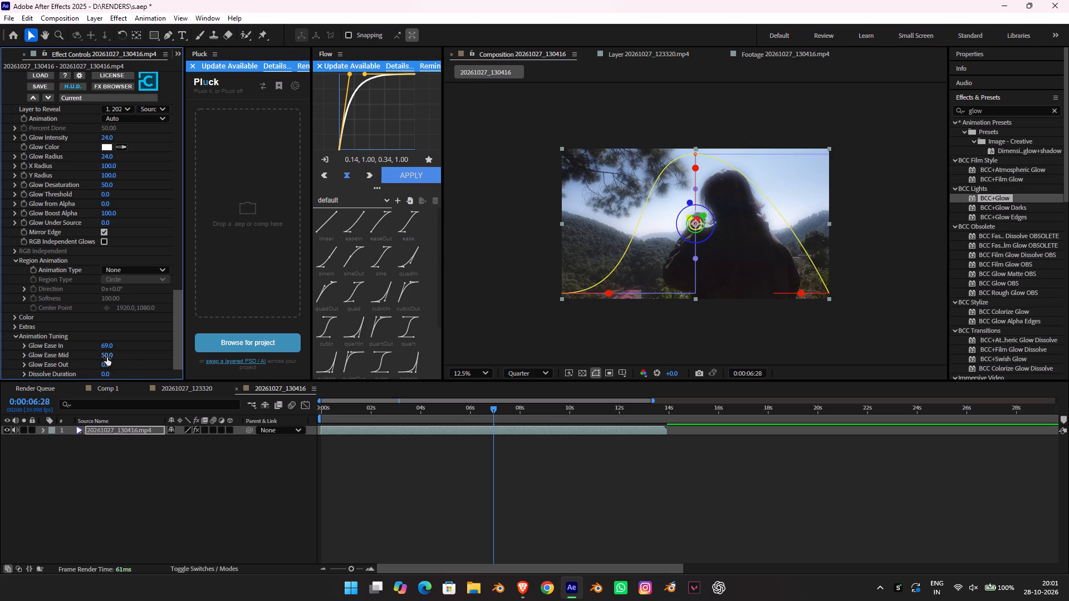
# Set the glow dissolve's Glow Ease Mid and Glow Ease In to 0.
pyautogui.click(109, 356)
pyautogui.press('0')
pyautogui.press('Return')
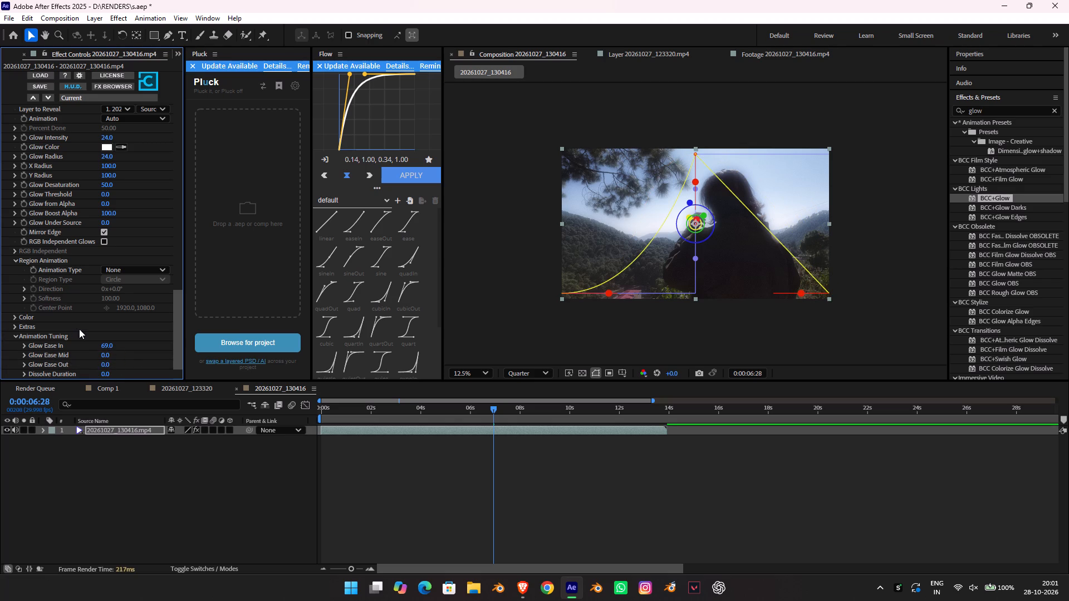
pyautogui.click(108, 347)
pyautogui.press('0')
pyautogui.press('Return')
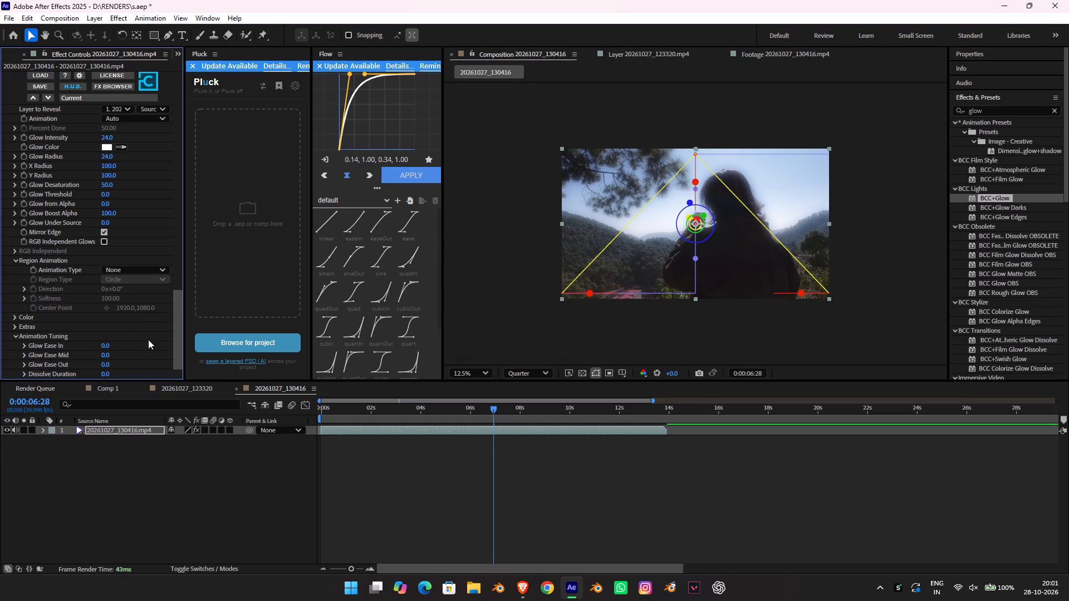
# Preview the silhouette clip with the new glow easing and scrub to 0:00:04:12.
pyautogui.press('space')
pyautogui.press('space')
pyautogui.moveTo(400, 404); pyautogui.dragTo(430, 412)
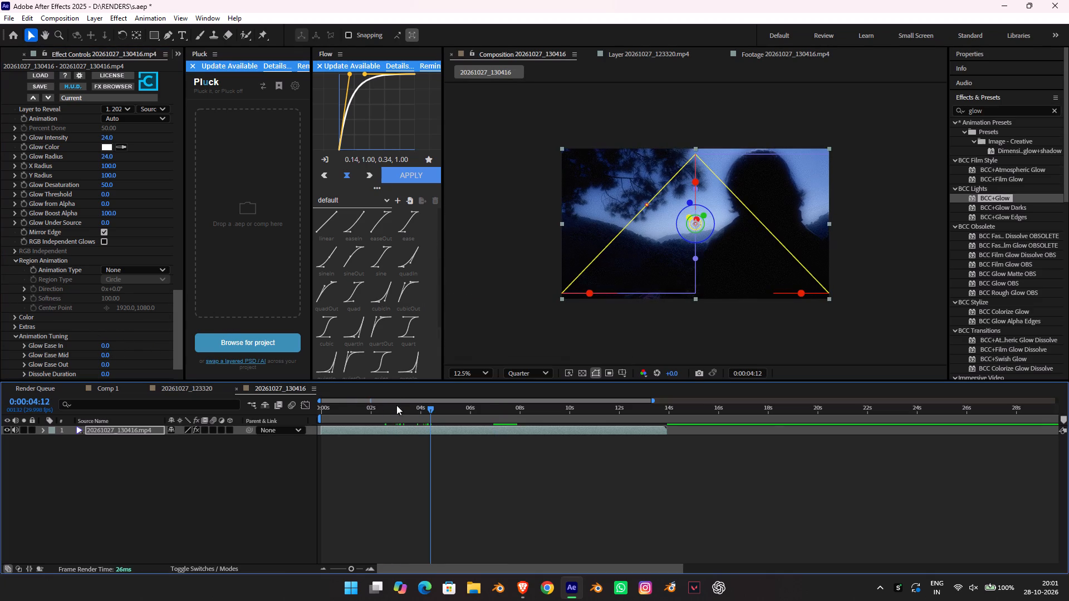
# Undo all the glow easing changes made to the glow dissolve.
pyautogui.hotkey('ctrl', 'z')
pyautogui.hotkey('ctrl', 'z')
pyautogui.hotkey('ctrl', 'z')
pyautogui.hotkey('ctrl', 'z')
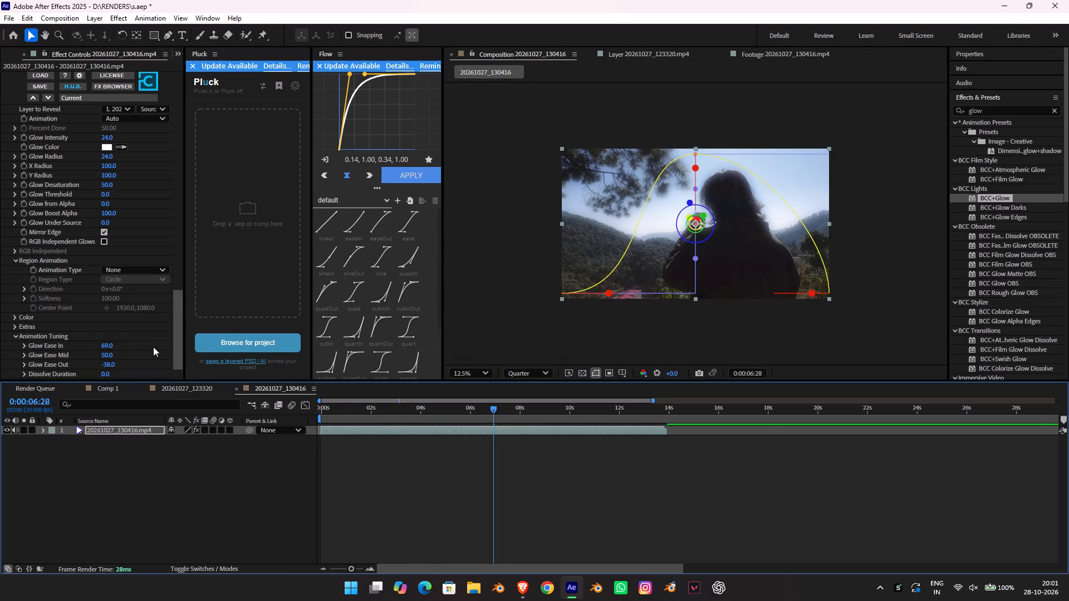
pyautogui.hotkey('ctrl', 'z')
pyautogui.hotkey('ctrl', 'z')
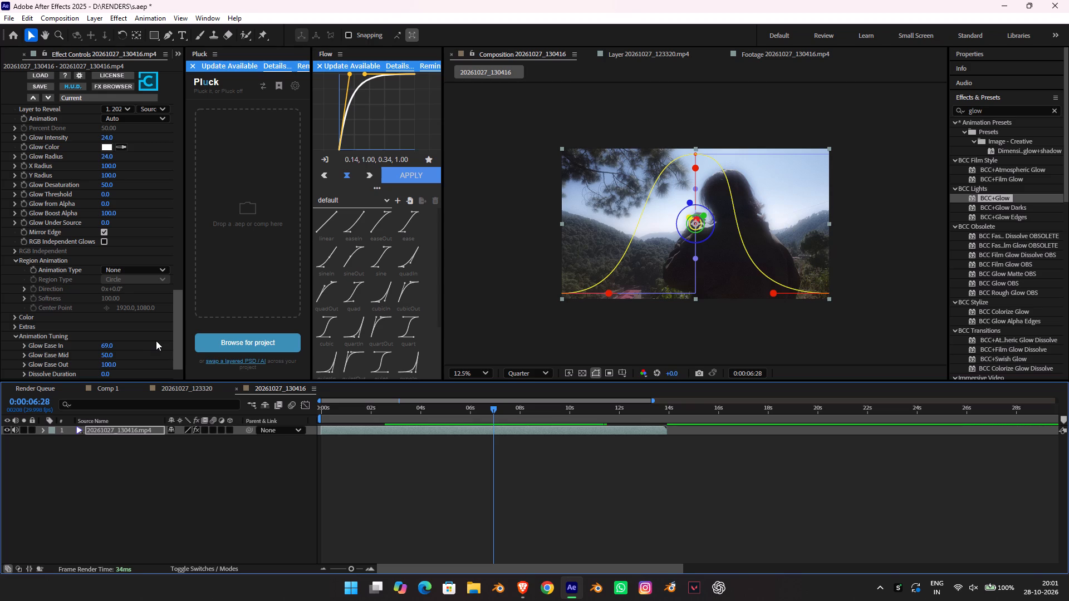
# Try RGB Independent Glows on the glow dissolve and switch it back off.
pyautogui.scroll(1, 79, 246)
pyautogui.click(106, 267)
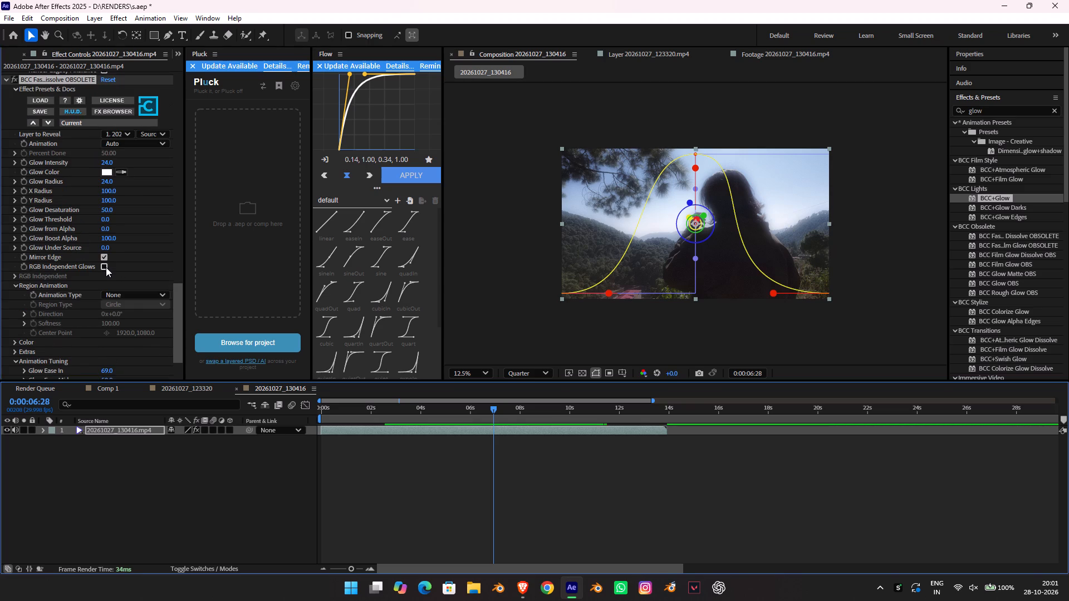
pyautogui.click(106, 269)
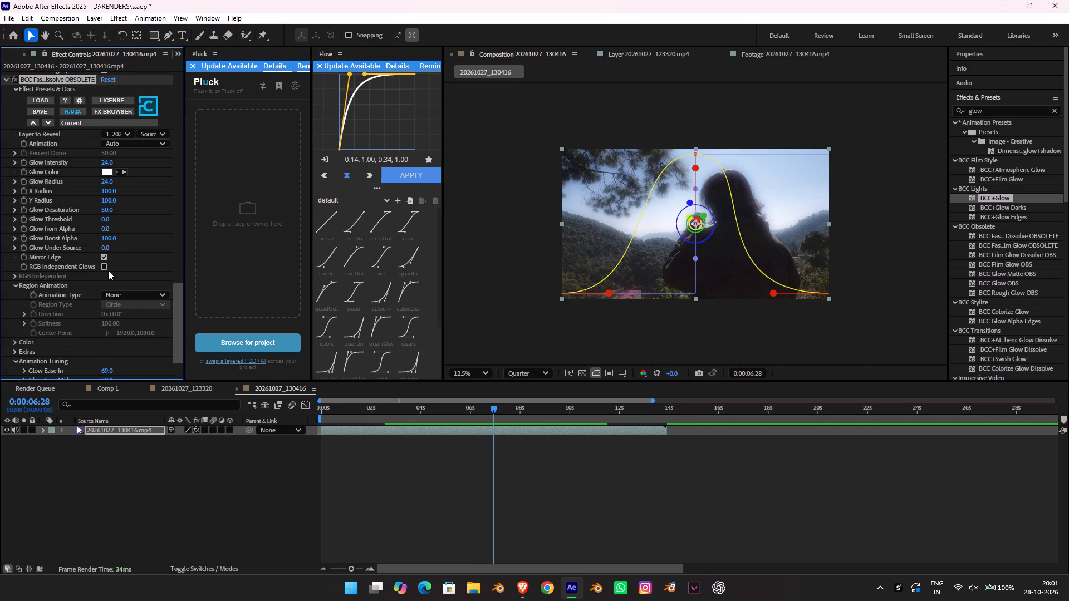
# Examine the glow dissolve's Animation mode options, keeping Auto.
pyautogui.scroll(3, 103, 267)
pyautogui.click(116, 220)
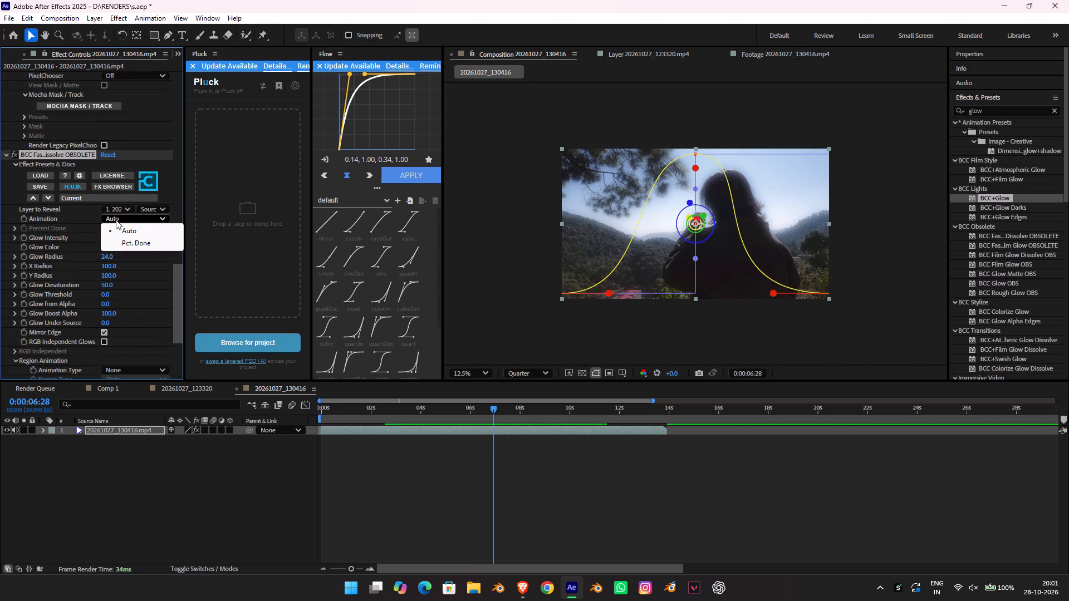
pyautogui.click(116, 220)
pyautogui.click(57, 218)
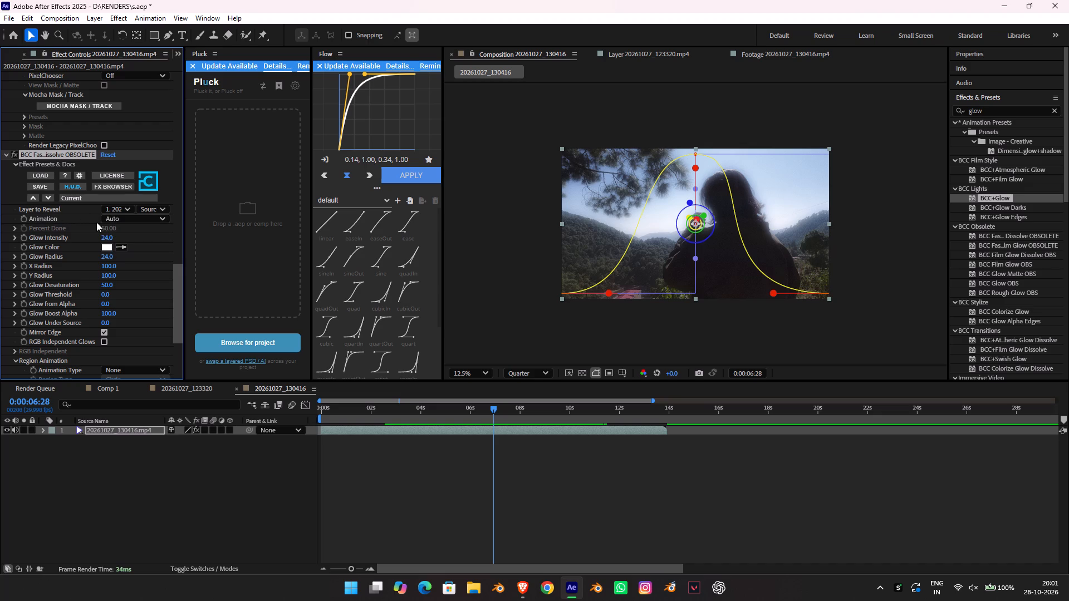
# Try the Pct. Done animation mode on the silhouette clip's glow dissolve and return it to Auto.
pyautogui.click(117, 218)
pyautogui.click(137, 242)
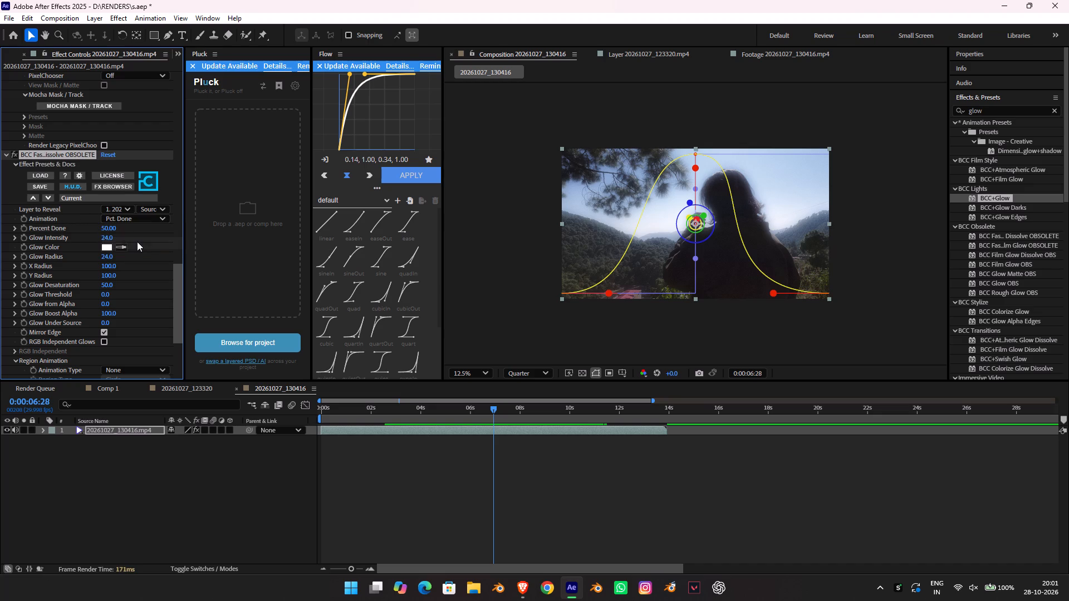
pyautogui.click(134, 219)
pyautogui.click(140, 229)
# Check the layer and source options for the glow dissolve's Layer to Reveal, keeping the current choices.
pyautogui.click(119, 207)
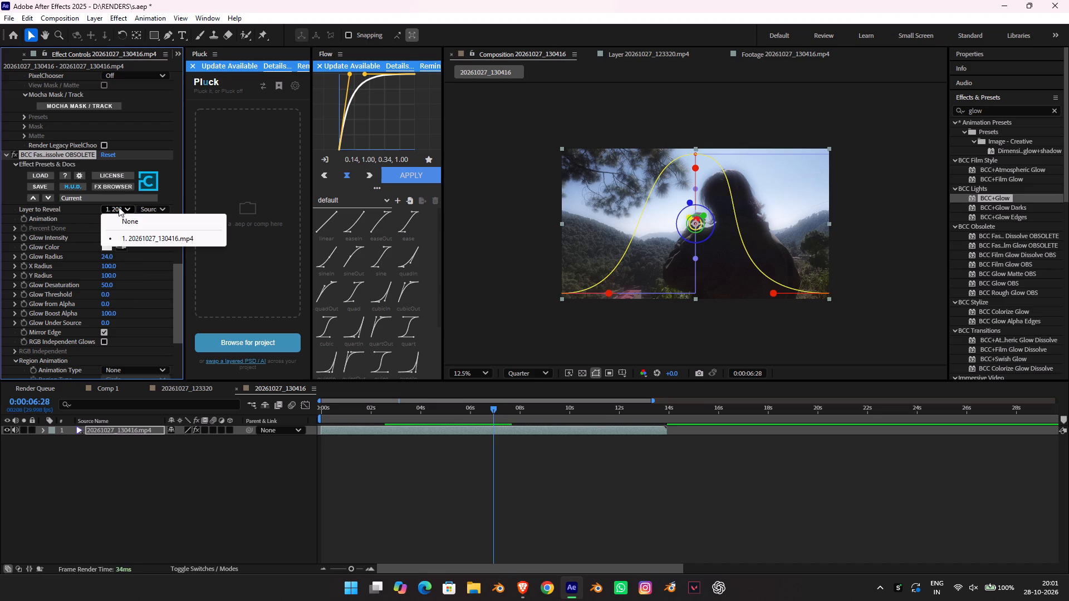
pyautogui.click(130, 211)
pyautogui.doubleClick(148, 208)
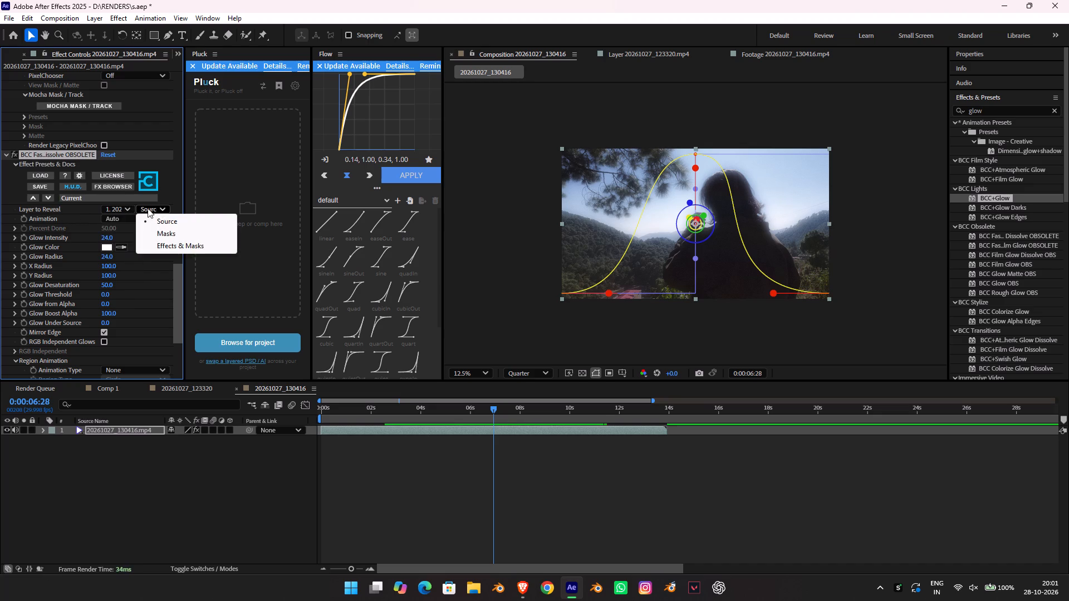
pyautogui.click(141, 446)
# Add a new adjustment layer above the silhouette clip in composition 20261027_130416.
pyautogui.click(121, 429)
pyautogui.click(129, 461)
pyautogui.rightClick(131, 461)
pyautogui.rightClick(87, 516)
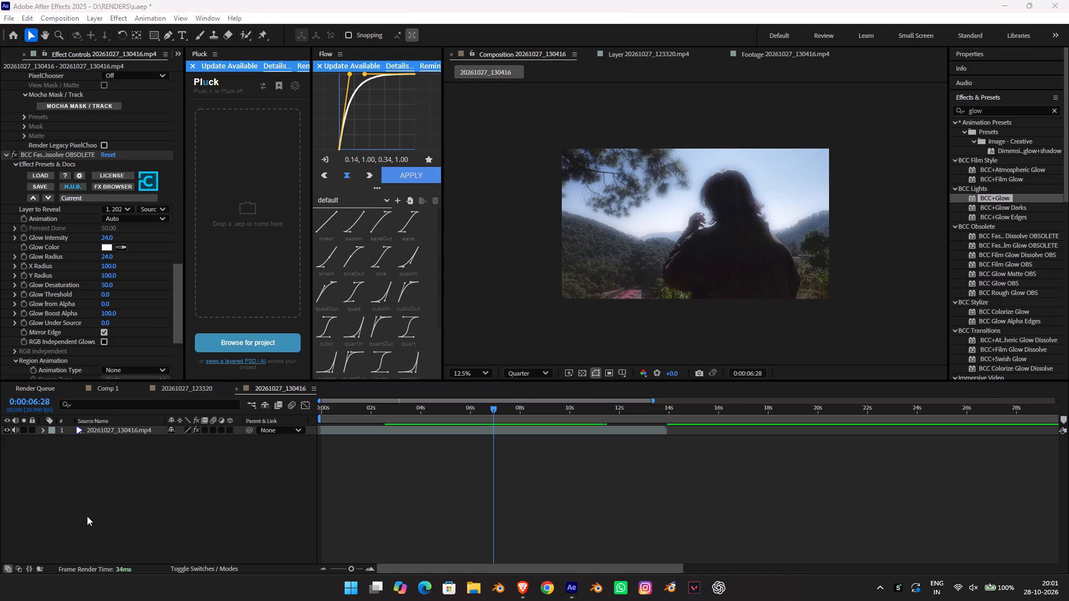
pyautogui.click(127, 388)
pyautogui.click(131, 382)
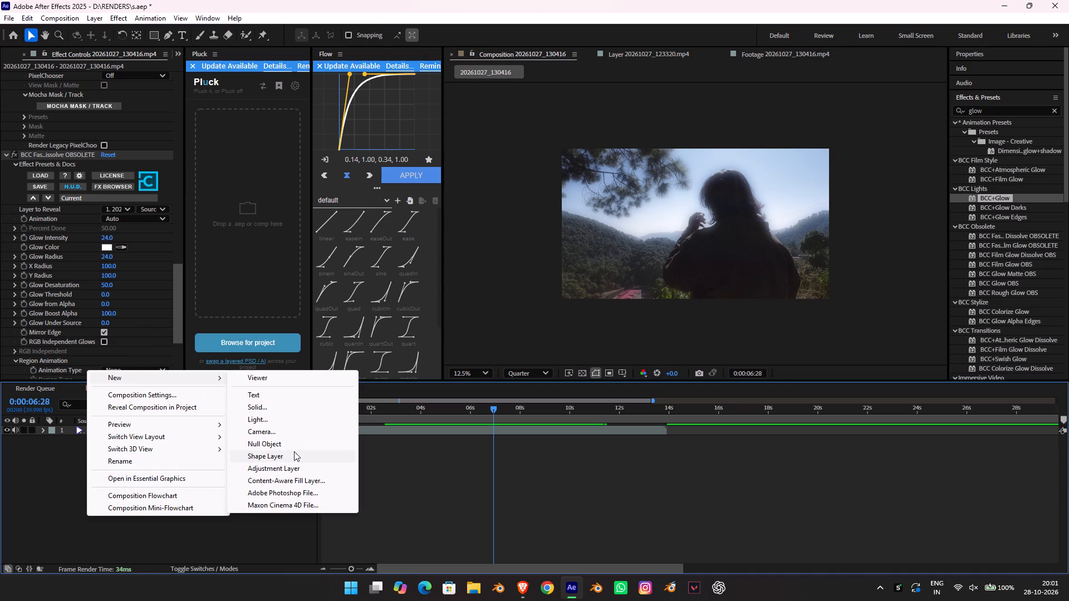
pyautogui.click(288, 466)
# Copy all effects from the silhouette clip and paste them onto the adjustment layer.
pyautogui.click(115, 439)
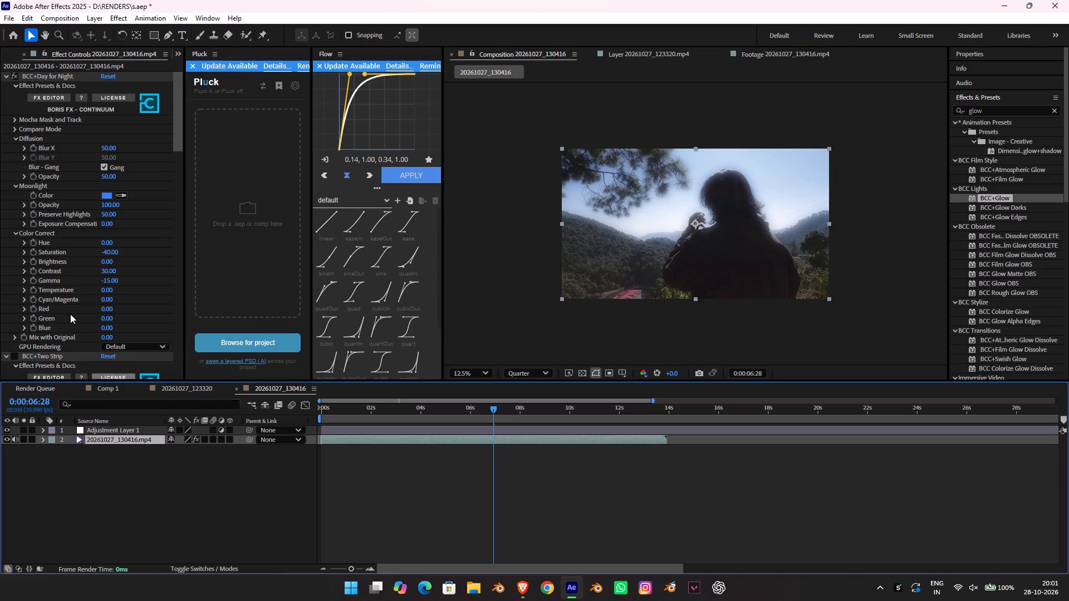
pyautogui.hotkey('ctrl', 'a')
pyautogui.click(48, 222)
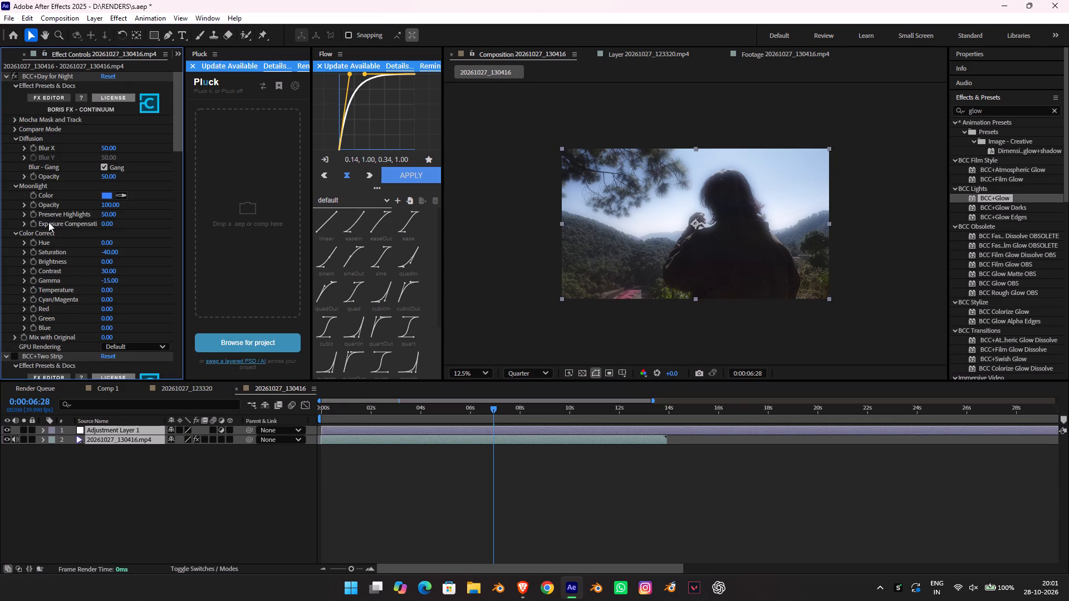
pyautogui.scroll(4, 48, 221)
pyautogui.click(38, 75)
pyautogui.hotkey('ctrl', 'a')
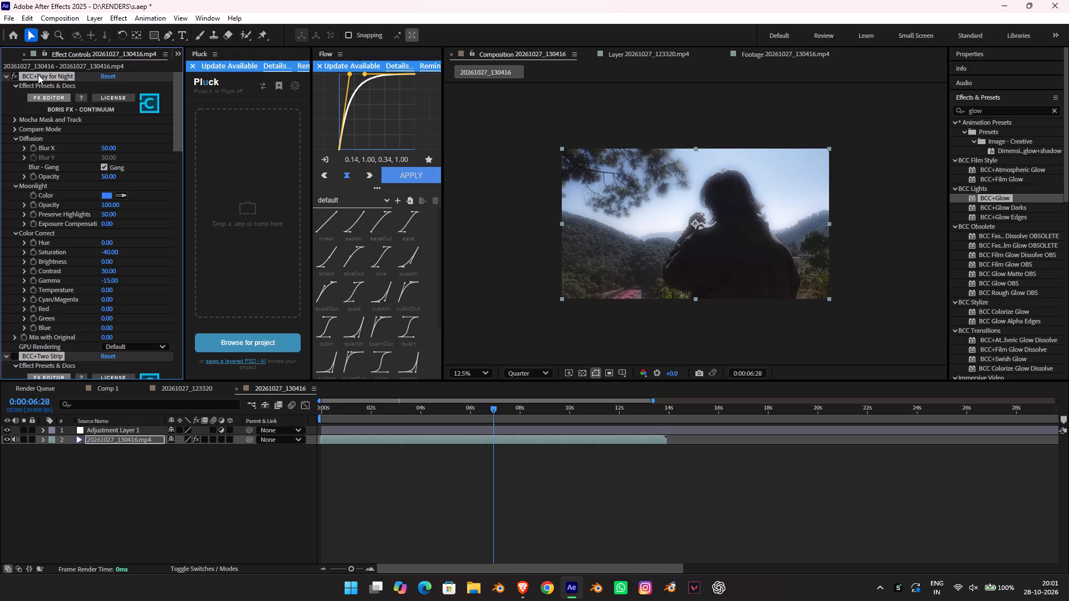
pyautogui.hotkey('ctrl', 'c')
pyautogui.hotkey('ctrl', 'c')
pyautogui.click(112, 431)
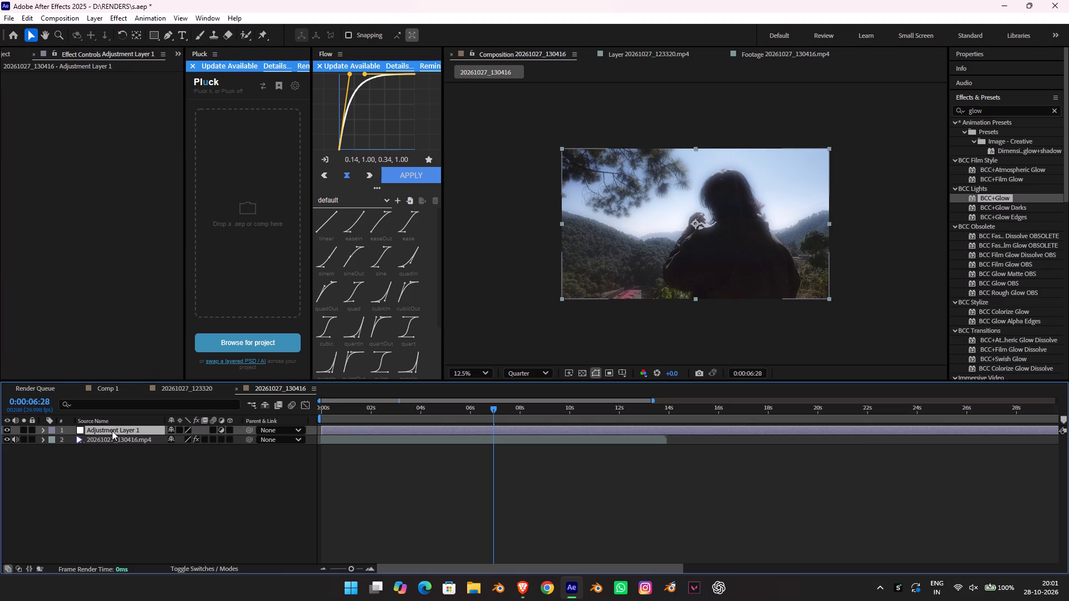
pyautogui.hotkey('ctrl', 'v')
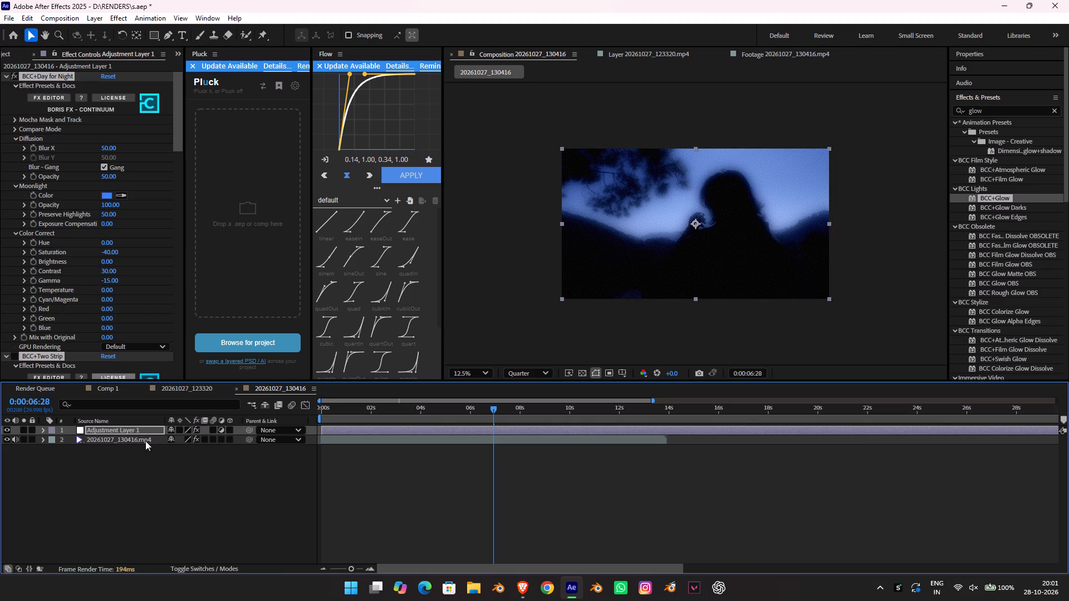
# Preview the clip with the effects on both layers and scrub back to the start at 0:00:00:00.
pyautogui.press('space')
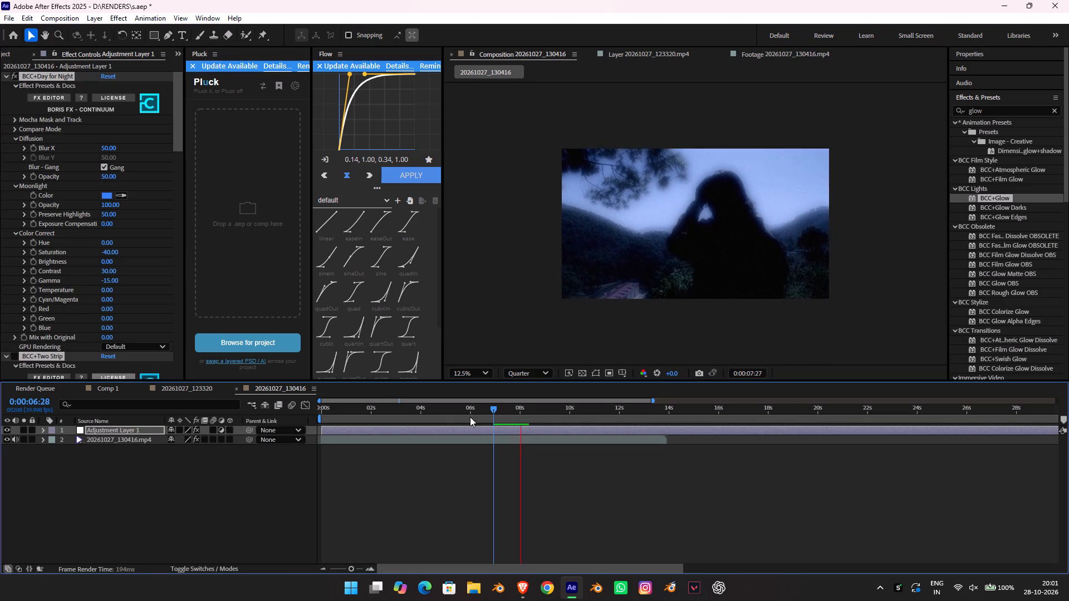
pyautogui.press('space')
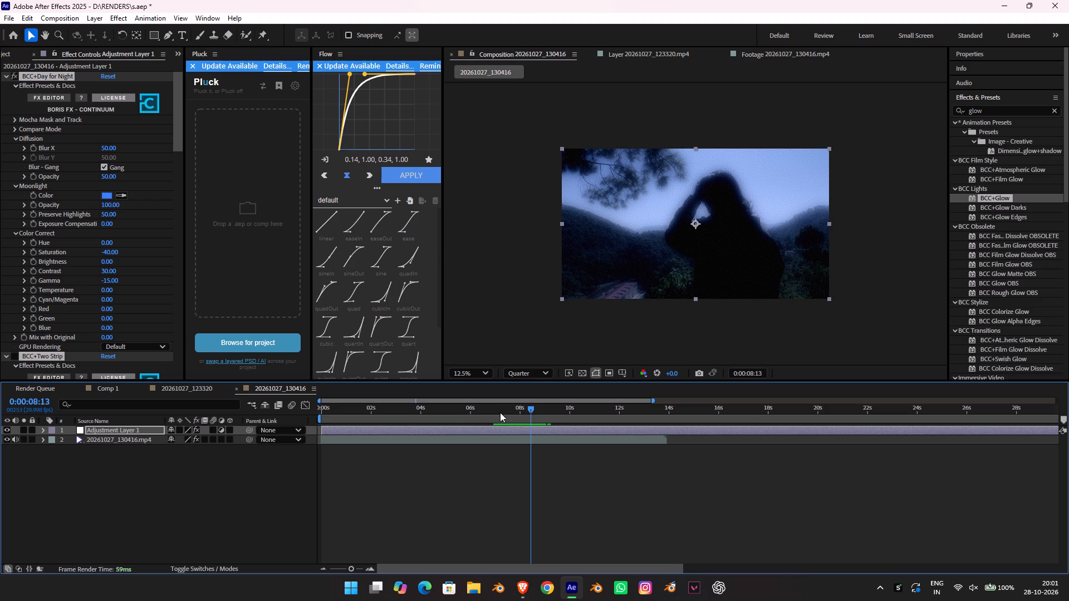
pyautogui.moveTo(527, 410); pyautogui.dragTo(427, 407)
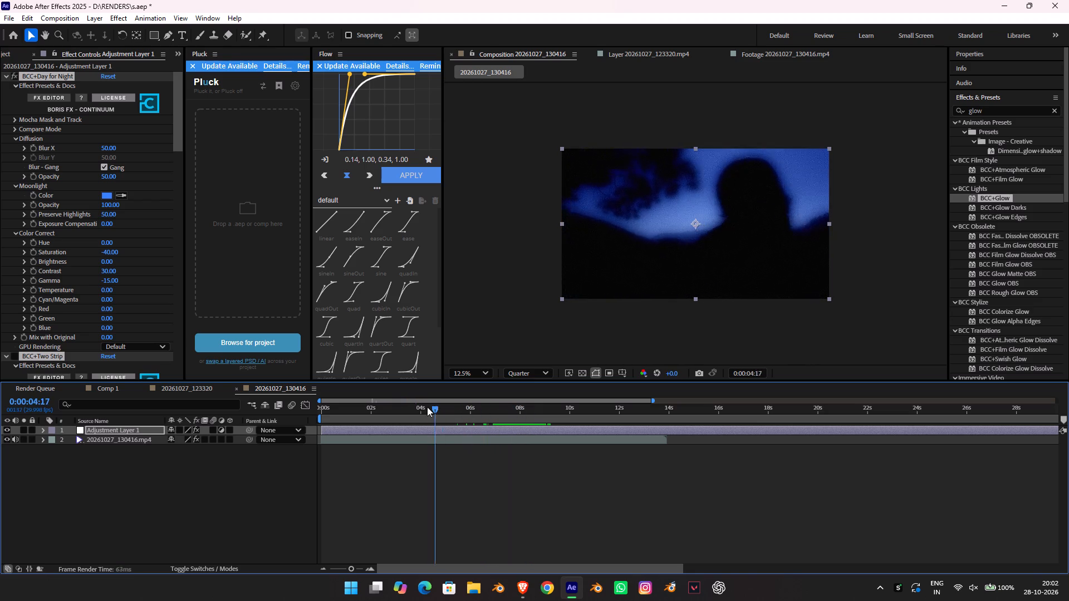
pyautogui.moveTo(427, 407); pyautogui.dragTo(291, 397)
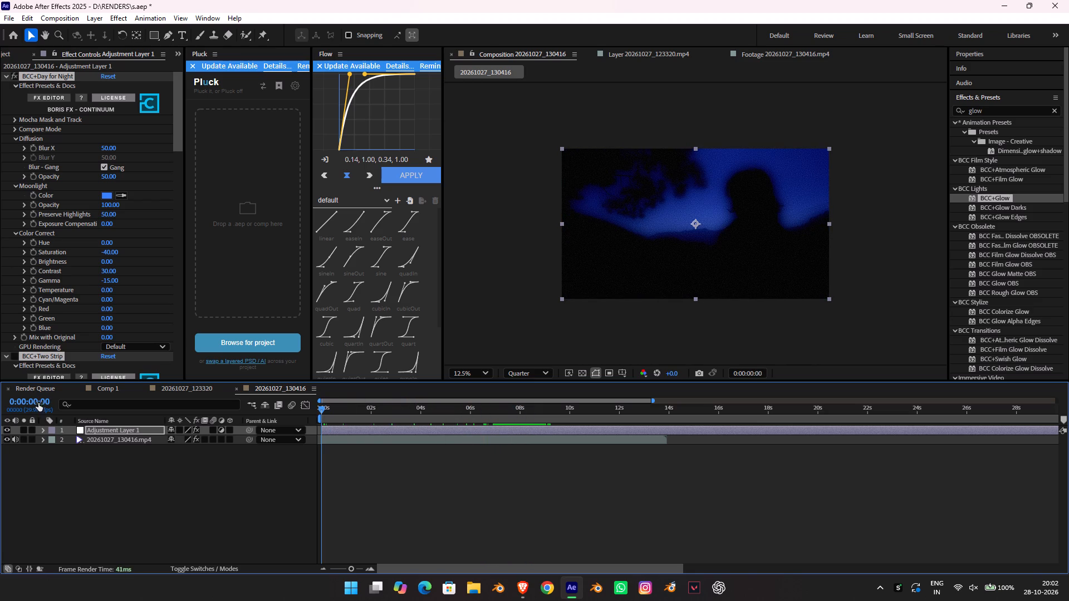
# Delete all effects from the silhouette clip layer beneath the adjustment layer.
pyautogui.doubleClick(101, 447)
pyautogui.click(97, 441)
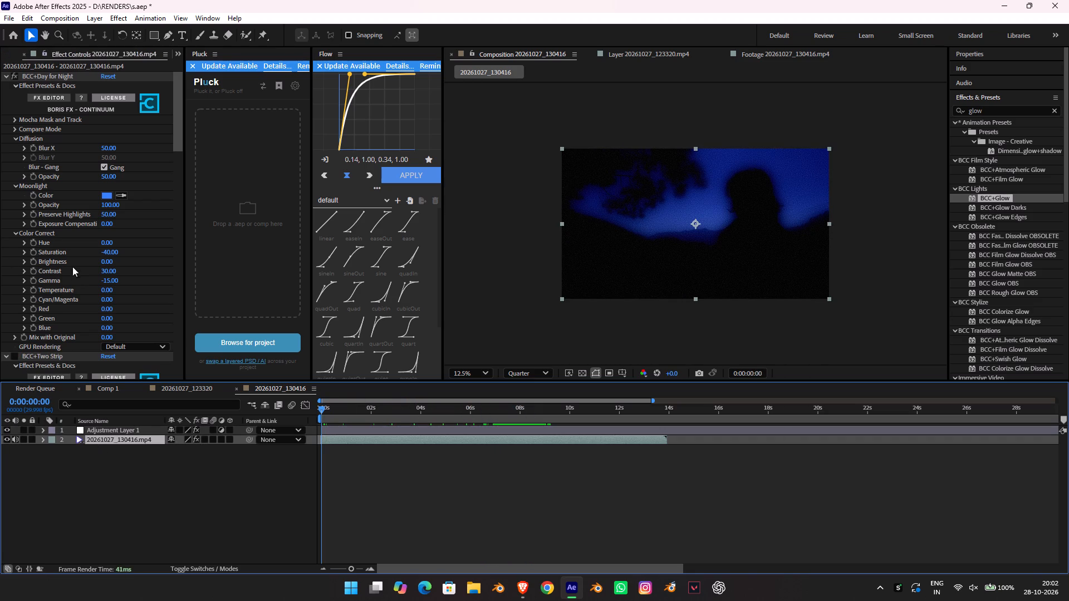
pyautogui.click(57, 76)
pyautogui.hotkey('ctrl', 'a')
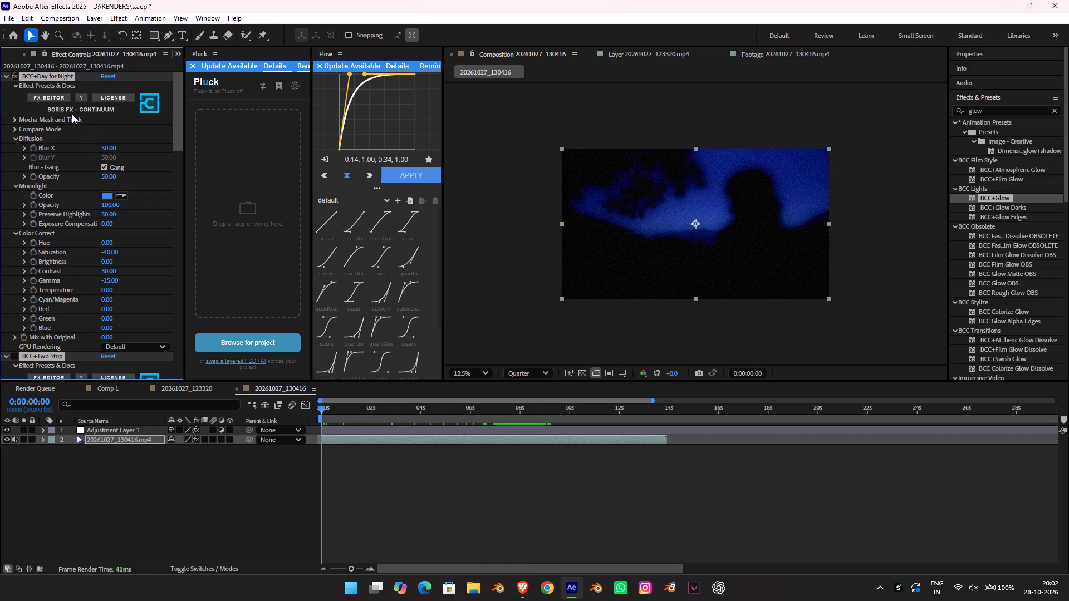
pyautogui.press('Delete')
# Preview the night look with effects only on the adjustment layer, scrubbing through the clip and stopping at 0:00:04:17.
pyautogui.press('space')
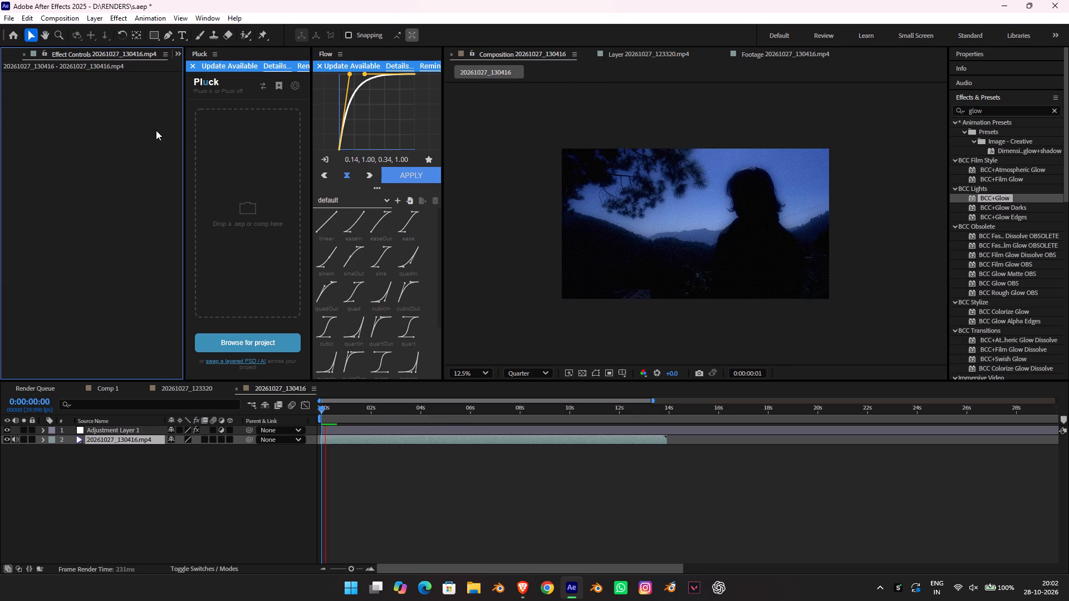
pyautogui.click(529, 397)
pyautogui.click(538, 422)
pyautogui.moveTo(542, 412); pyautogui.dragTo(599, 411)
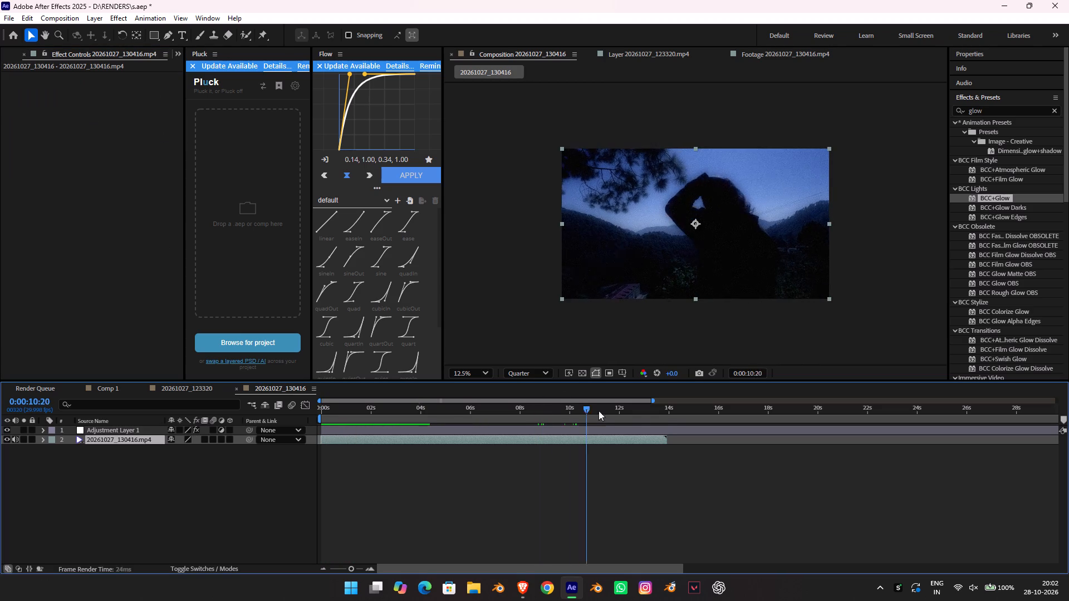
pyautogui.moveTo(599, 411); pyautogui.dragTo(417, 382)
pyautogui.click(438, 430)
pyautogui.press('space')
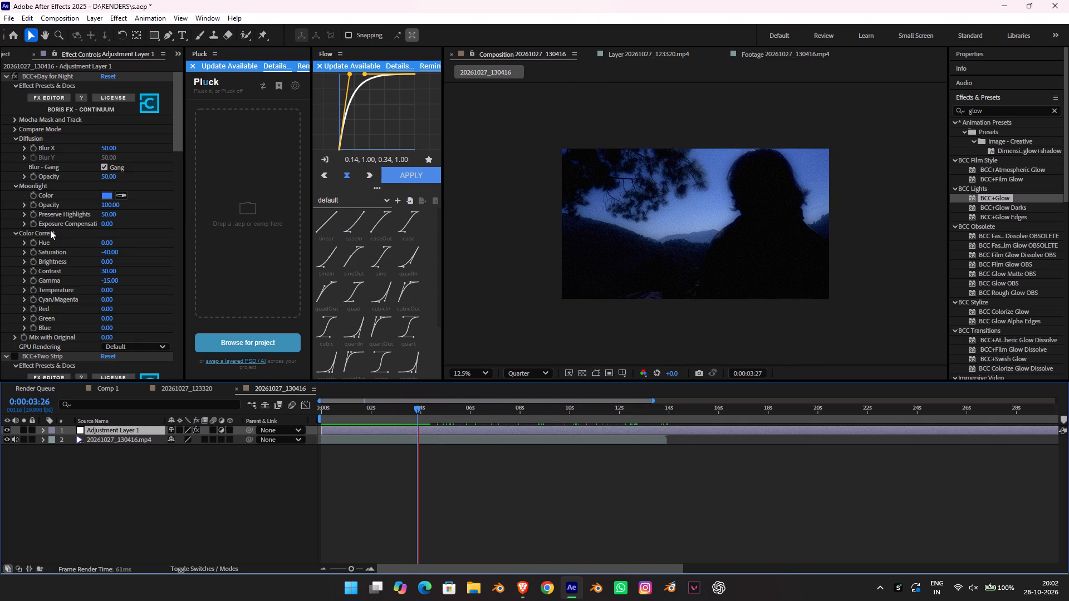
pyautogui.press('space')
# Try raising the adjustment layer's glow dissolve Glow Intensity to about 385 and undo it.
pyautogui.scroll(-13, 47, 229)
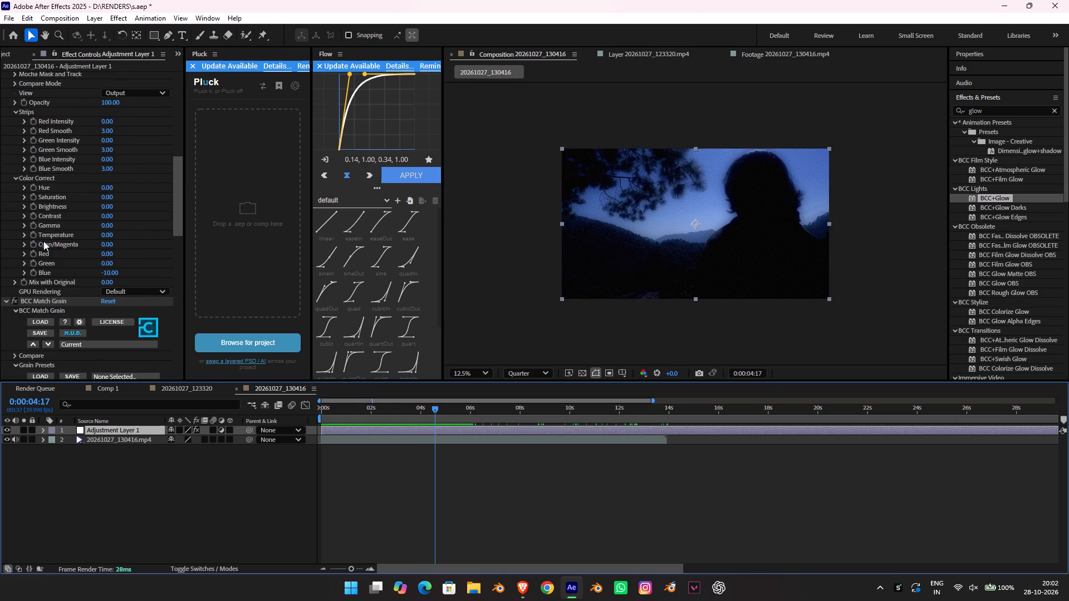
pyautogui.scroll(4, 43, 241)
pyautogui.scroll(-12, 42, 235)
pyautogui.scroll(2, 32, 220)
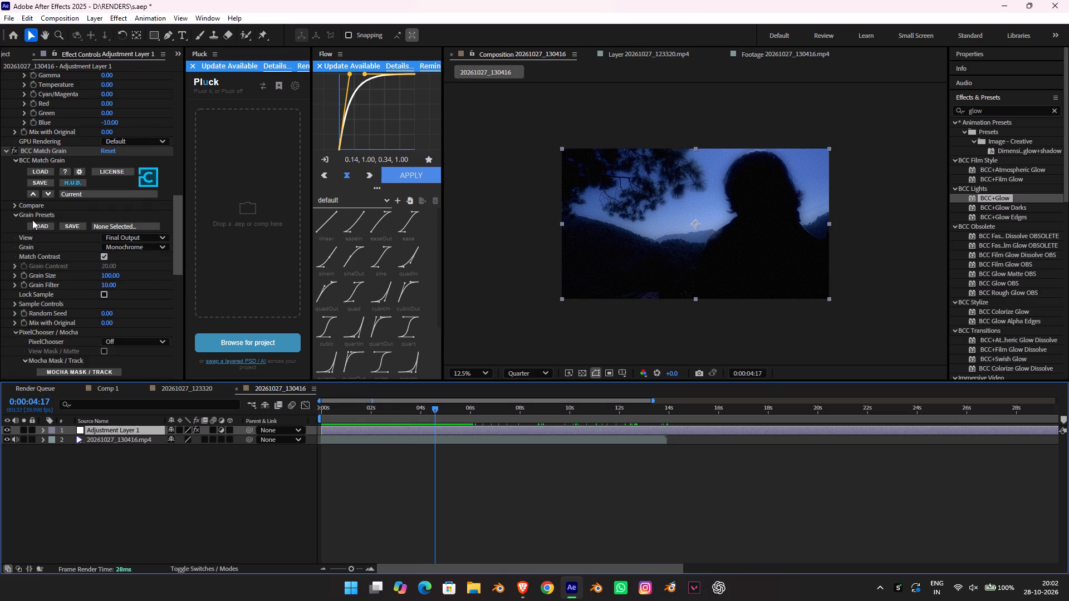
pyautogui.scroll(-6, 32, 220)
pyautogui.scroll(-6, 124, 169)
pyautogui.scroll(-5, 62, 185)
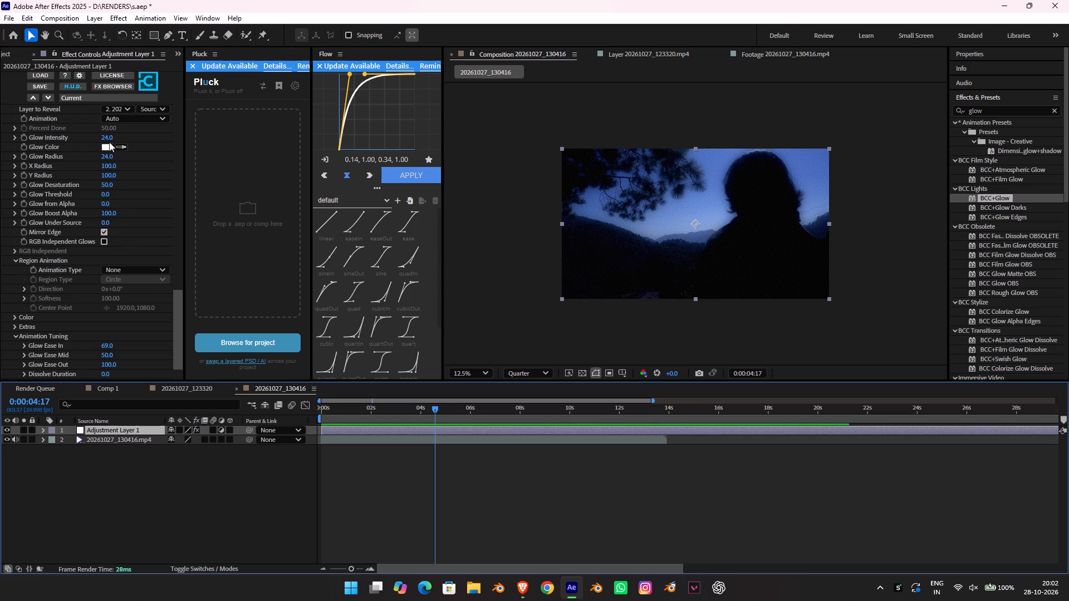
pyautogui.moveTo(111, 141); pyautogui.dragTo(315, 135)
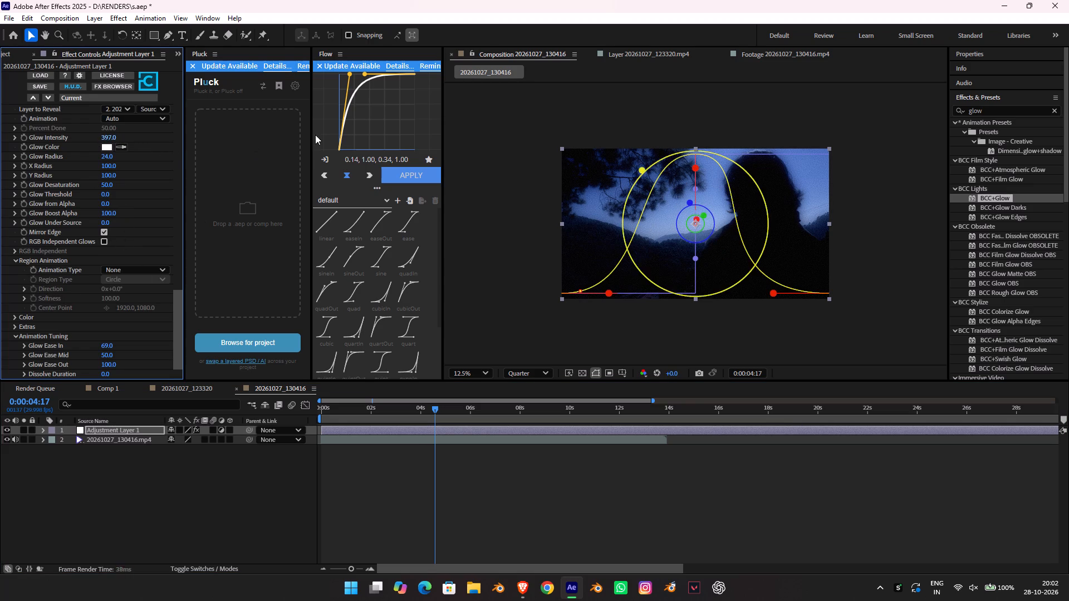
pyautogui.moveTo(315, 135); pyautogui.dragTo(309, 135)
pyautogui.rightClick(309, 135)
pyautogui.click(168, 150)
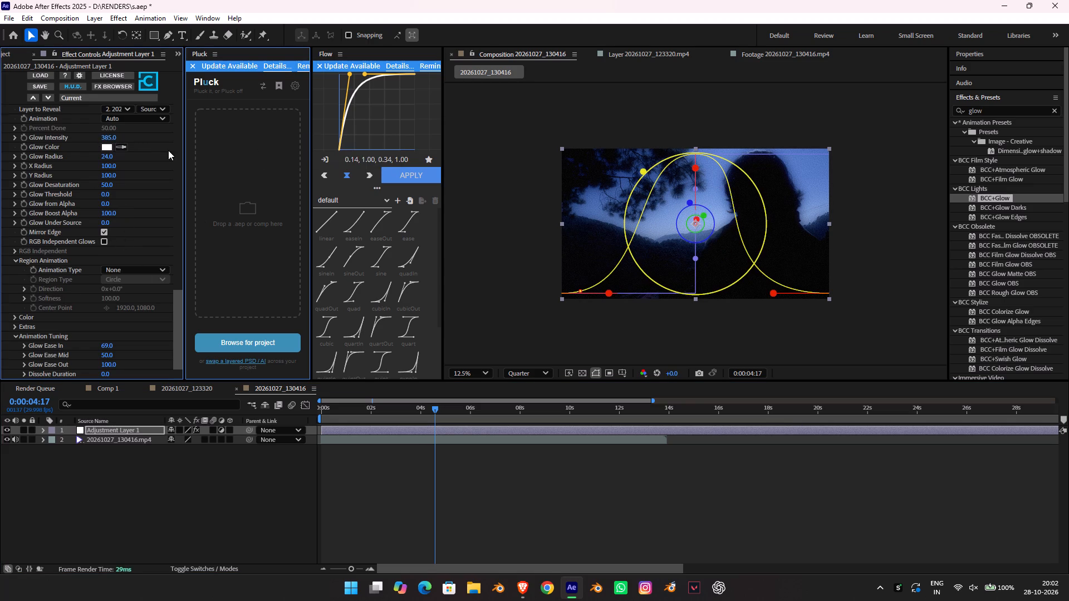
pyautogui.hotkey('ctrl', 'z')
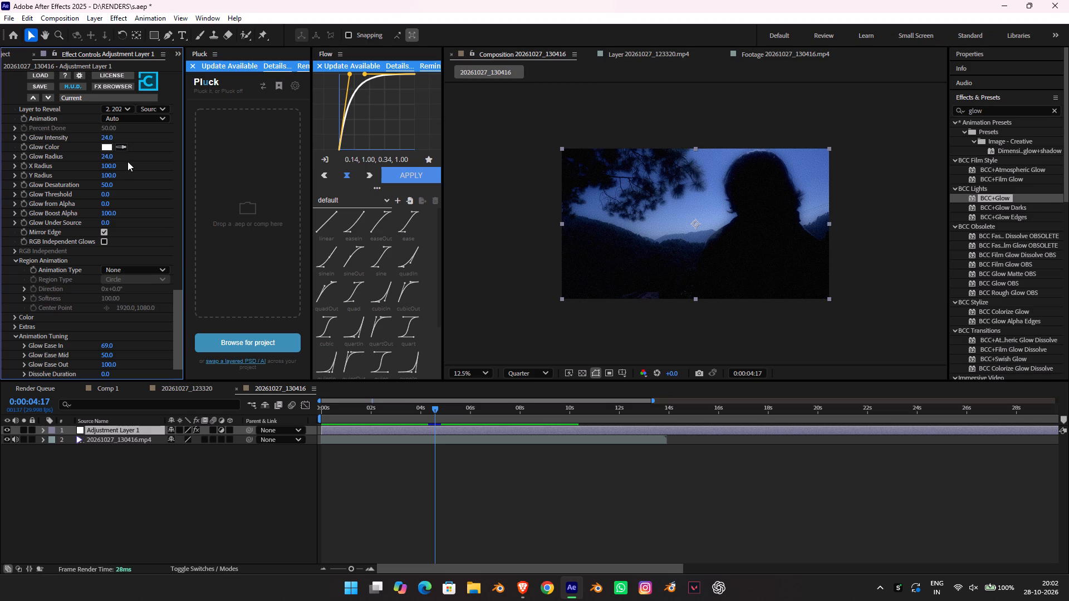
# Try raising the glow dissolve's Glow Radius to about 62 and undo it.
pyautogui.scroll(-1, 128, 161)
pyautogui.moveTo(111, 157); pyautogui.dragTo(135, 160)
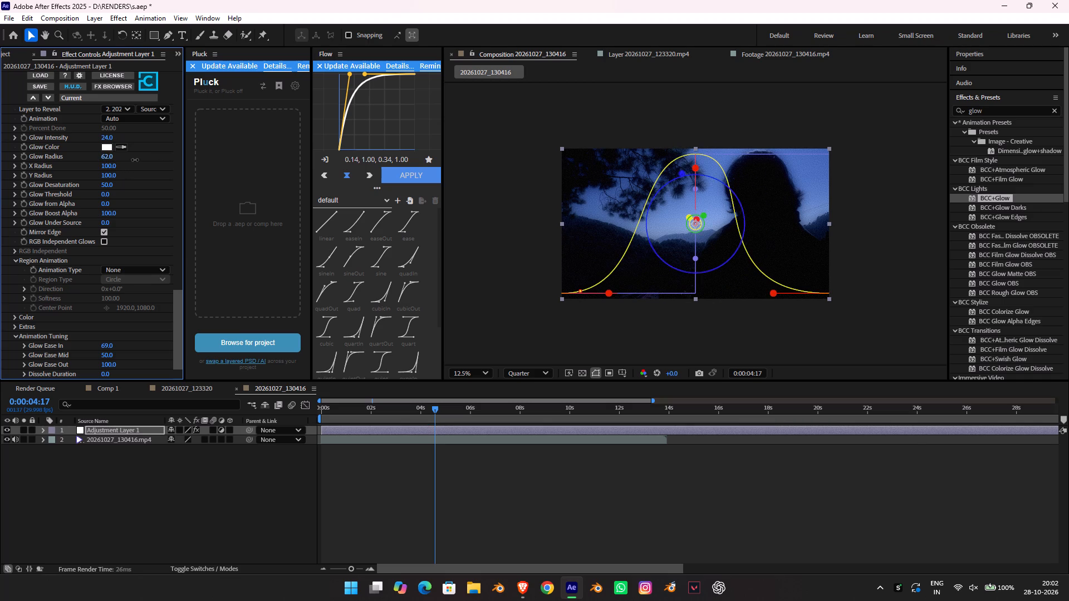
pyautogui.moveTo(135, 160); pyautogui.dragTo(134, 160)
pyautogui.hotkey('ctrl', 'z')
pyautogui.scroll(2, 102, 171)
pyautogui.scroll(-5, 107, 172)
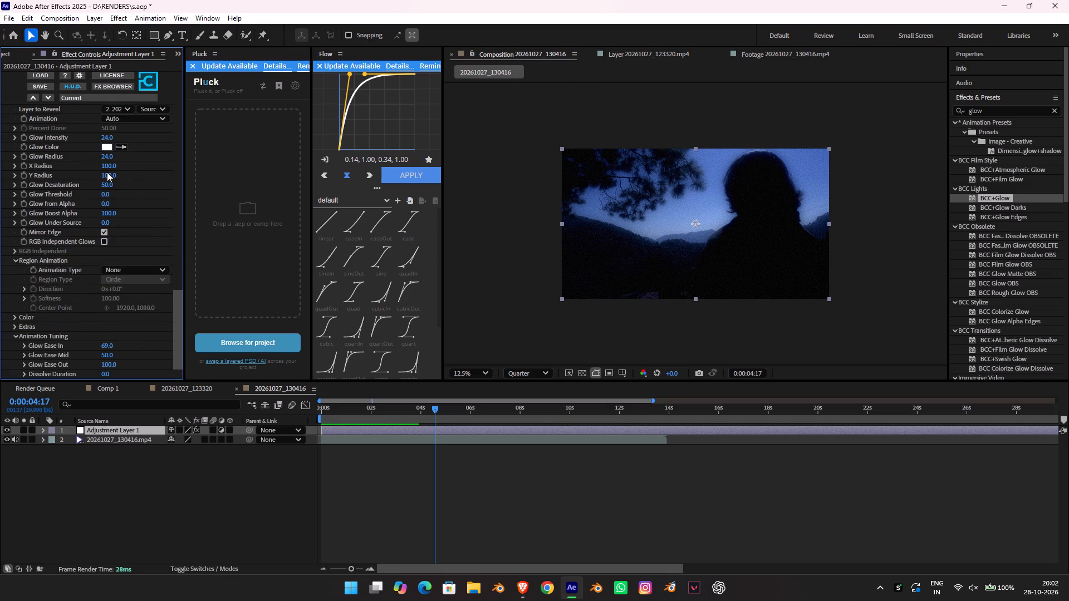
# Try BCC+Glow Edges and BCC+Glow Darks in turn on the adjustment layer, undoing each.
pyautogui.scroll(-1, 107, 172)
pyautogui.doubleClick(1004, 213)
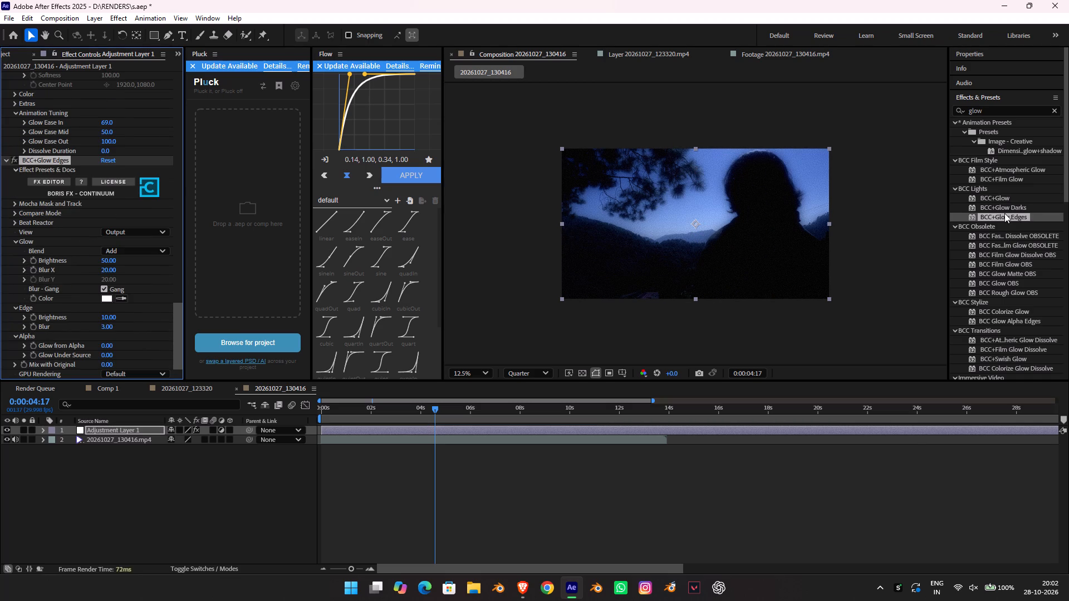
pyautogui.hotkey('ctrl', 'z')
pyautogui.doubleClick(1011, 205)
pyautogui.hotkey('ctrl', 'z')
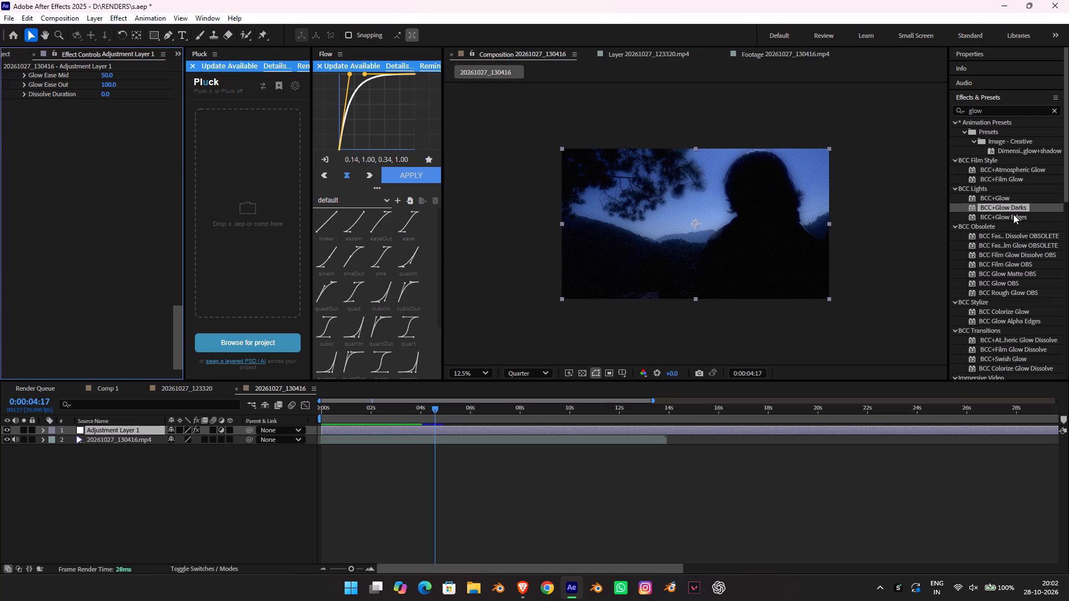
# Apply BCC+Glow Darks to the adjustment layer and set its glow Amount to 35.
pyautogui.doubleClick(1010, 208)
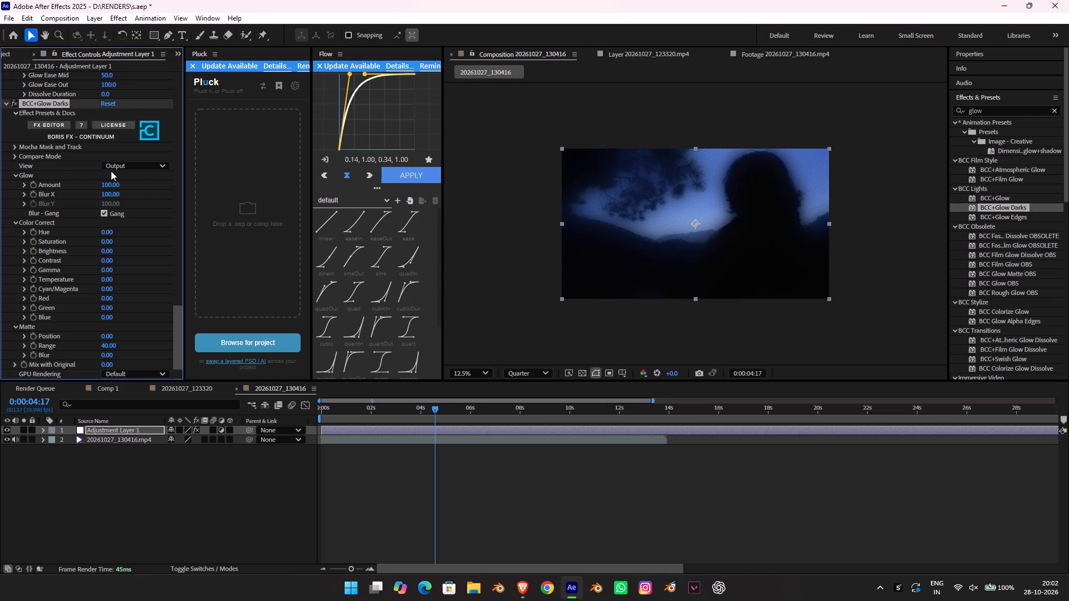
pyautogui.scroll(-3, 92, 173)
pyautogui.moveTo(117, 184); pyautogui.dragTo(0, 166)
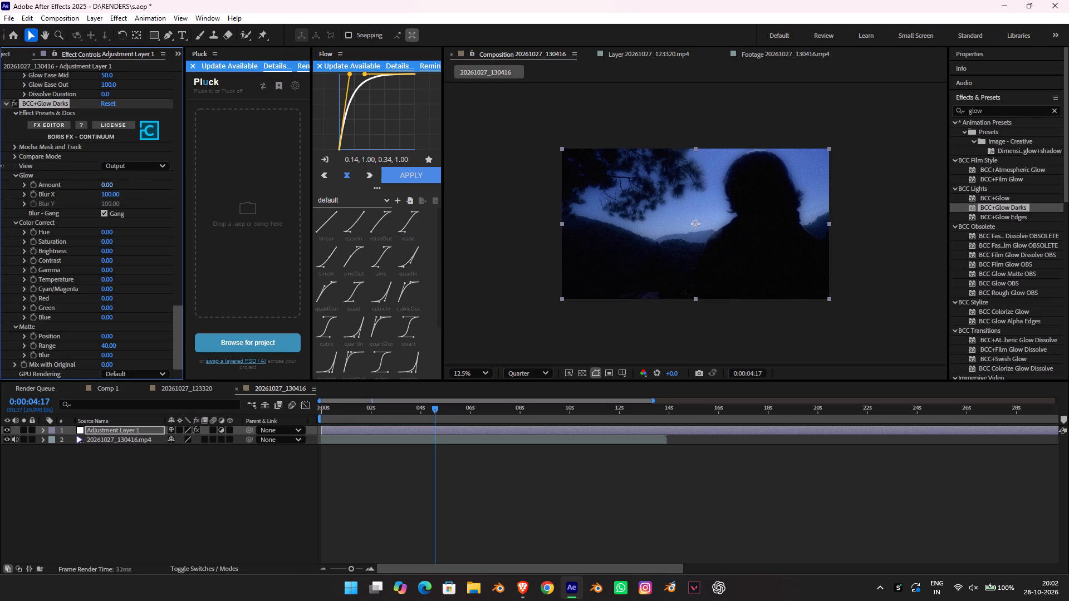
pyautogui.moveTo(0, 166); pyautogui.dragTo(41, 185)
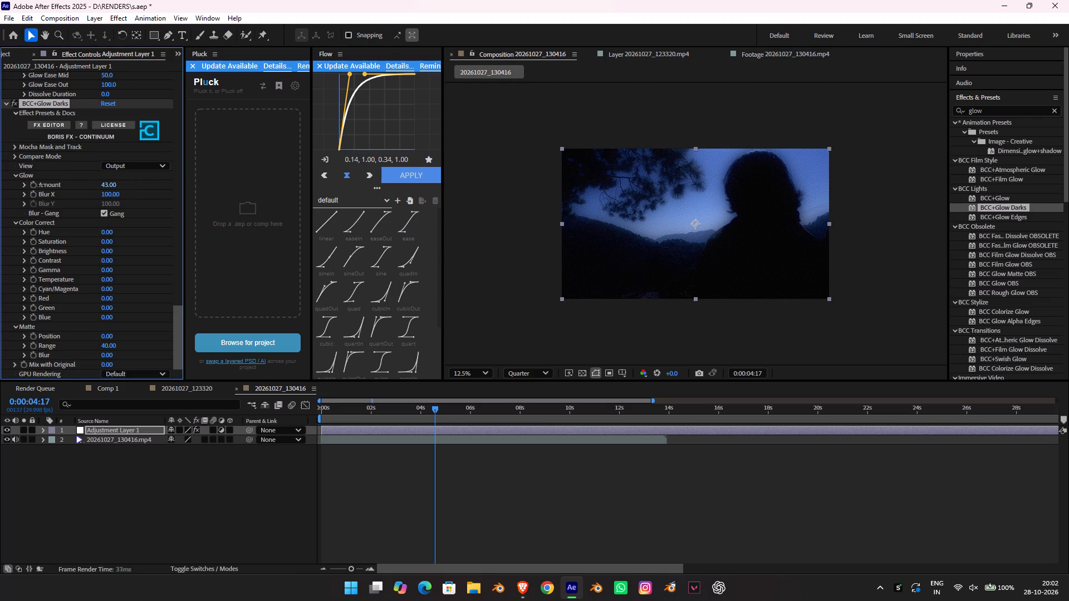
pyautogui.moveTo(41, 185); pyautogui.dragTo(38, 185)
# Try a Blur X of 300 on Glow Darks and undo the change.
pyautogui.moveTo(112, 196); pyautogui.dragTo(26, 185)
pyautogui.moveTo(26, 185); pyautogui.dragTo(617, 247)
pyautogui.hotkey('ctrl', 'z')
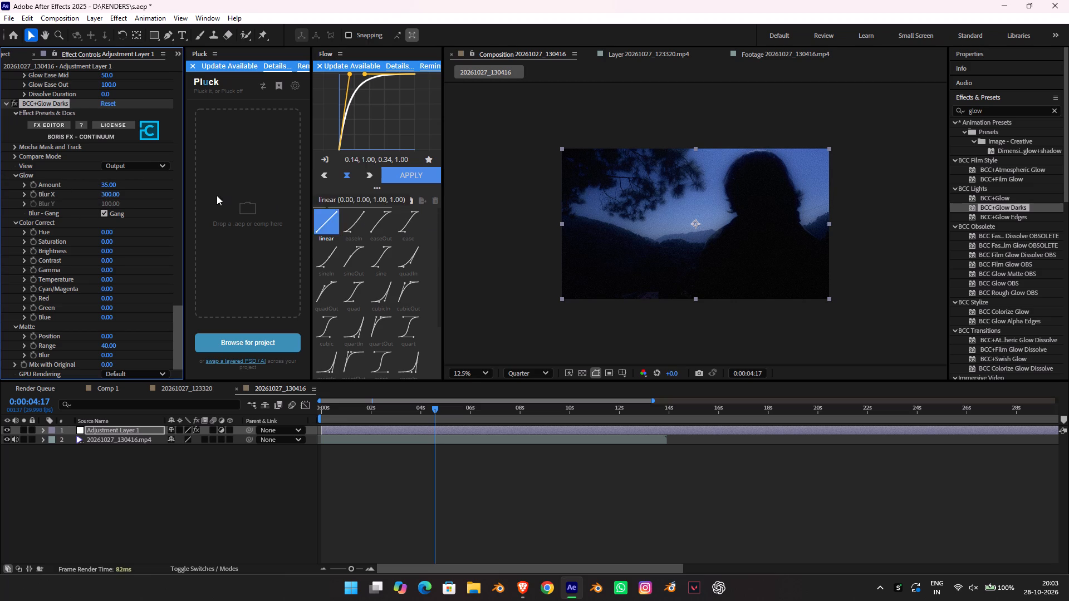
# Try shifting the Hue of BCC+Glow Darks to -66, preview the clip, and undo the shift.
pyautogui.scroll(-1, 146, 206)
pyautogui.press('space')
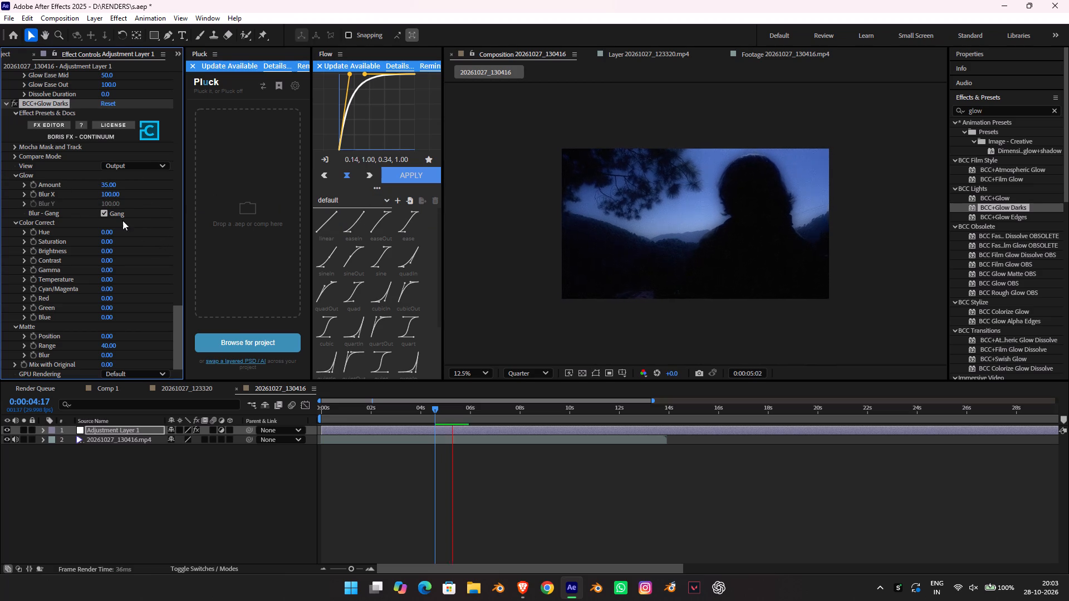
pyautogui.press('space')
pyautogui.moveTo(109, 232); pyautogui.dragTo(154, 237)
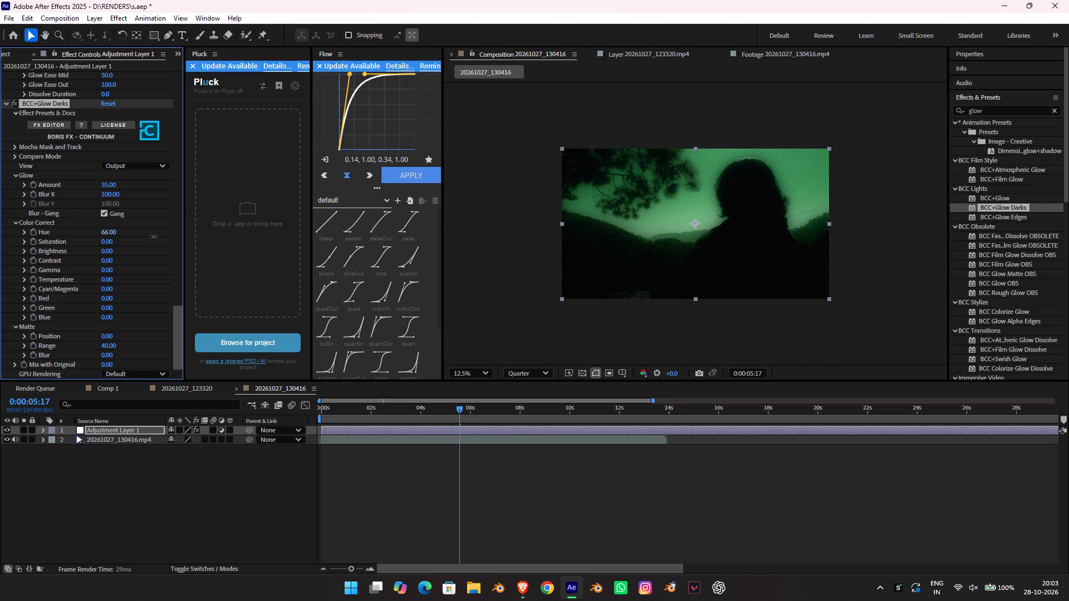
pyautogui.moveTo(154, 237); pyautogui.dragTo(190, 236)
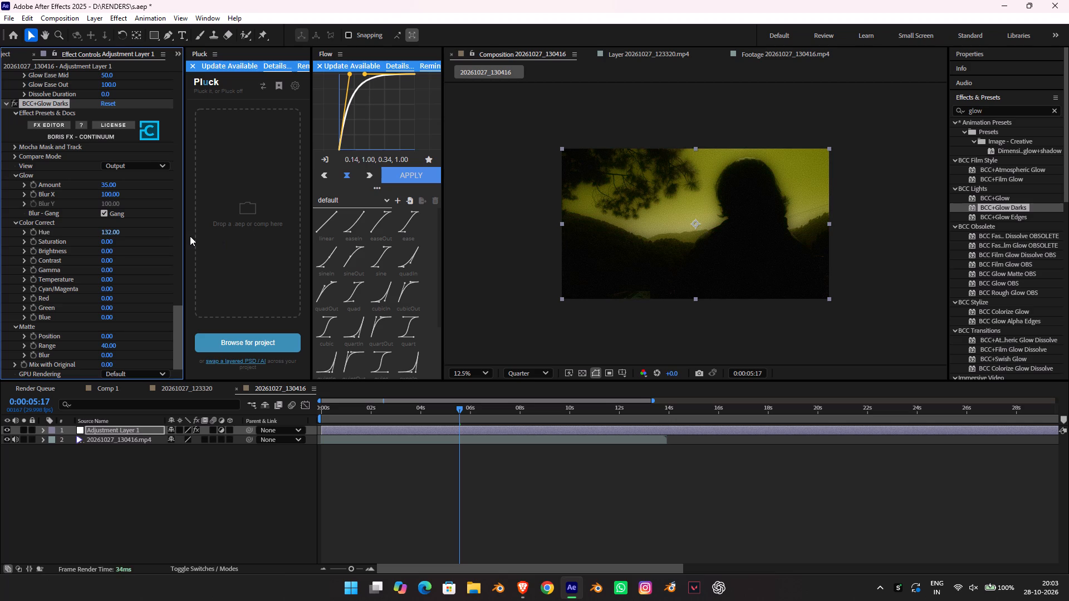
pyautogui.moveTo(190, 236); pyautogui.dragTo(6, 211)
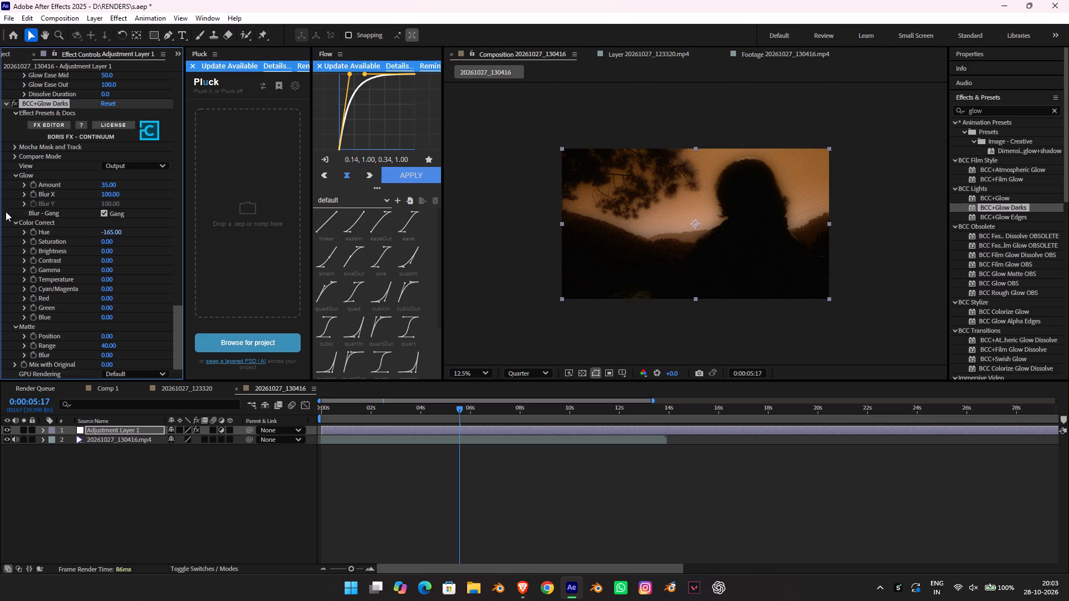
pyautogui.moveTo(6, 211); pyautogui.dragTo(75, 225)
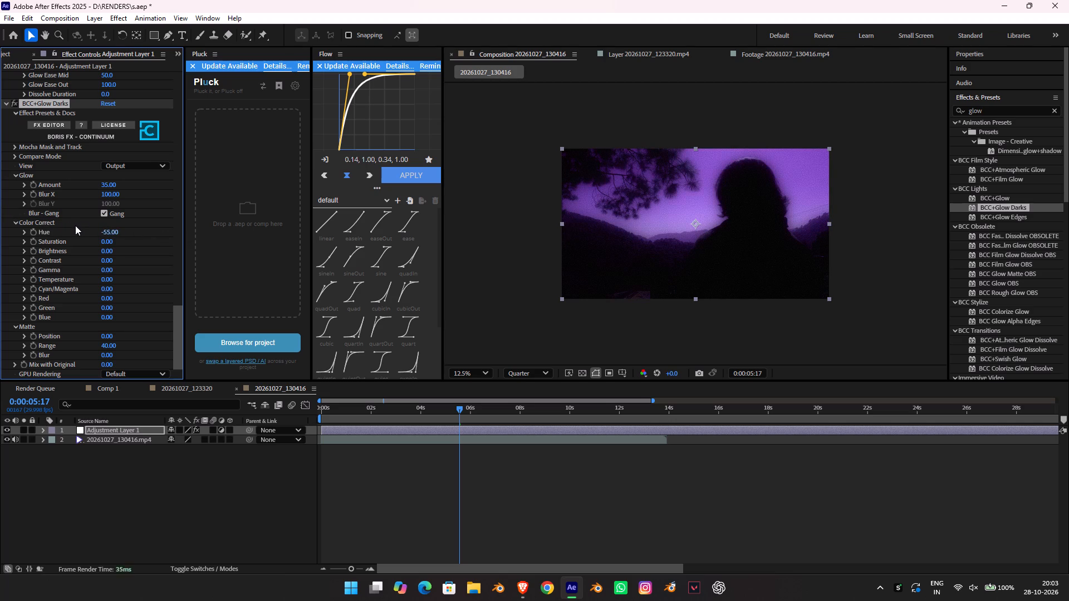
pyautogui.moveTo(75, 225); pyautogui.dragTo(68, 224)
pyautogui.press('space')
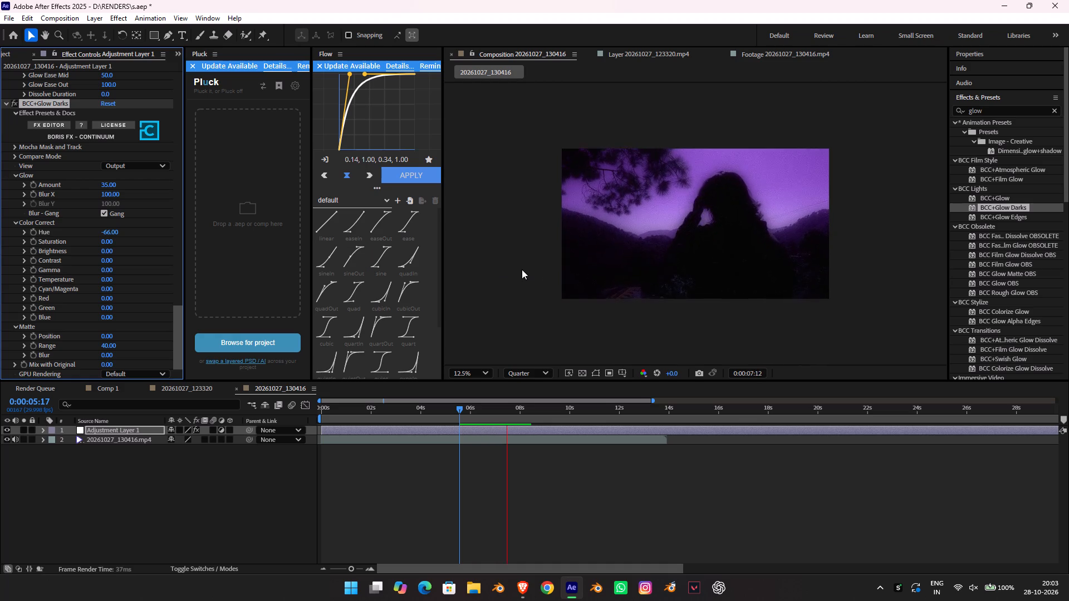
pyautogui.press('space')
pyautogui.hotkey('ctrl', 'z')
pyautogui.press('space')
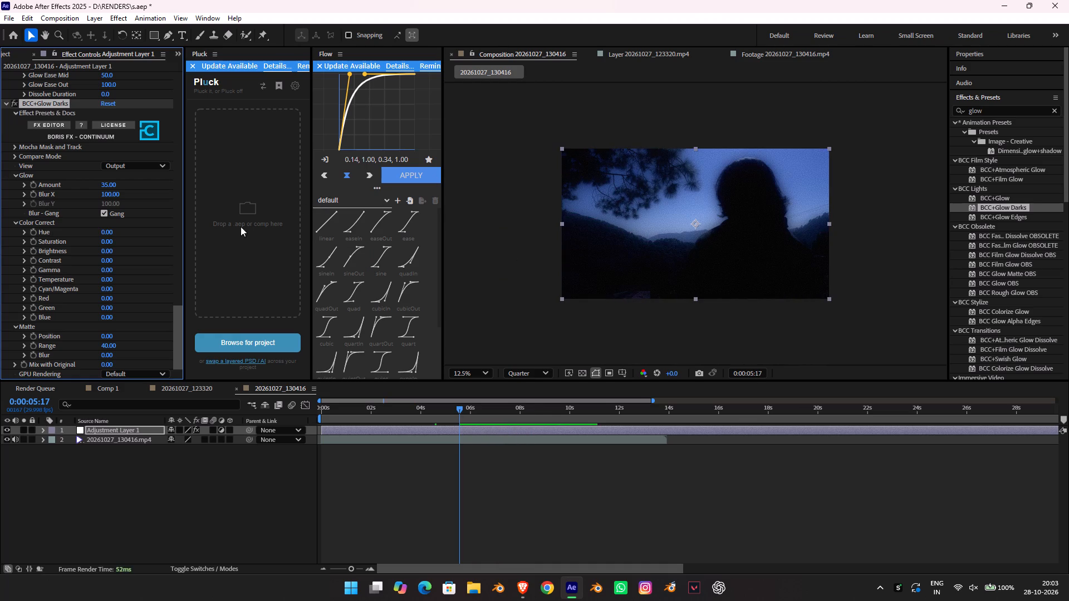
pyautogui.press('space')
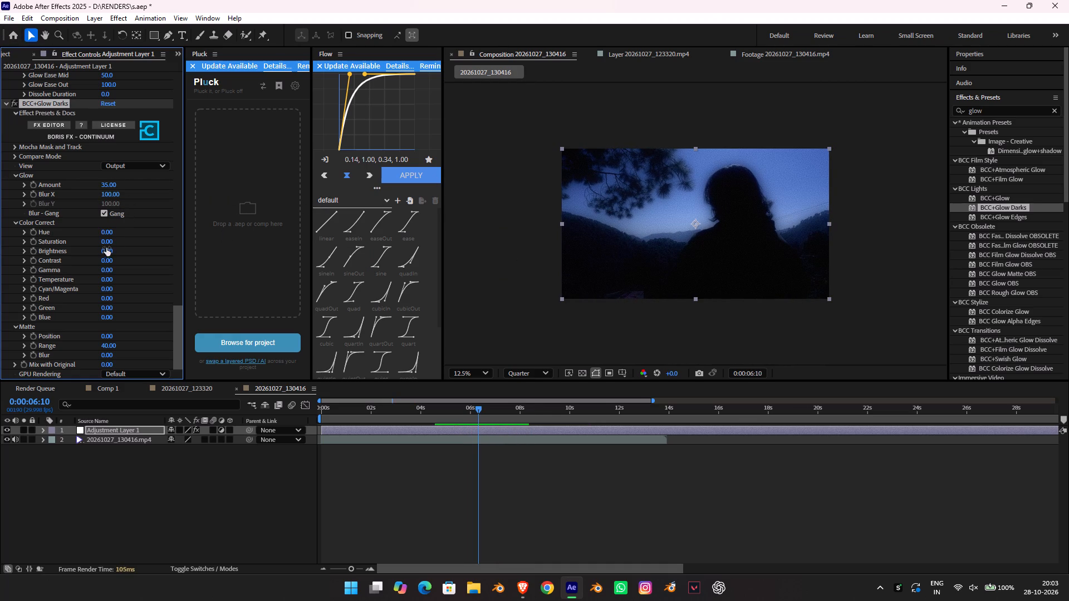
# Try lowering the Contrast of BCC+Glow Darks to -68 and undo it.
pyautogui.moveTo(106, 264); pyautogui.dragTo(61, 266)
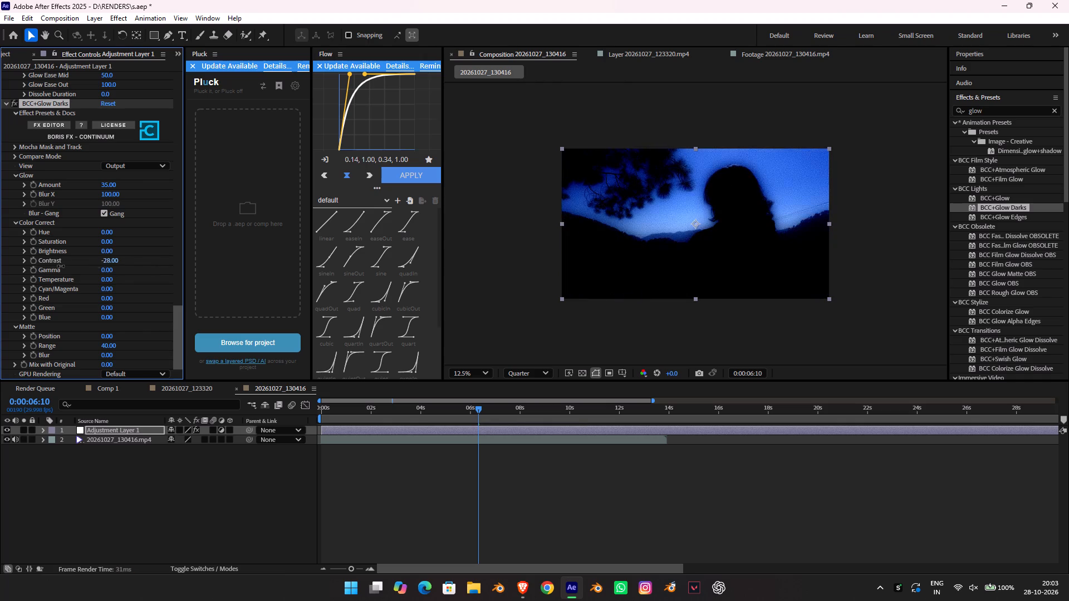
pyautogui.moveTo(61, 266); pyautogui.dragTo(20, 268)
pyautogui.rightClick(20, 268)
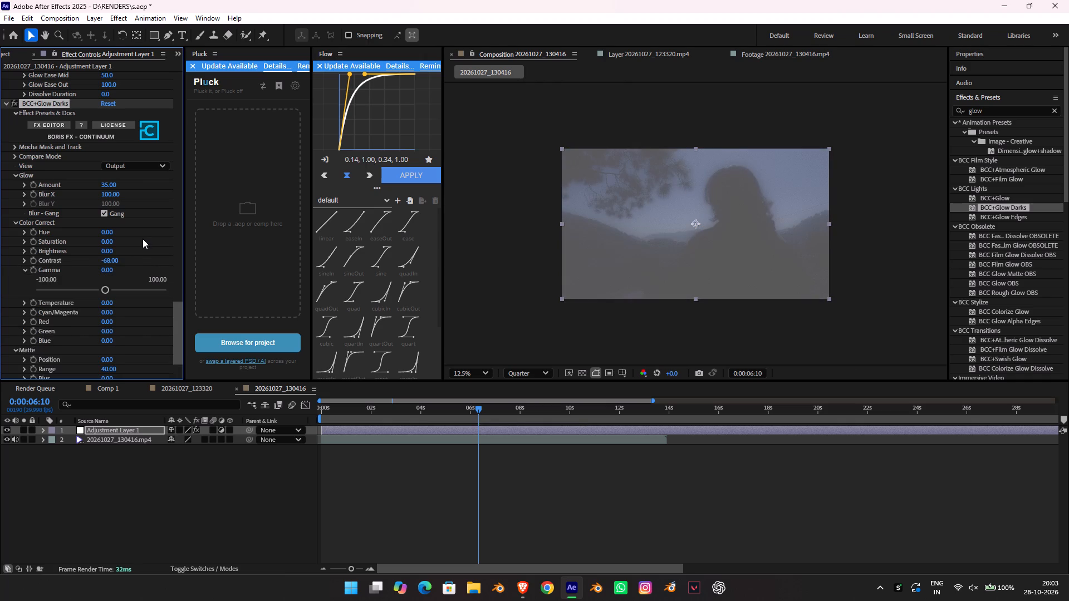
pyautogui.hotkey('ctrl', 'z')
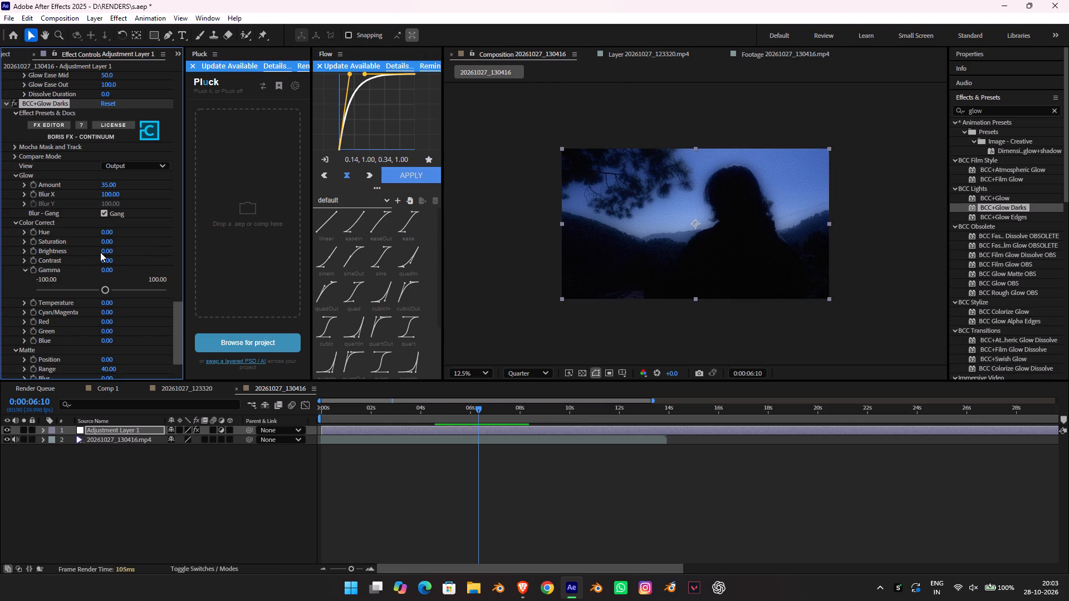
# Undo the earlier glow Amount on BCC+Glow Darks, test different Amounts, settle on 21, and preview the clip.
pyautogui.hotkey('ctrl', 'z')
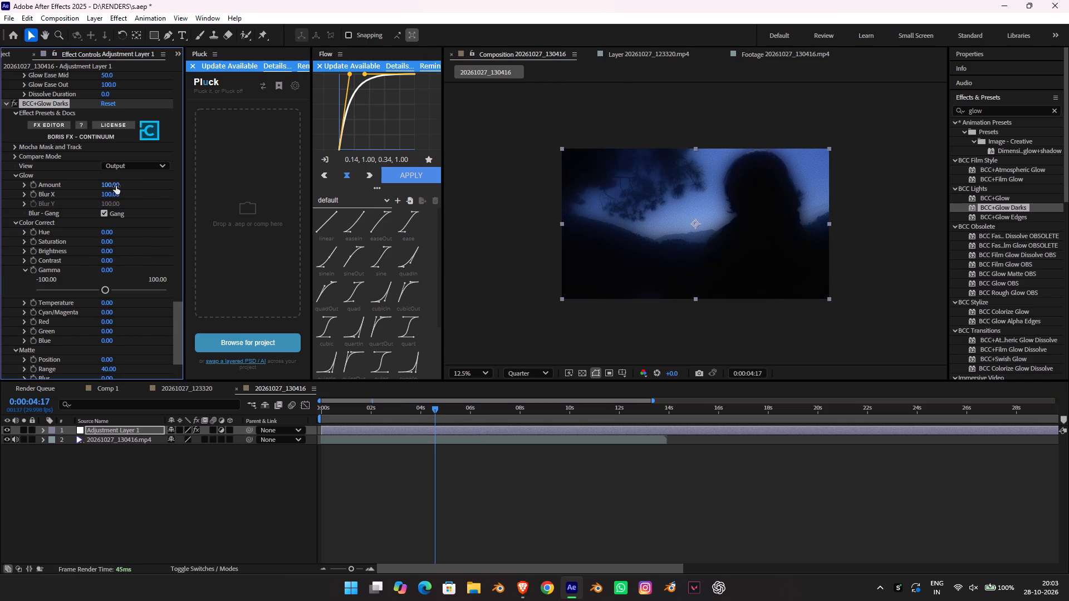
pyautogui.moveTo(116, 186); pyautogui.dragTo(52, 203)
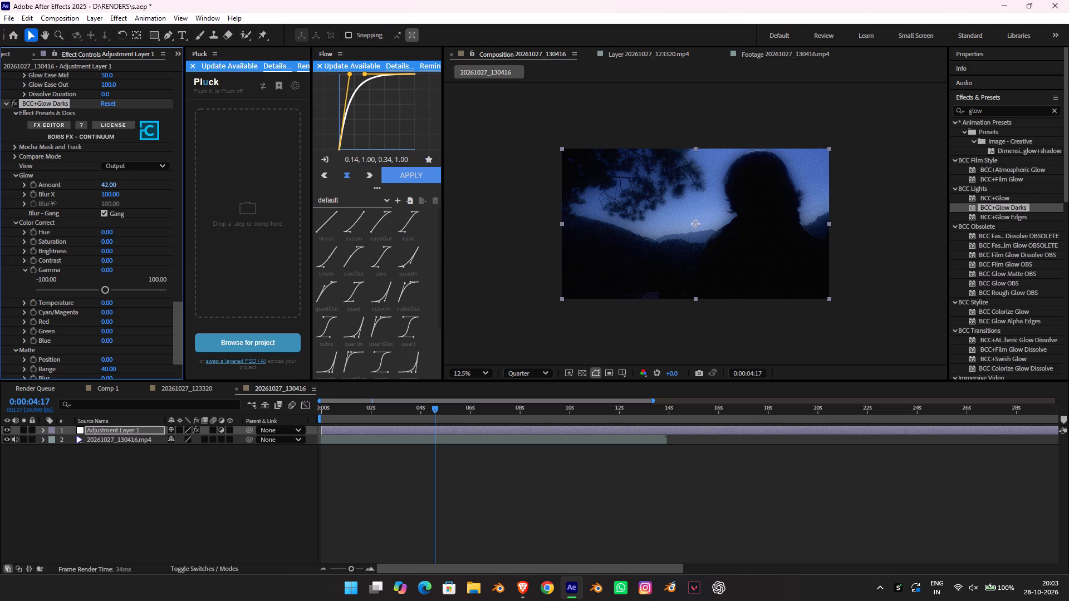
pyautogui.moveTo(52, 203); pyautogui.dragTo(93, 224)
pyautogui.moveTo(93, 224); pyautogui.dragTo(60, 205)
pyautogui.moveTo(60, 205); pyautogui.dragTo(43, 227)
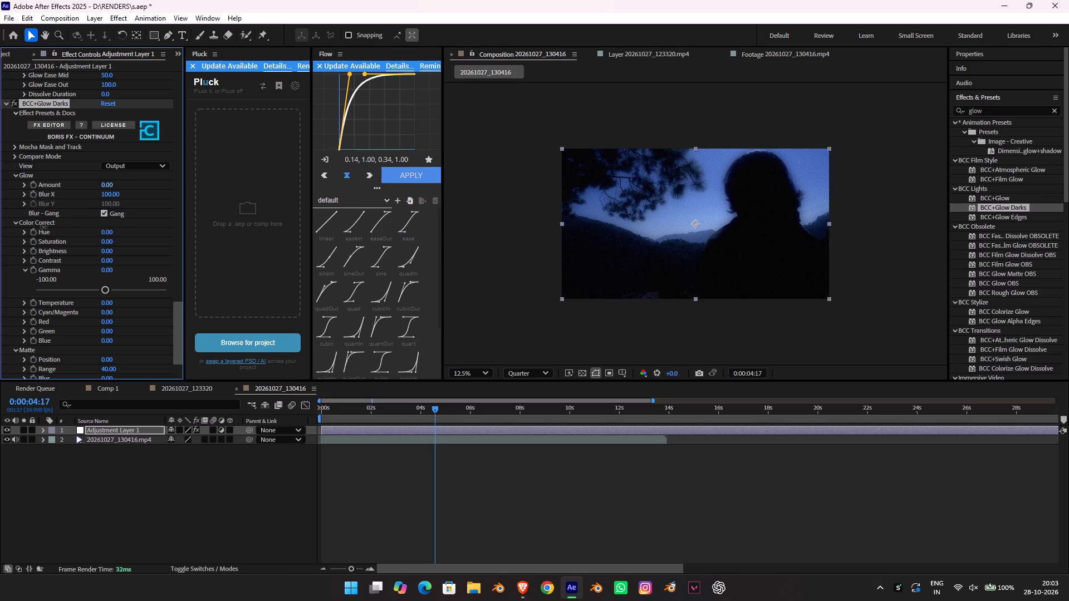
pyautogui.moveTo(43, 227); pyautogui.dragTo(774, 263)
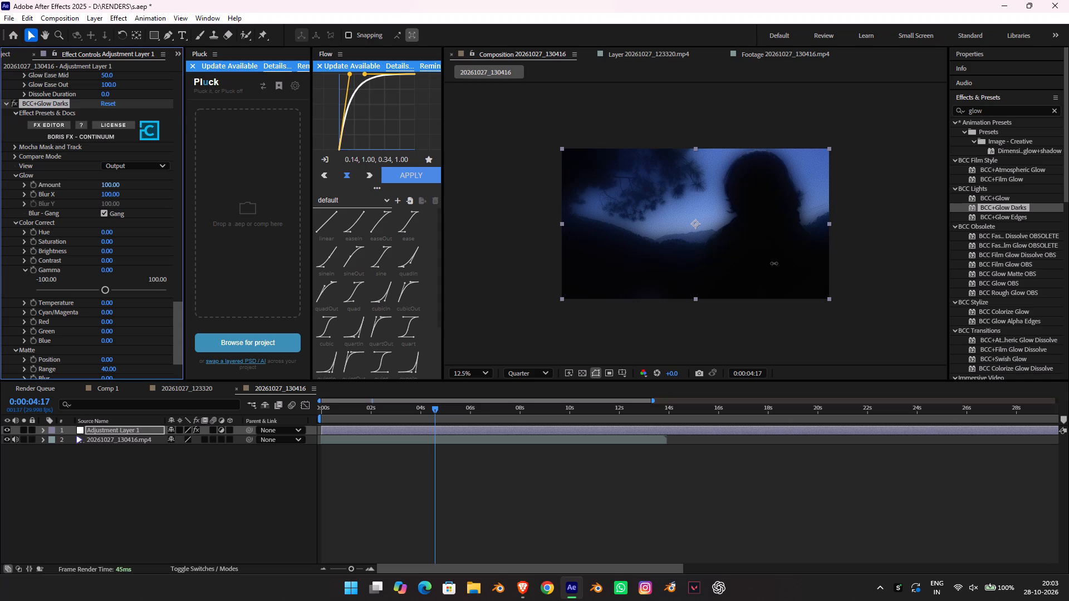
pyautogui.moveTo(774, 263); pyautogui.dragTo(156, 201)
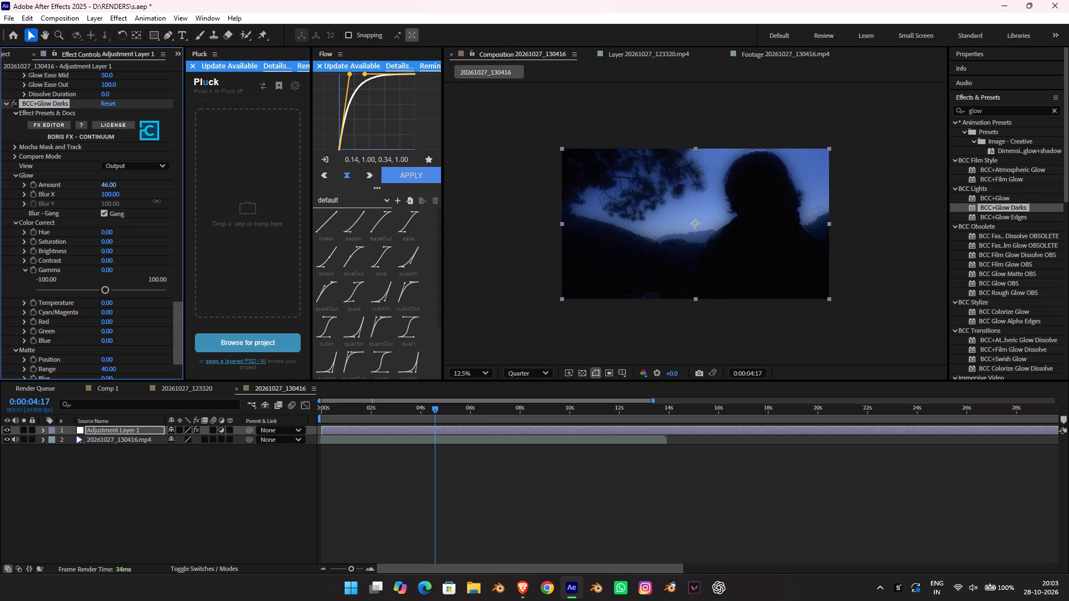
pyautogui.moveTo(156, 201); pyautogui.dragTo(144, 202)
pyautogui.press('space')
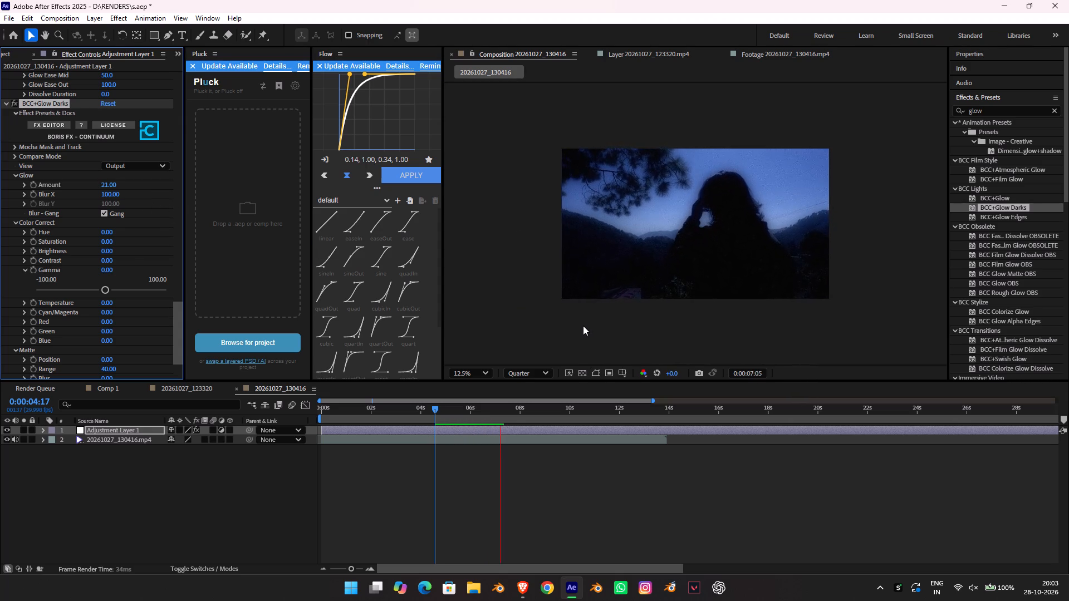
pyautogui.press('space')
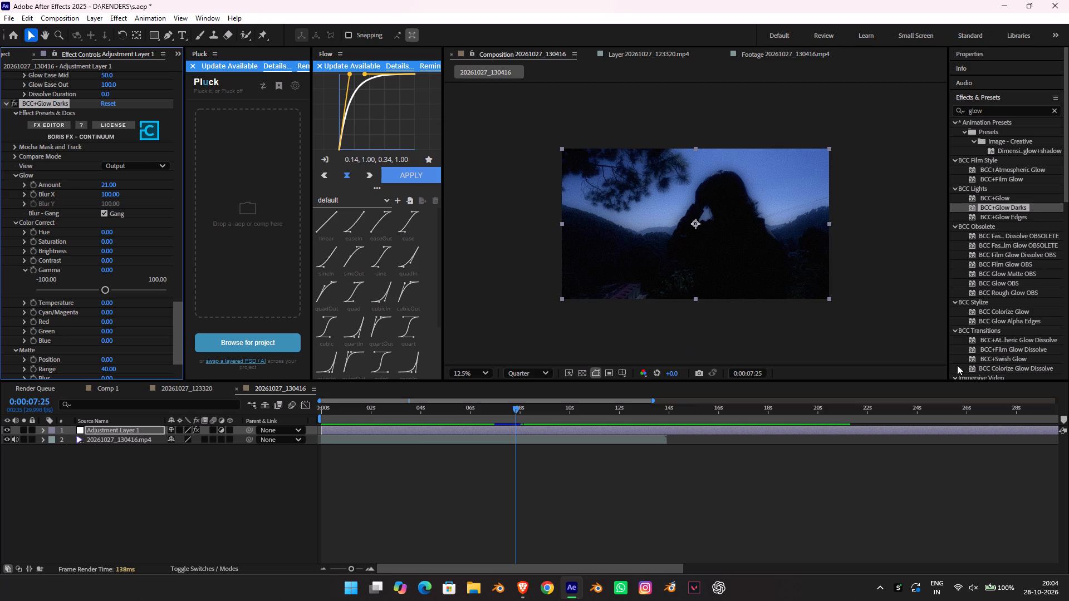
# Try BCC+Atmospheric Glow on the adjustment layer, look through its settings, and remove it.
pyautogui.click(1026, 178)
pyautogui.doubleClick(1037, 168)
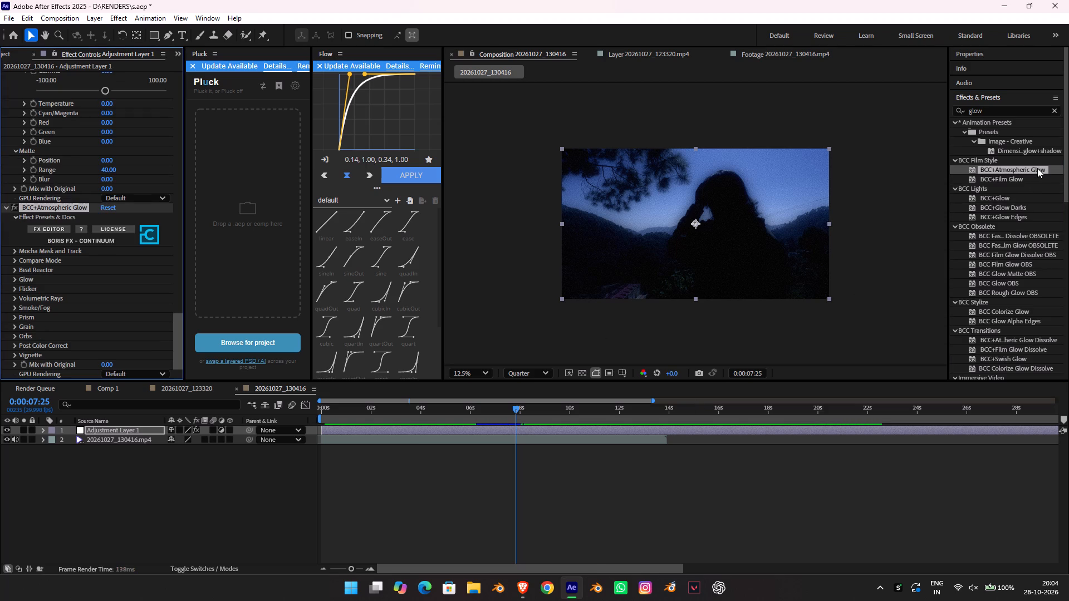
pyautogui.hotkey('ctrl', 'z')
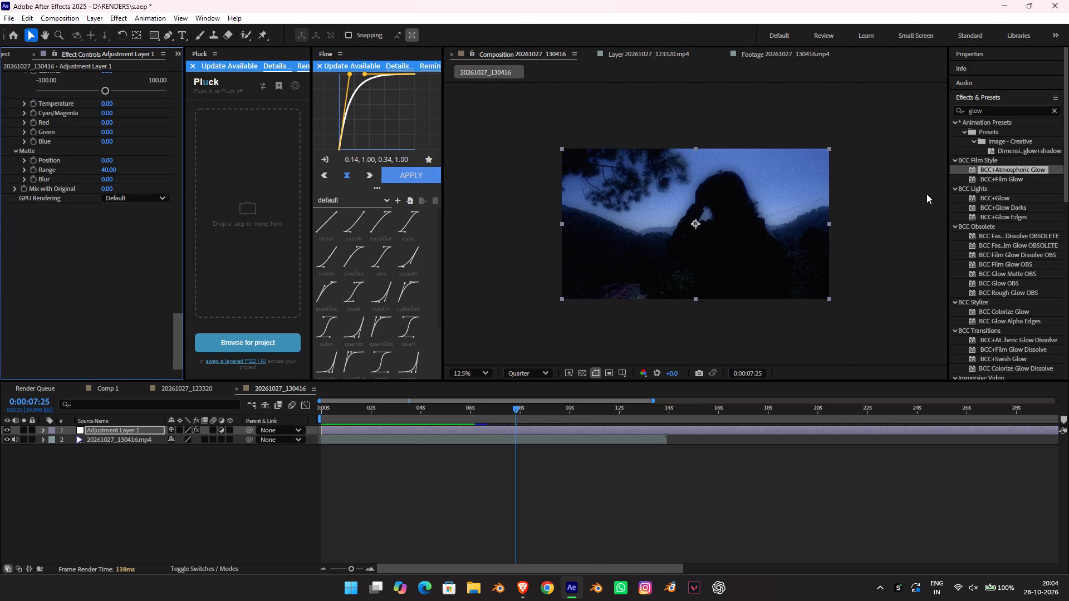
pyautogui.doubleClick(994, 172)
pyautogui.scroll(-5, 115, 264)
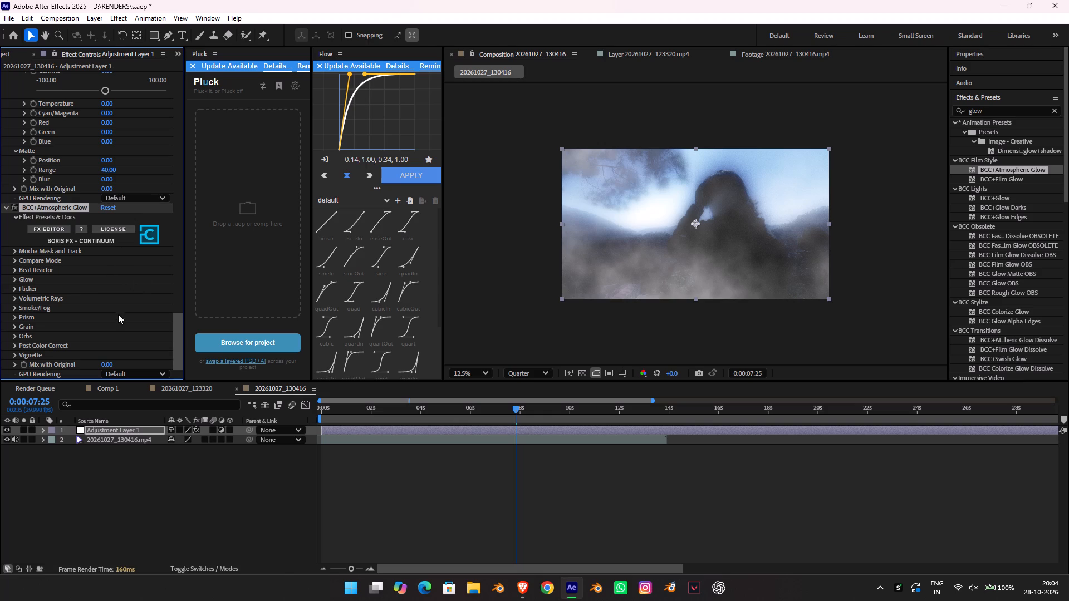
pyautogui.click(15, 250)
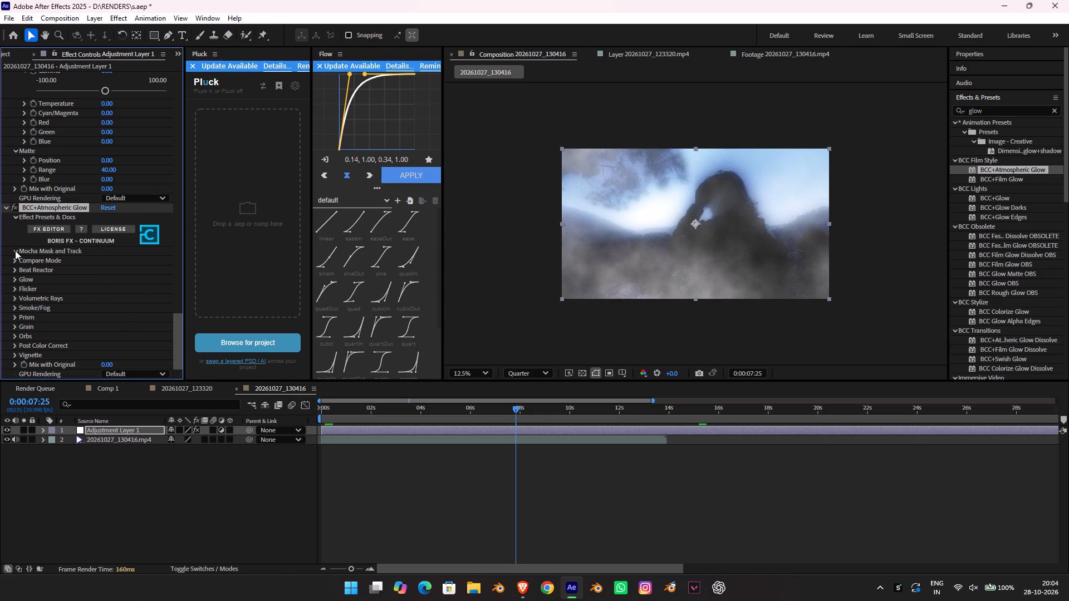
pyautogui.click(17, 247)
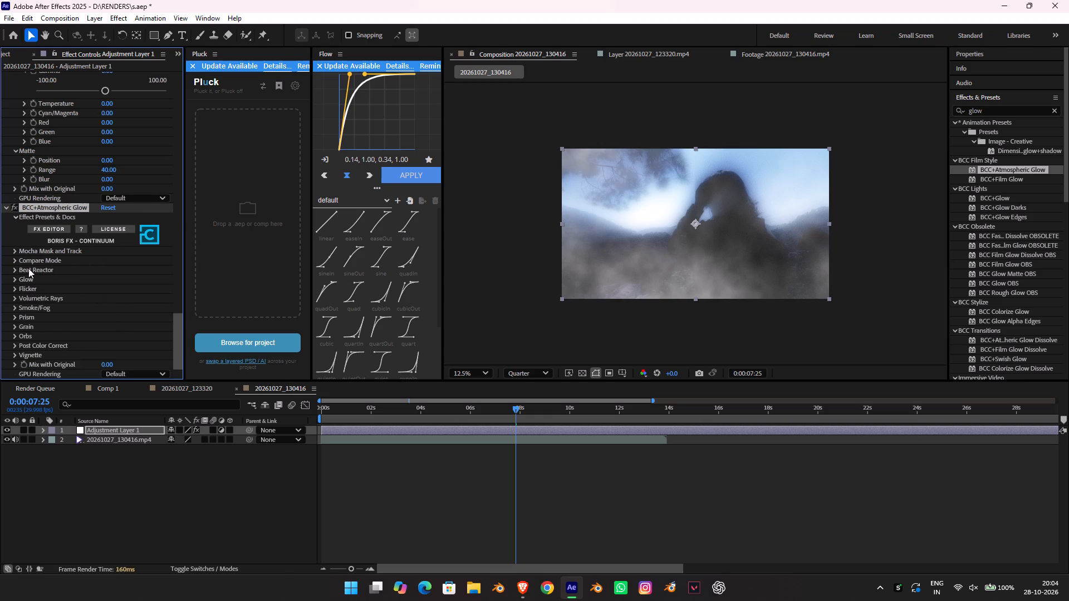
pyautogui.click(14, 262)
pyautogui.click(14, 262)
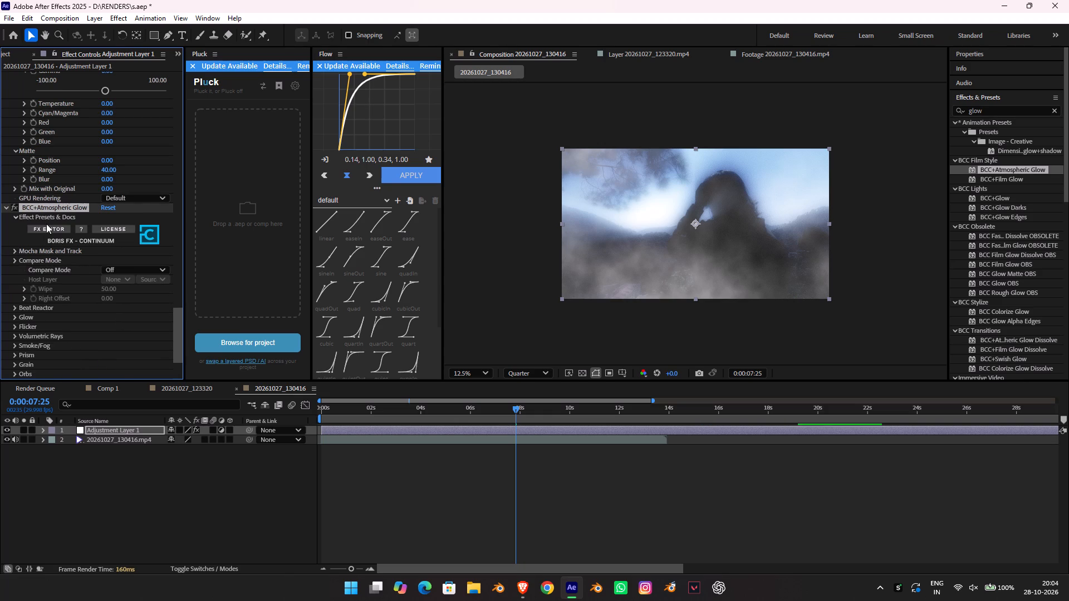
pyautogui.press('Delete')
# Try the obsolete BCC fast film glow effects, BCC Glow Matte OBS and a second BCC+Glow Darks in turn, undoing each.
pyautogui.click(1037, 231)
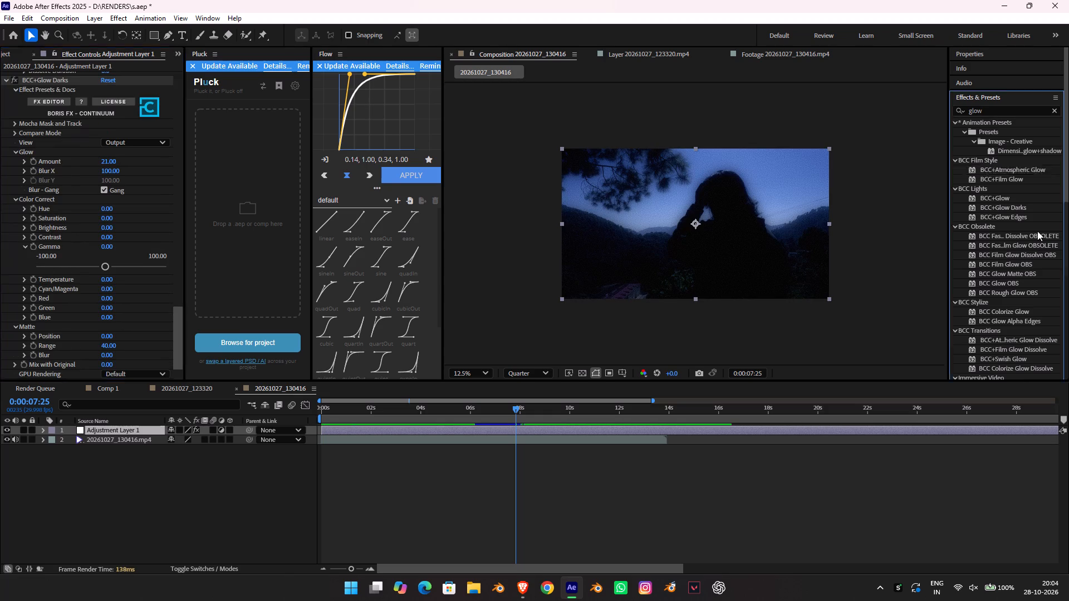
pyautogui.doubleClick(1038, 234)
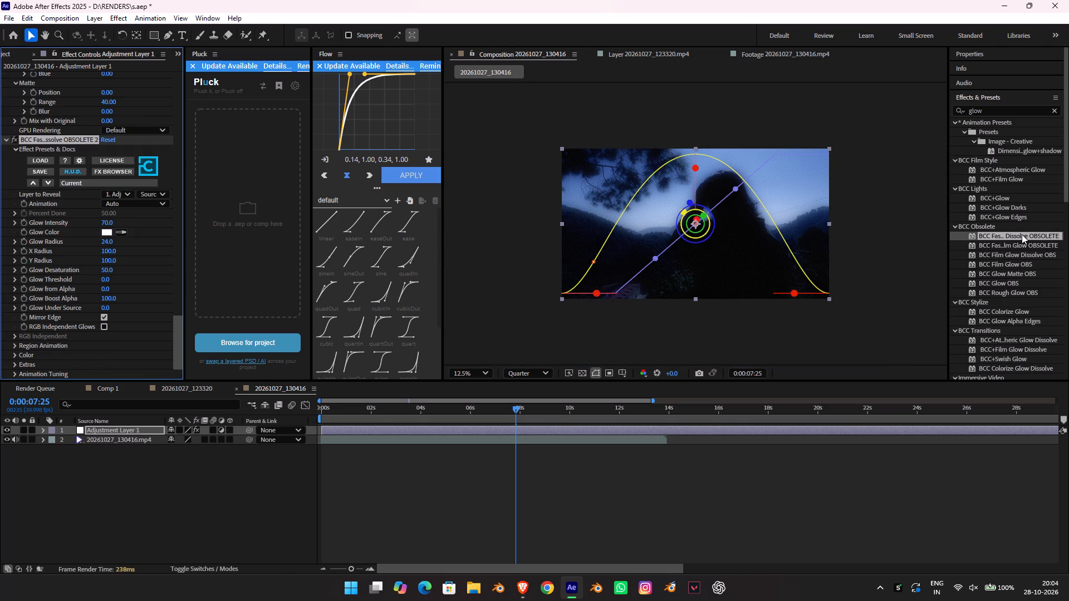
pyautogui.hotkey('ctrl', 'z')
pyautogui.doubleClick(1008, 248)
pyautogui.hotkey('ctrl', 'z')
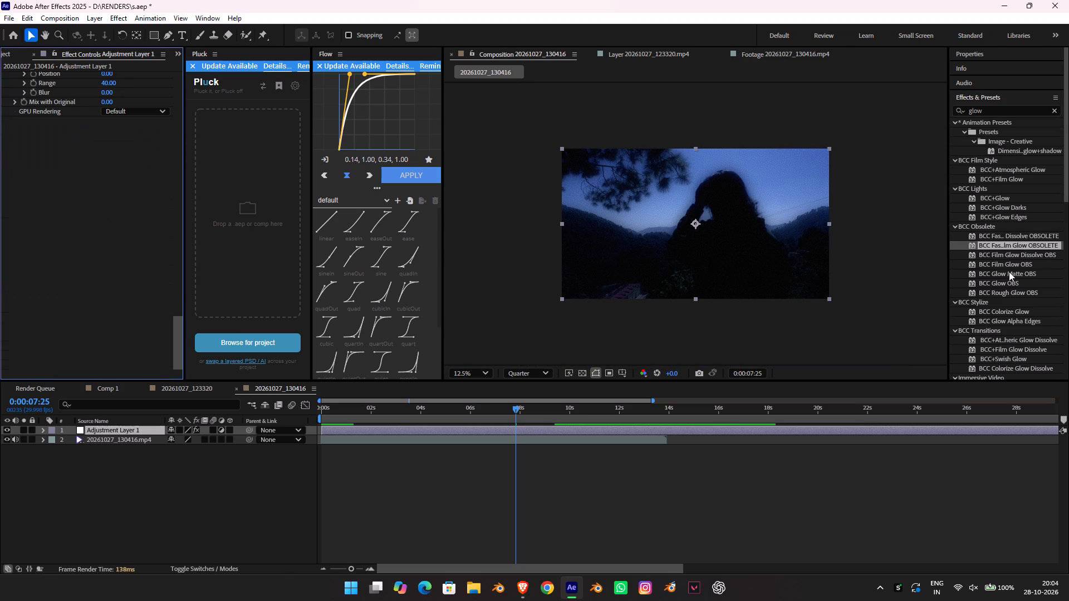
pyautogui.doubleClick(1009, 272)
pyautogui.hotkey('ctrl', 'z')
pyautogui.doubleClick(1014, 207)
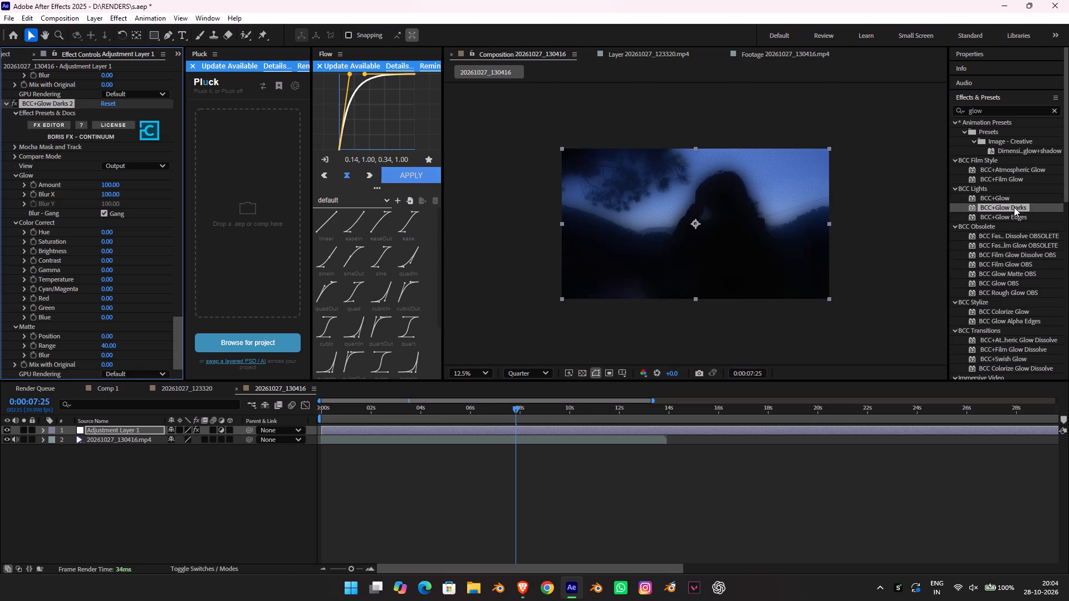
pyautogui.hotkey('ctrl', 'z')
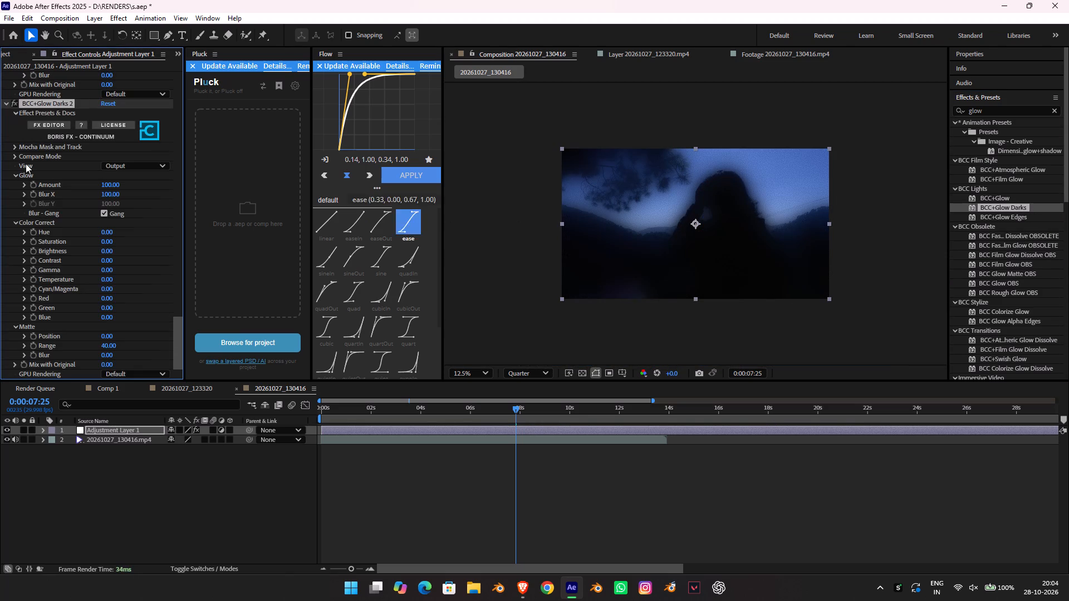
# Set the glow Amount of the adjustment layer's BCC+Glow Darks to 39 and preview the composition from the start.
pyautogui.scroll(4, 26, 164)
pyautogui.moveTo(105, 238); pyautogui.dragTo(111, 239)
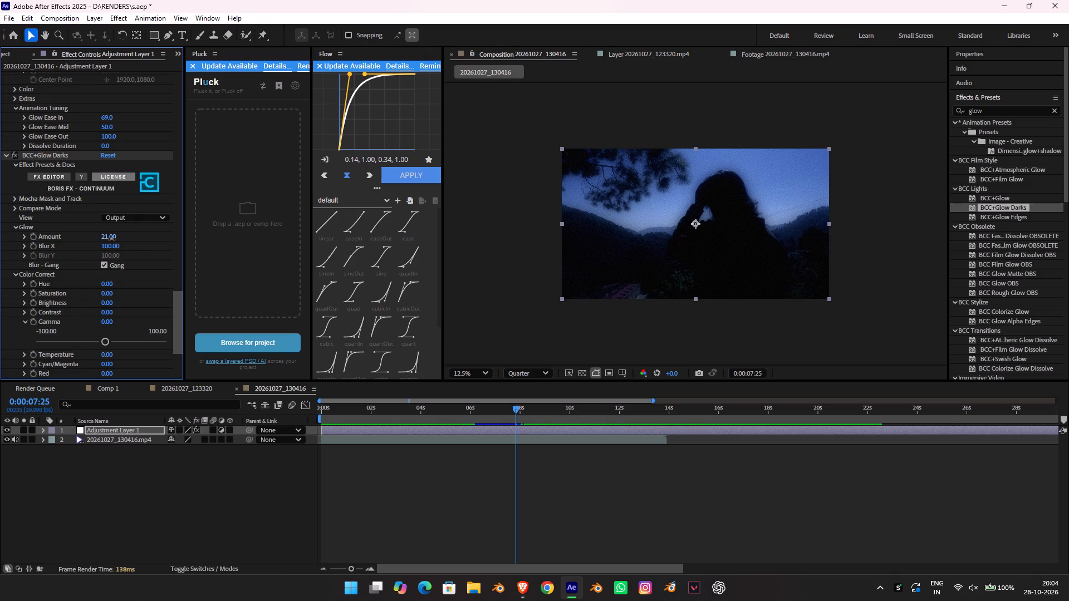
pyautogui.moveTo(111, 239); pyautogui.dragTo(119, 238)
pyautogui.moveTo(116, 243); pyautogui.dragTo(427, 267)
pyautogui.hotkey('ctrl', 'z')
pyautogui.press('space')
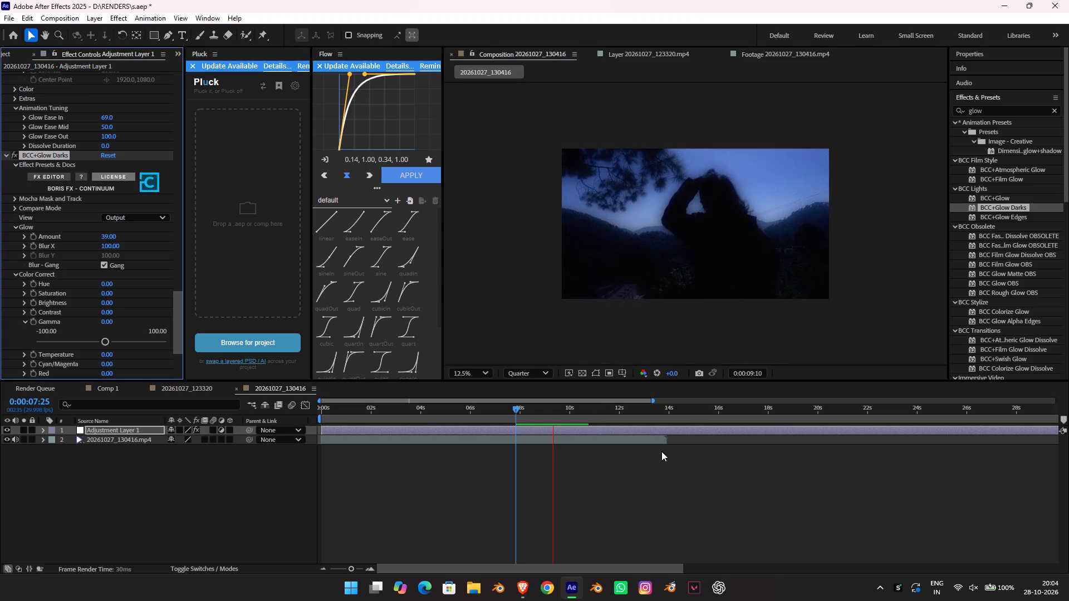
pyautogui.press('space')
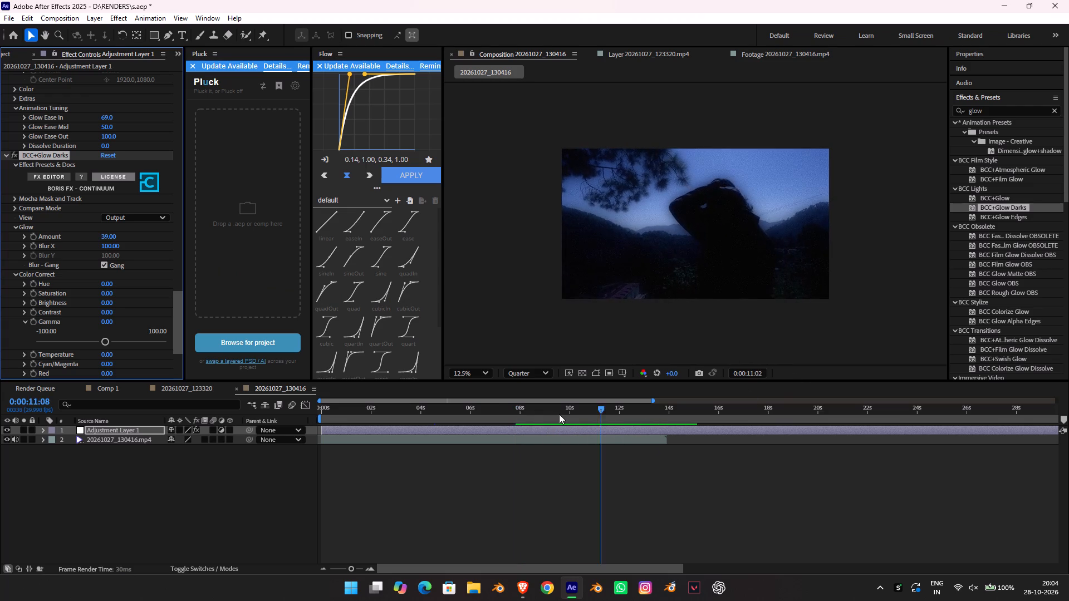
pyautogui.moveTo(554, 413); pyautogui.dragTo(187, 368)
pyautogui.press('space')
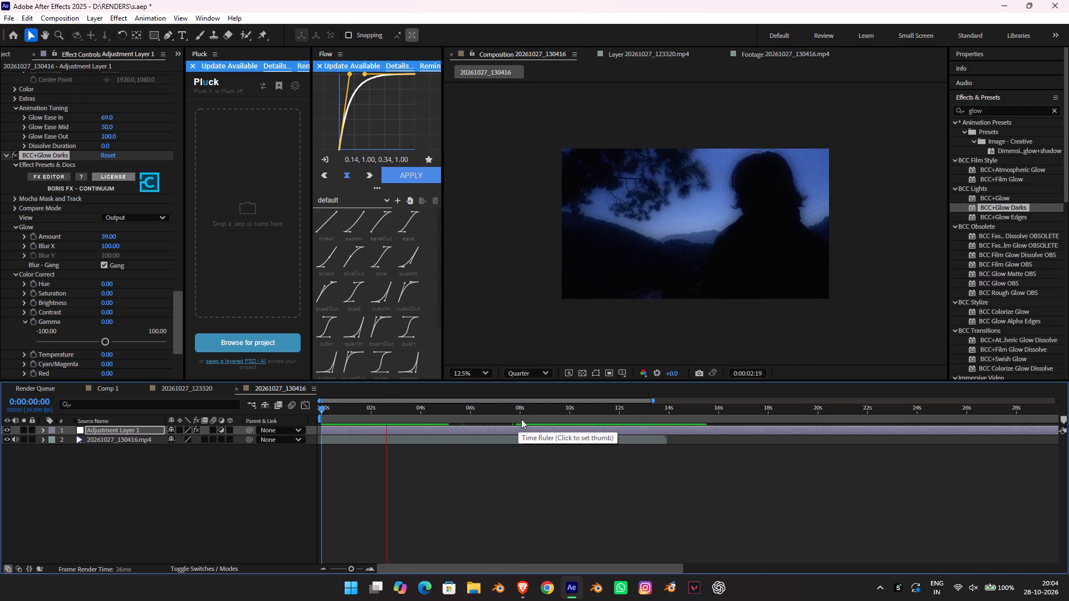
# Preview the silhouette clip further and compare the image with the adjustment layer hidden and shown.
pyautogui.press('space')
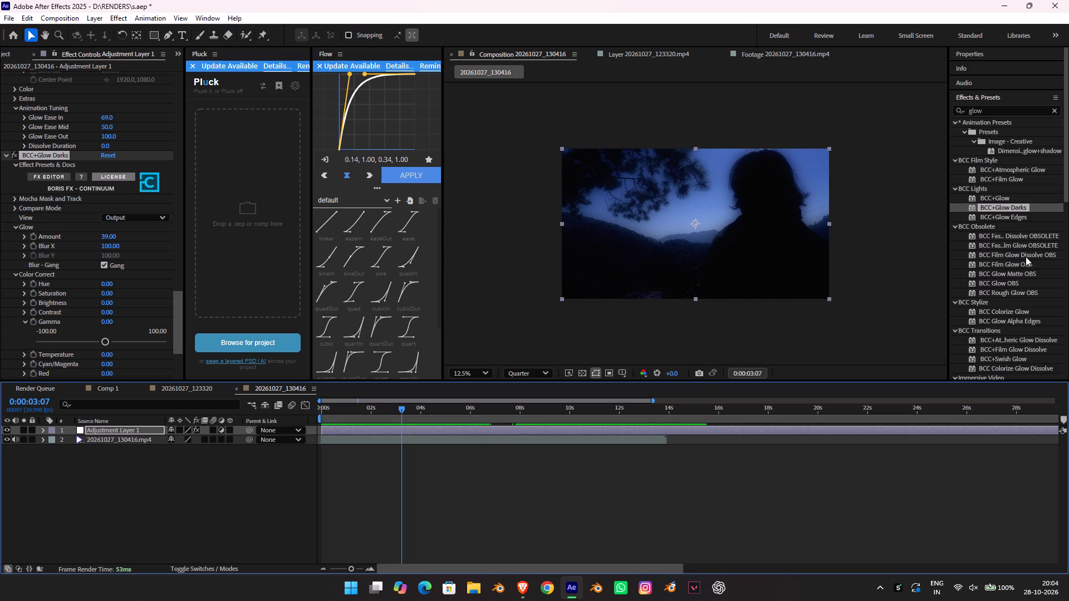
pyautogui.press('space')
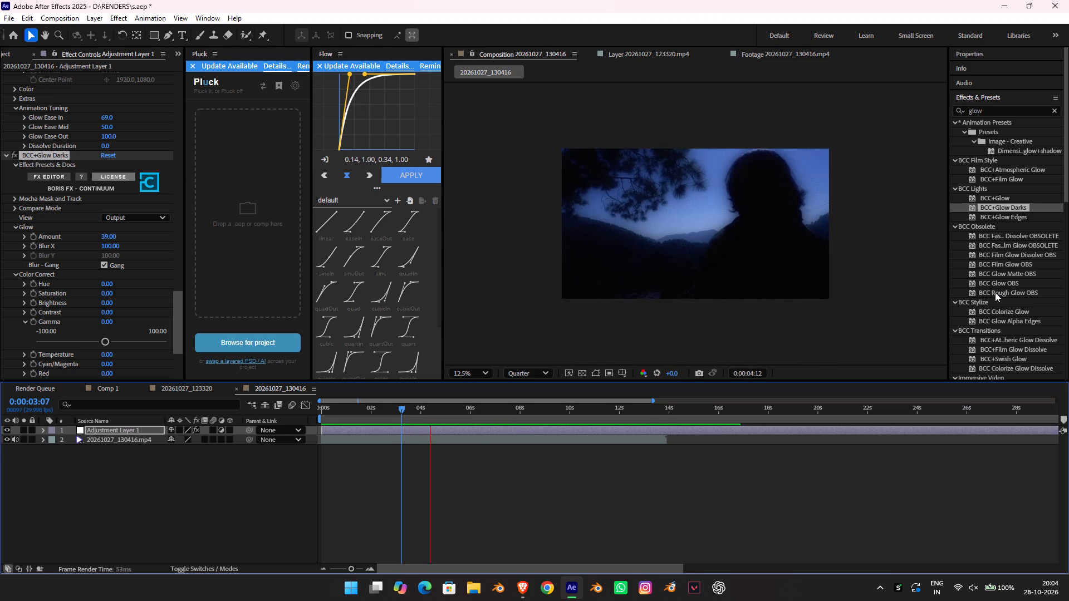
pyautogui.press('space')
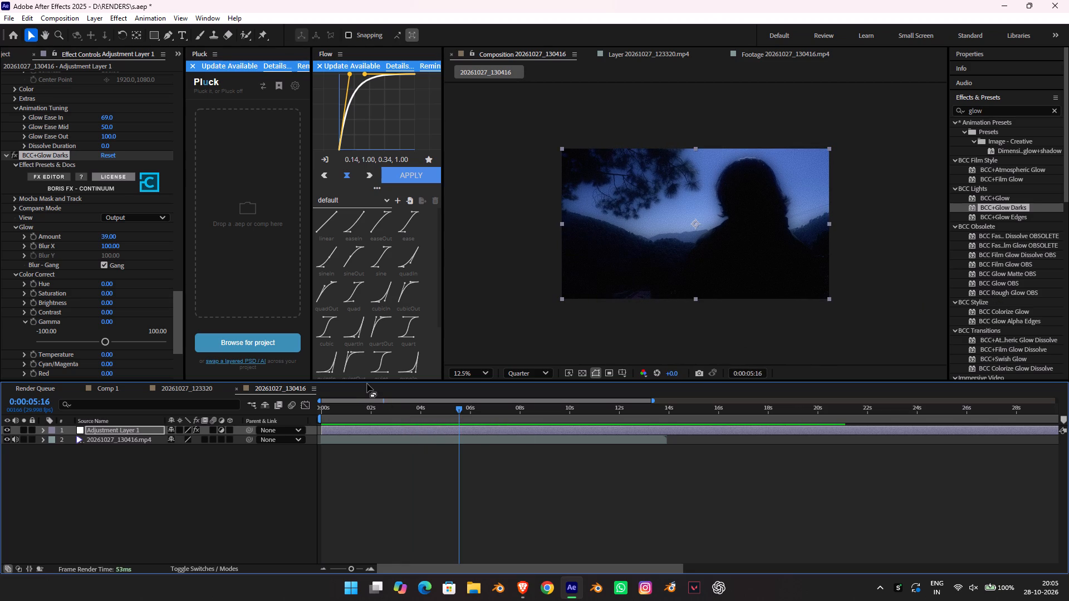
pyautogui.click(4, 429)
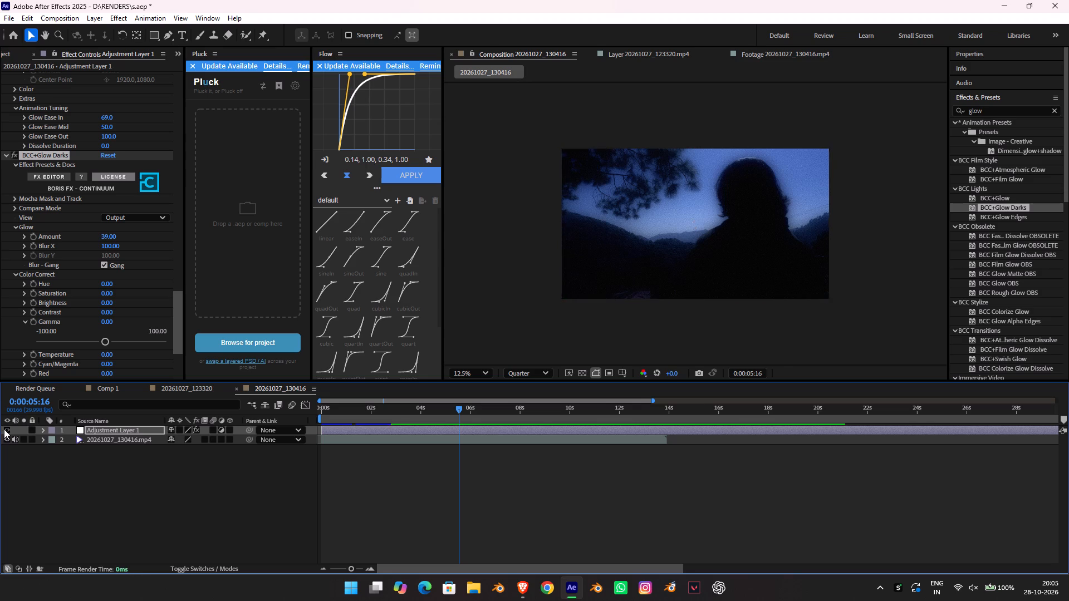
pyautogui.click(4, 429)
pyautogui.doubleClick(4, 429)
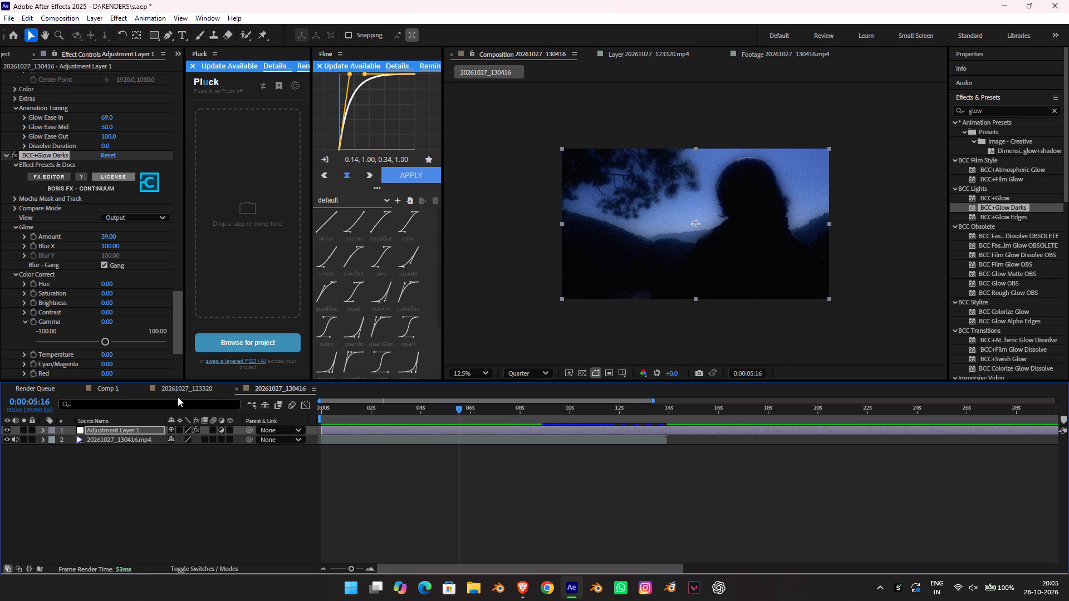
# Duplicate the 20261027_130416.mp4 clip layer beneath the adjustment layer.
pyautogui.click(123, 444)
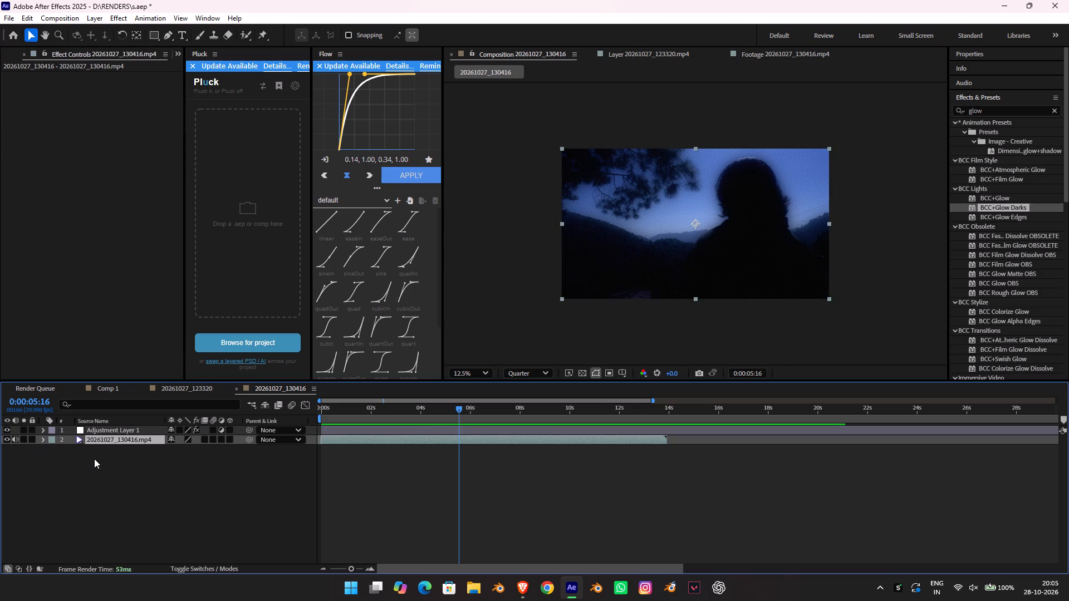
pyautogui.hotkey('ctrl', 'd')
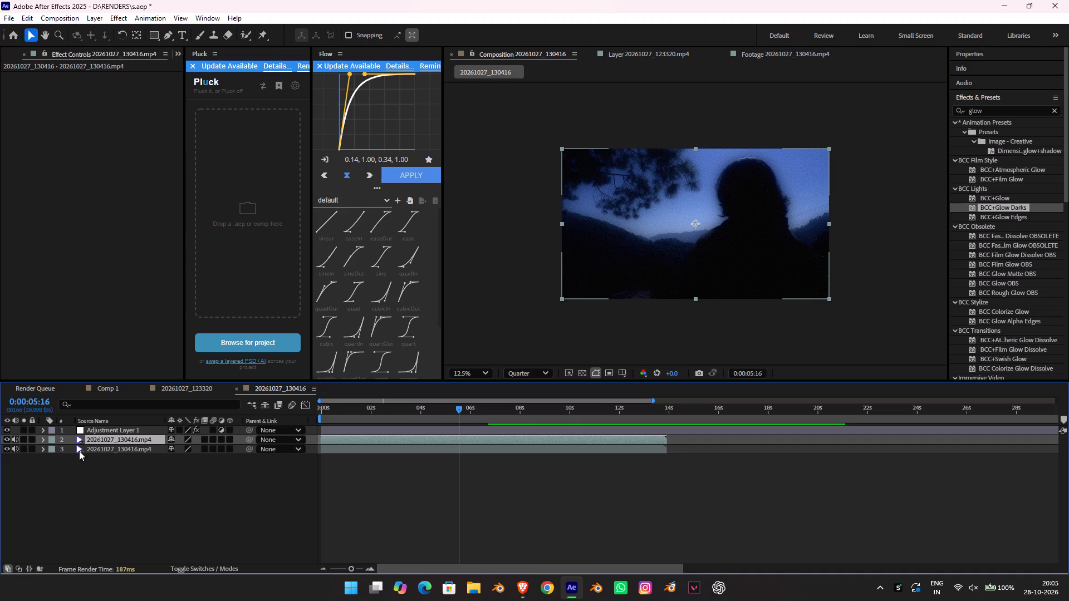
# Open the lower clip copy for Roto Brush work at 0:00:05:16 and draw a foreground stroke around the person's outline.
pyautogui.click(96, 452)
pyautogui.click(96, 452)
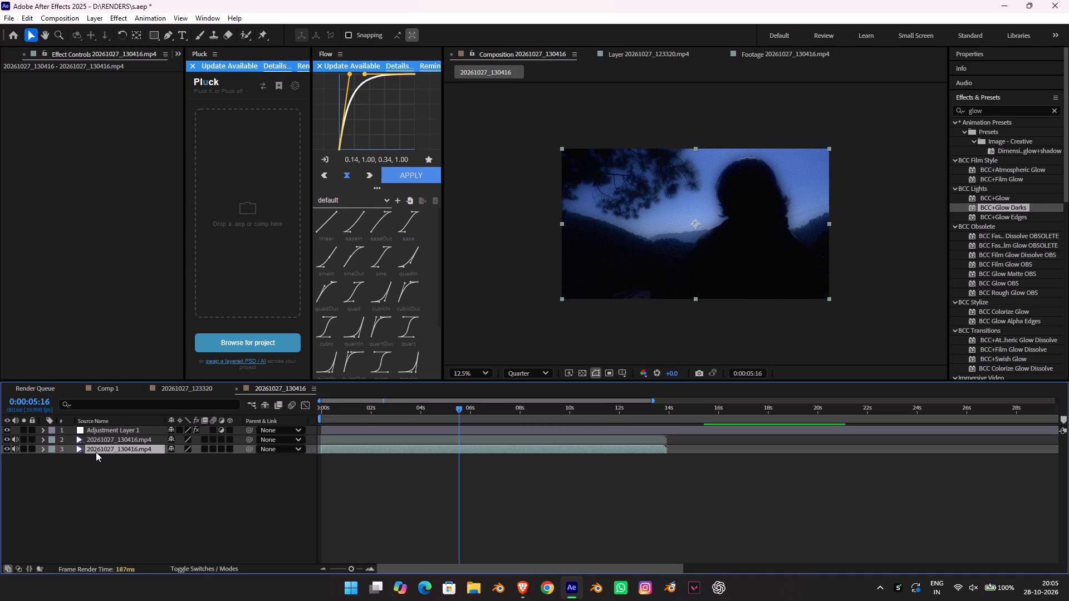
pyautogui.click(249, 31)
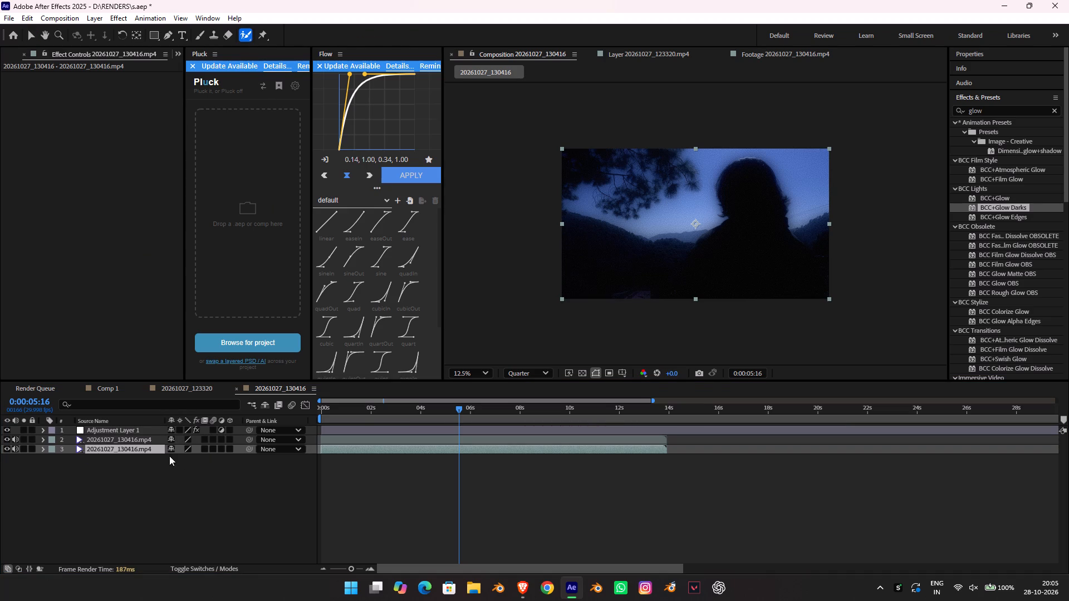
pyautogui.click(738, 249)
pyautogui.doubleClick(738, 250)
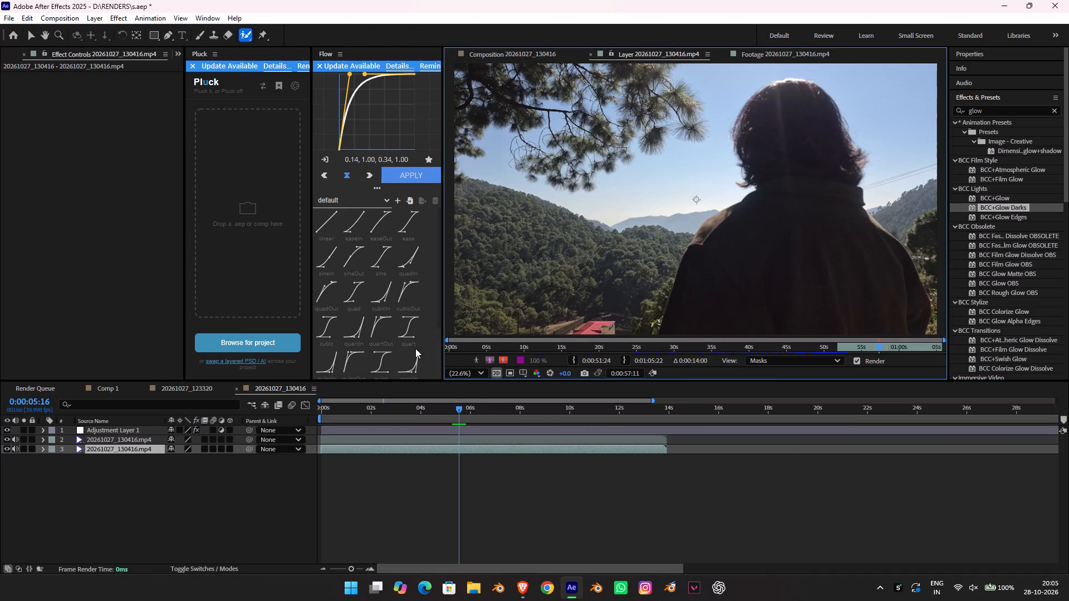
pyautogui.scroll(-1, 816, 242)
pyautogui.moveTo(678, 277); pyautogui.dragTo(687, 254)
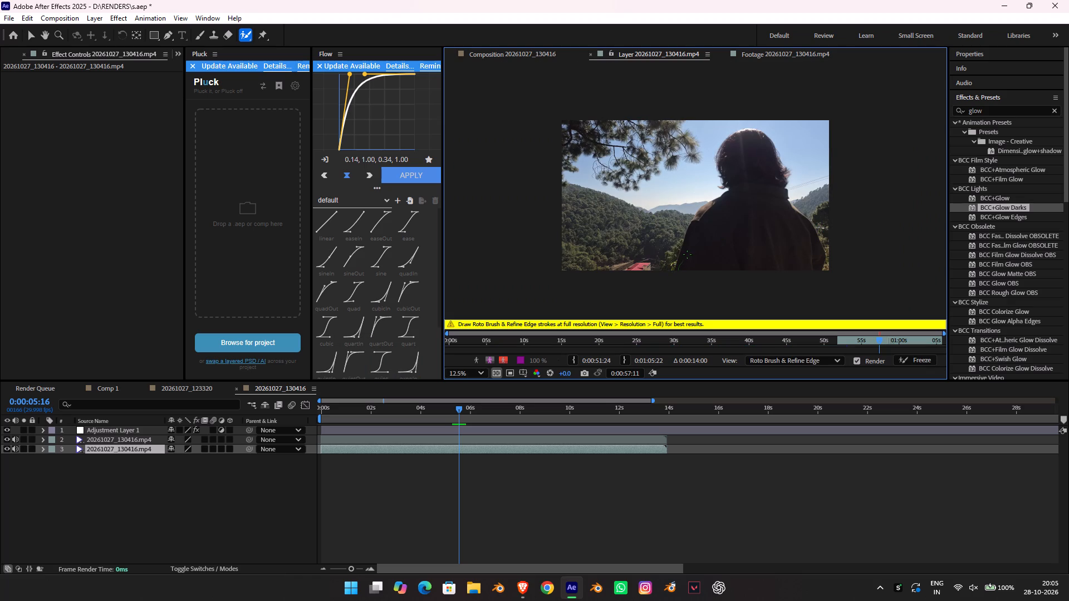
pyautogui.moveTo(687, 254); pyautogui.dragTo(744, 130)
pyautogui.moveTo(744, 130); pyautogui.dragTo(824, 260)
pyautogui.moveTo(824, 260); pyautogui.dragTo(668, 285)
# Subtract the sky between the pine branches and the left side and top of the head from the Roto Brush selection.
pyautogui.scroll(1, 732, 236)
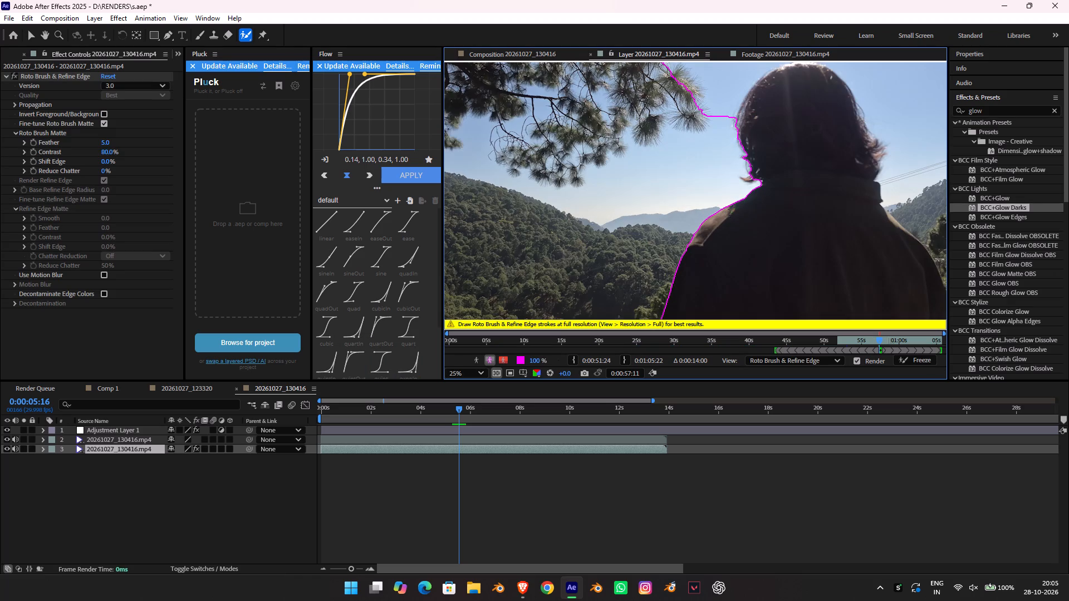
pyautogui.moveTo(720, 145); pyautogui.dragTo(709, 188)
pyautogui.moveTo(714, 156); pyautogui.dragTo(709, 223, button='middle')
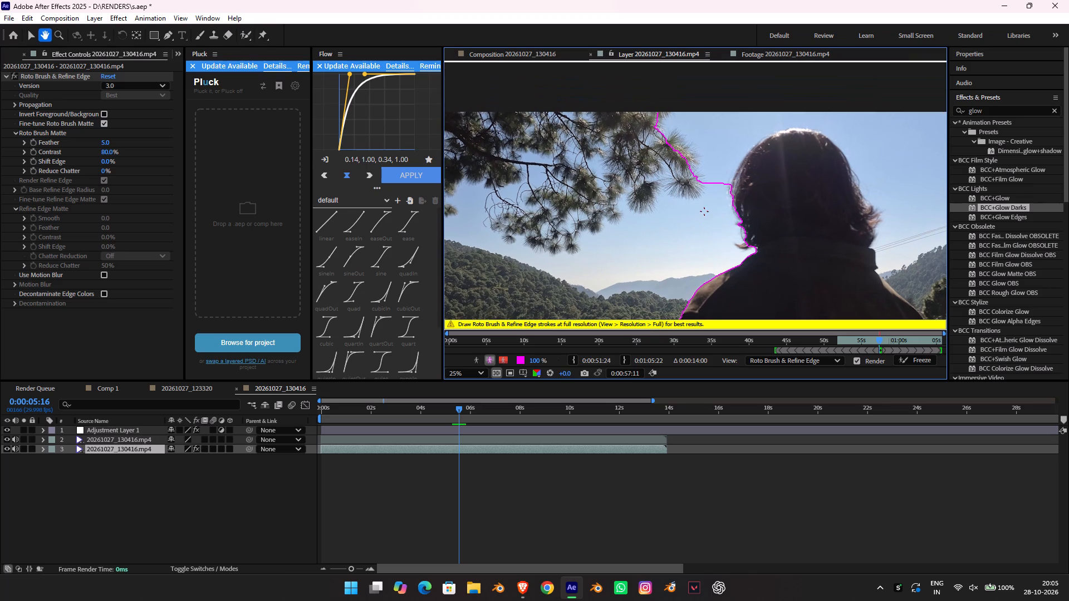
pyautogui.keyDown('alt'); pyautogui.moveTo(704, 211); pyautogui.dragTo(759, 47); pyautogui.keyUp('alt')
pyautogui.keyDown('alt'); pyautogui.moveTo(712, 172); pyautogui.dragTo(873, 77); pyautogui.keyUp('alt')
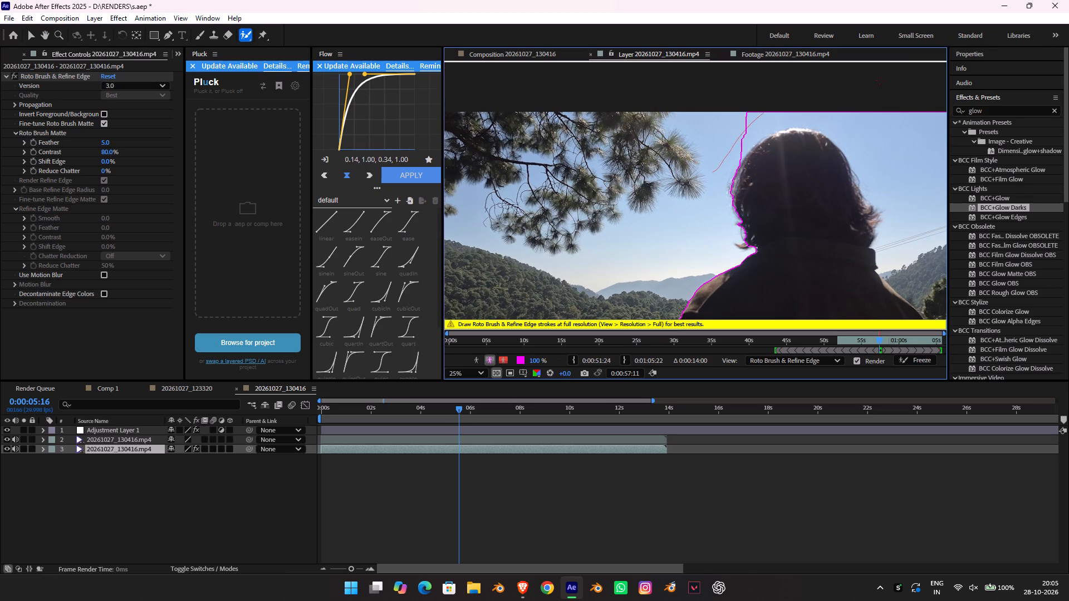
pyautogui.keyDown('alt'); pyautogui.moveTo(730, 151); pyautogui.dragTo(926, 108); pyautogui.keyUp('alt')
pyautogui.keyDown('alt'); pyautogui.moveTo(735, 155); pyautogui.dragTo(809, 106); pyautogui.keyUp('alt')
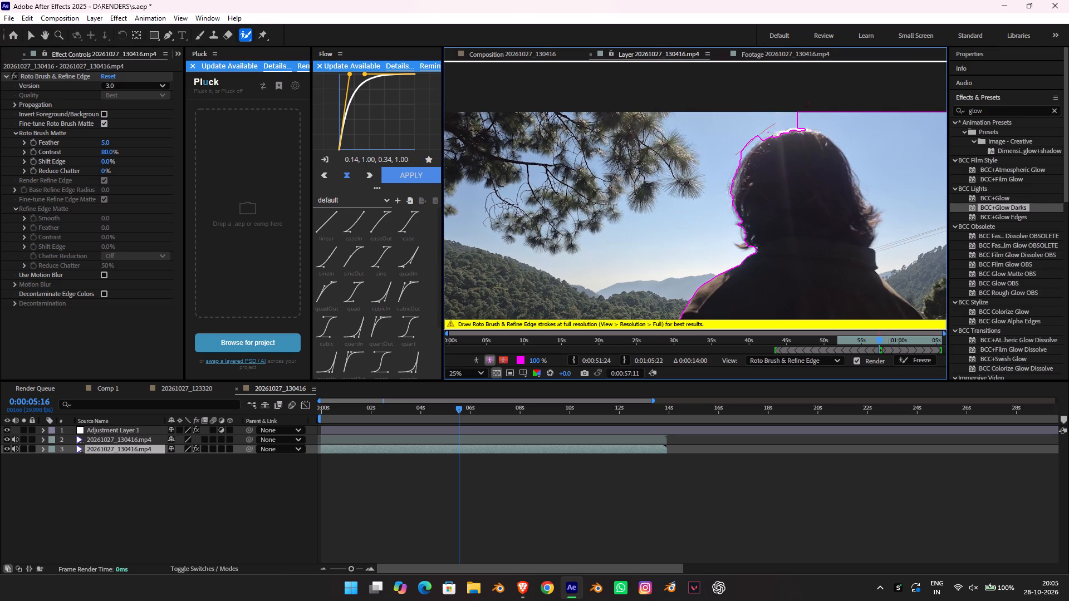
pyautogui.keyDown('alt'); pyautogui.moveTo(809, 106); pyautogui.dragTo(814, 104); pyautogui.keyUp('alt')
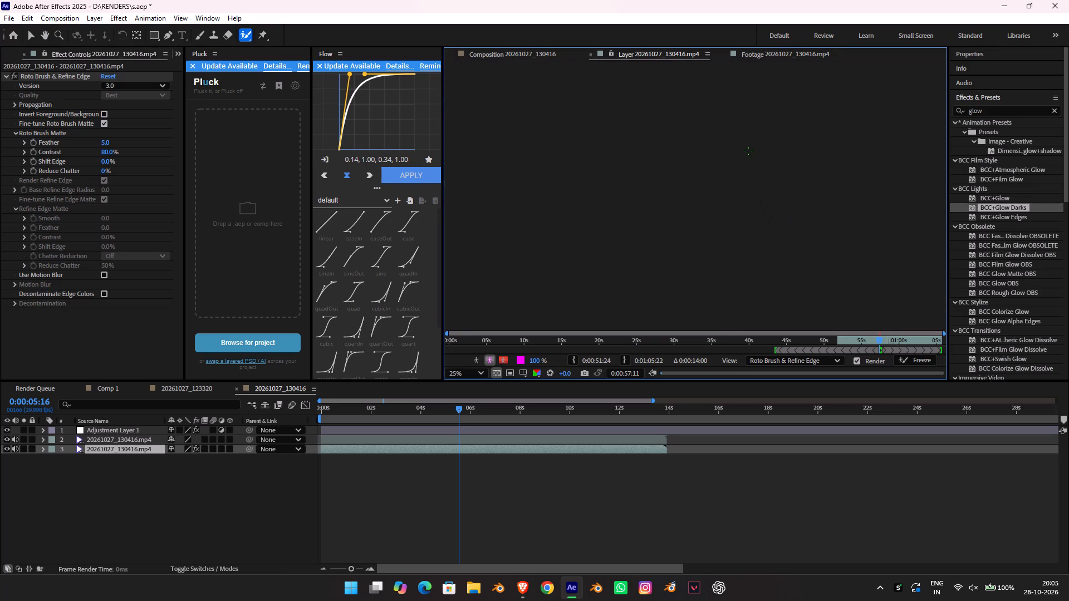
# Refine the Roto Brush boundary along the upper-left curve of the head by subtracting the leftover sky.
pyautogui.scroll(1, 750, 151)
pyautogui.keyDown('alt'); pyautogui.moveTo(822, 78); pyautogui.dragTo(736, 155); pyautogui.keyUp('alt')
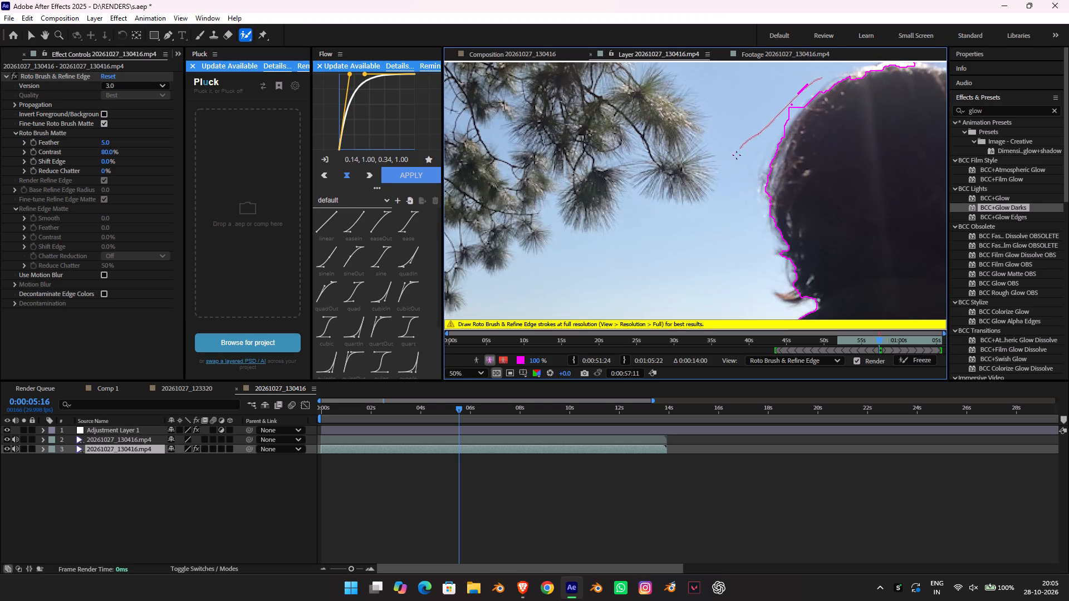
pyautogui.keyDown('alt'); pyautogui.moveTo(736, 155); pyautogui.dragTo(737, 154); pyautogui.keyUp('alt')
pyautogui.keyDown('alt'); pyautogui.moveTo(812, 85); pyautogui.dragTo(767, 133); pyautogui.keyUp('alt')
pyautogui.keyDown('alt'); pyautogui.moveTo(813, 88); pyautogui.dragTo(779, 114); pyautogui.keyUp('alt')
pyautogui.keyDown('alt'); pyautogui.moveTo(779, 114); pyautogui.dragTo(750, 147); pyautogui.keyUp('alt')
pyautogui.keyDown('alt'); pyautogui.moveTo(813, 83); pyautogui.dragTo(775, 131); pyautogui.keyUp('alt')
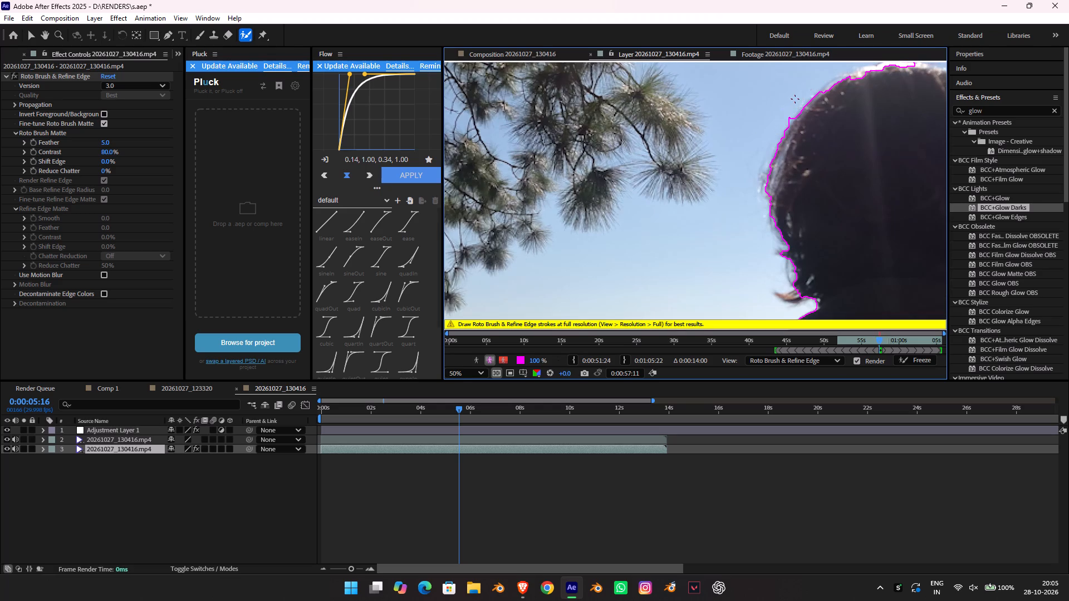
pyautogui.keyDown('alt'); pyautogui.moveTo(796, 100); pyautogui.dragTo(766, 147); pyautogui.keyUp('alt')
# Add the flicked-out hair tip at the left of the neck to the Roto Brush selection.
pyautogui.scroll(-3, 744, 147)
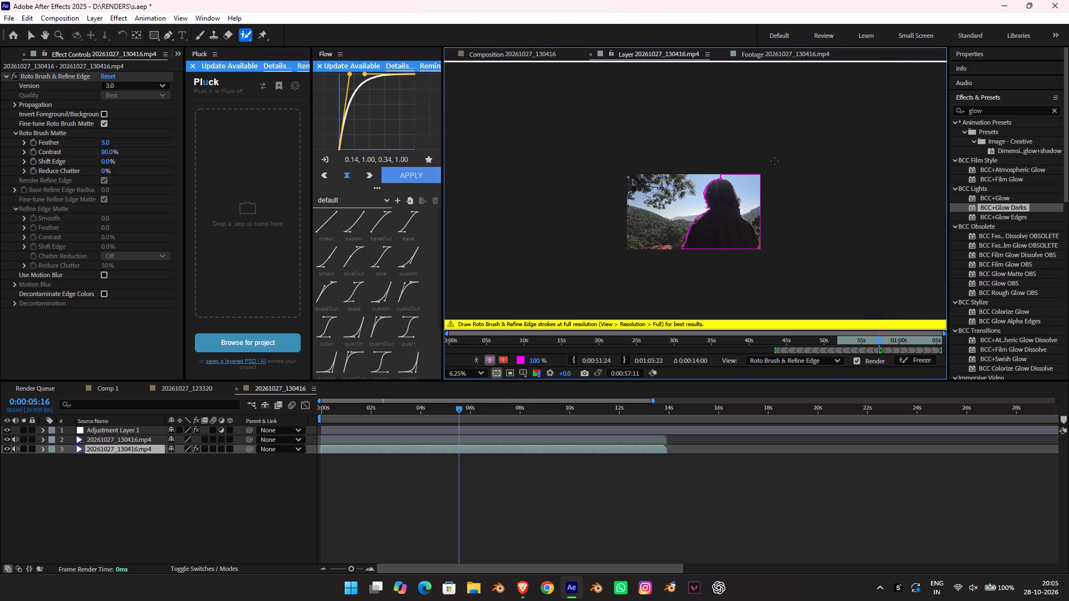
pyautogui.scroll(2, 774, 161)
pyautogui.scroll(2, 752, 253)
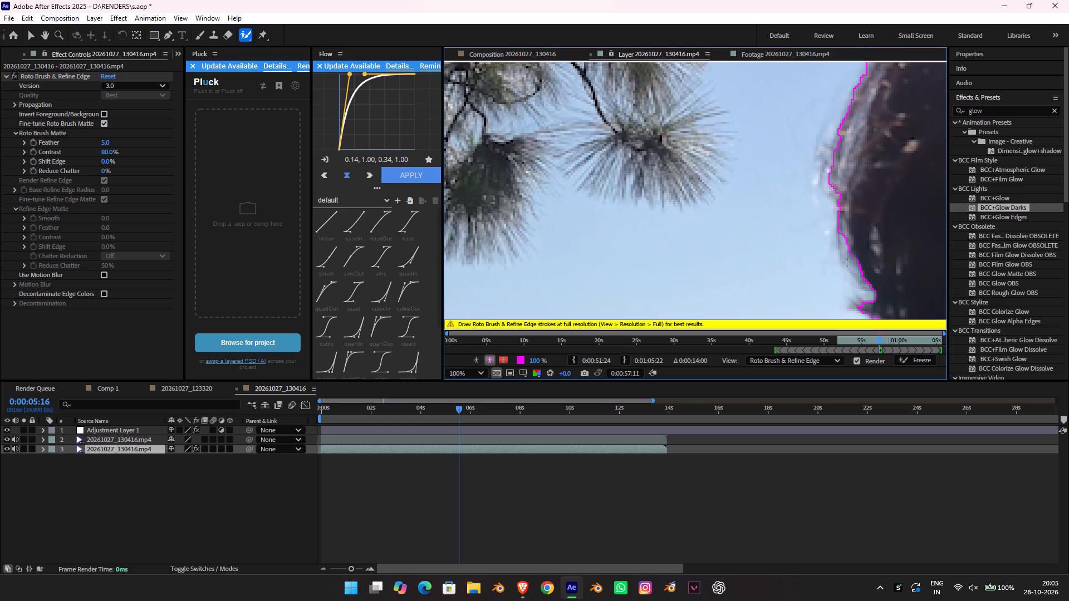
pyautogui.moveTo(862, 257); pyautogui.dragTo(796, 152, button='middle')
pyautogui.moveTo(836, 238); pyautogui.dragTo(785, 287)
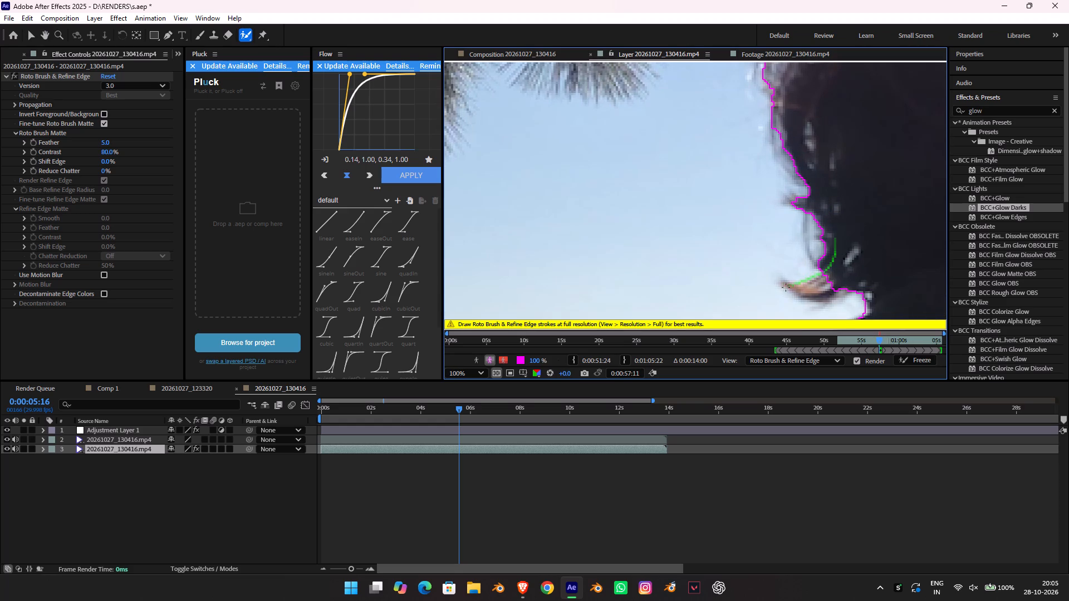
pyautogui.moveTo(785, 287); pyautogui.dragTo(835, 292)
pyautogui.moveTo(791, 292); pyautogui.dragTo(799, 282)
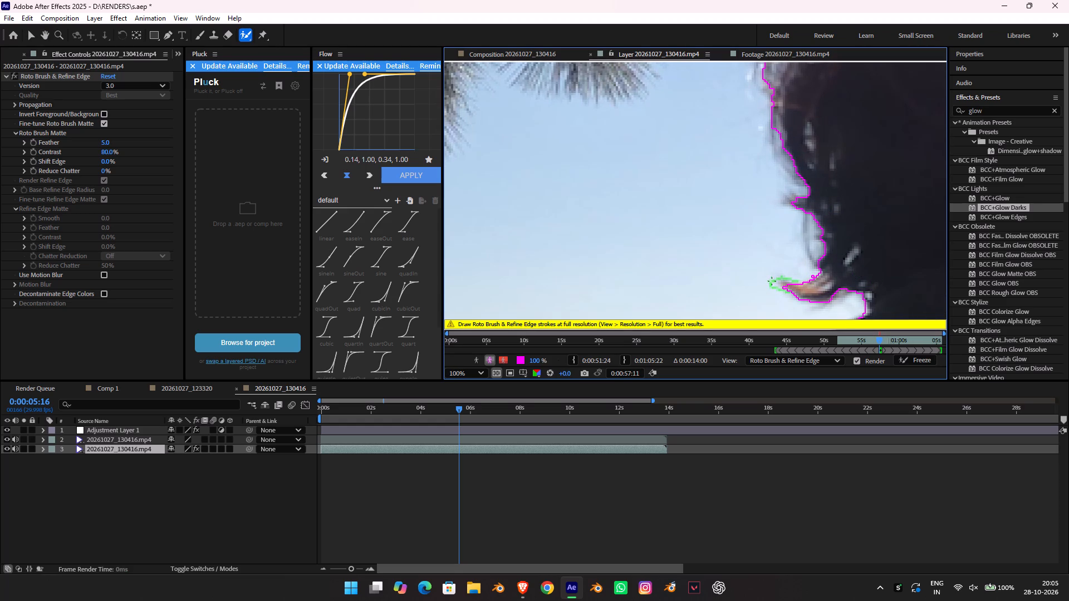
pyautogui.keyDown('alt'); pyautogui.moveTo(767, 277); pyautogui.dragTo(793, 296); pyautogui.keyUp('alt')
# Subtract the sky above and to the right of the head and the hillside by the right shoulder from the Roto Brush selection.
pyautogui.scroll(-2, 838, 255)
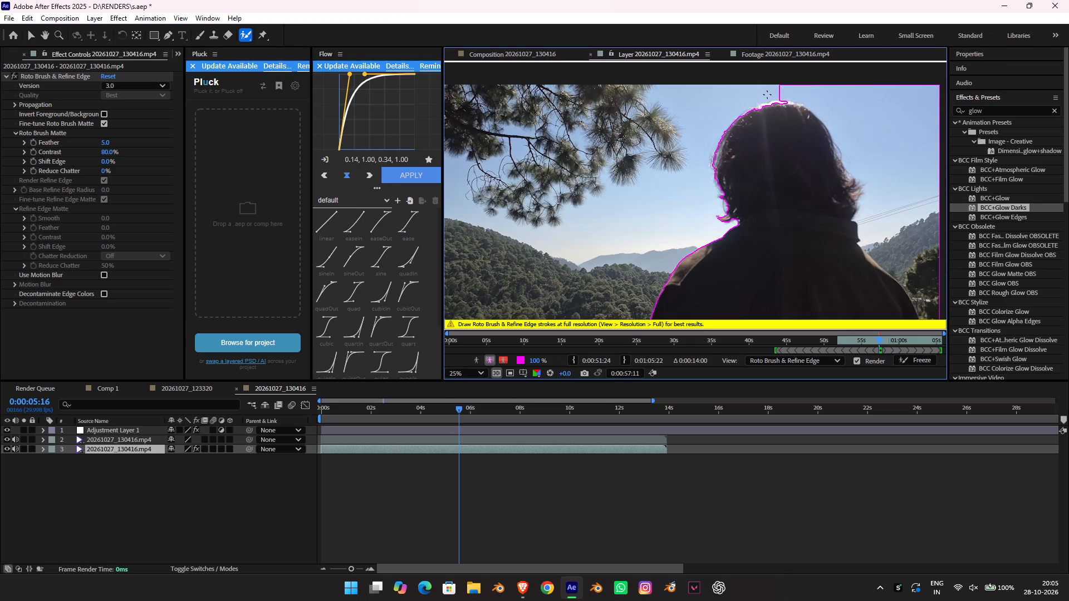
pyautogui.keyDown('alt'); pyautogui.moveTo(767, 94); pyautogui.dragTo(1029, 317); pyautogui.keyUp('alt')
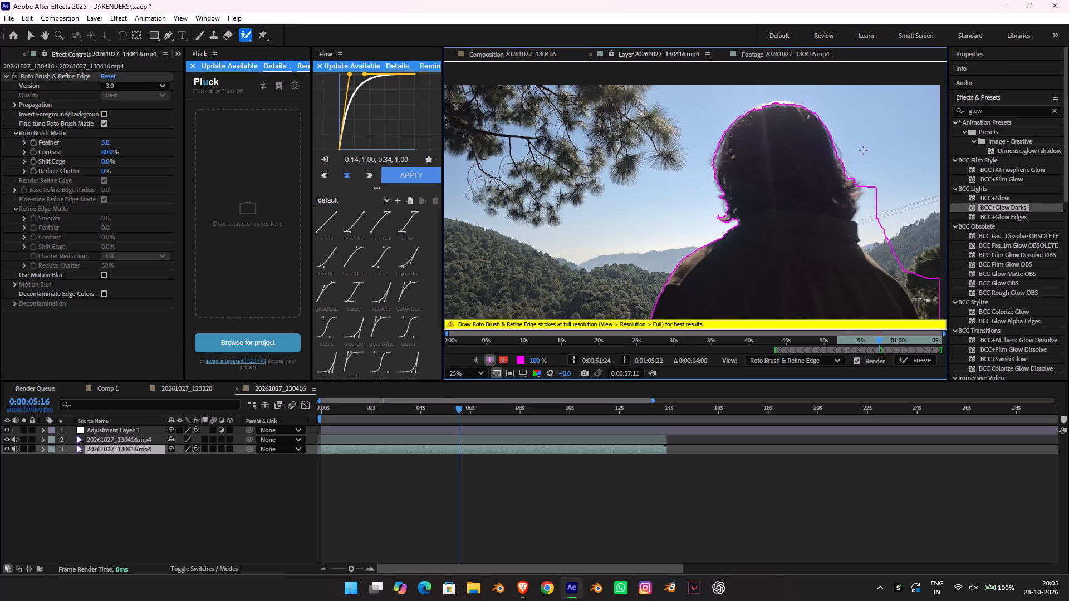
pyautogui.scroll(2, 894, 220)
pyautogui.moveTo(900, 232); pyautogui.dragTo(416, 208, button='middle')
pyautogui.scroll(-1, 636, 121)
pyautogui.keyDown('alt'); pyautogui.moveTo(791, 154); pyautogui.dragTo(791, 220); pyautogui.keyUp('alt')
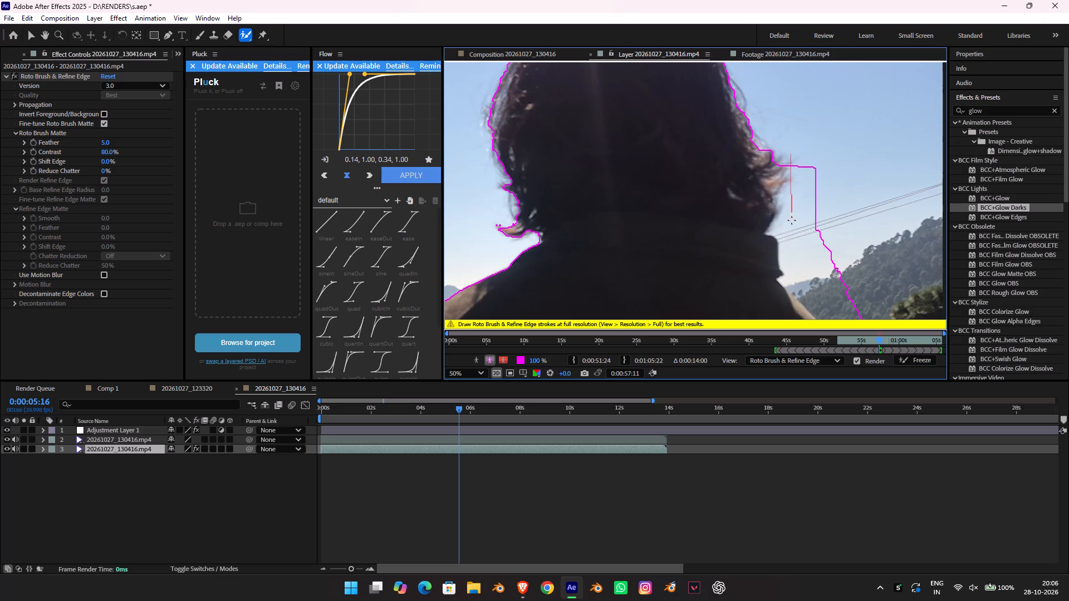
pyautogui.keyDown('alt'); pyautogui.moveTo(791, 220); pyautogui.dragTo(886, 319); pyautogui.keyUp('alt')
pyautogui.keyDown('alt'); pyautogui.moveTo(804, 150); pyautogui.dragTo(860, 275); pyautogui.keyUp('alt')
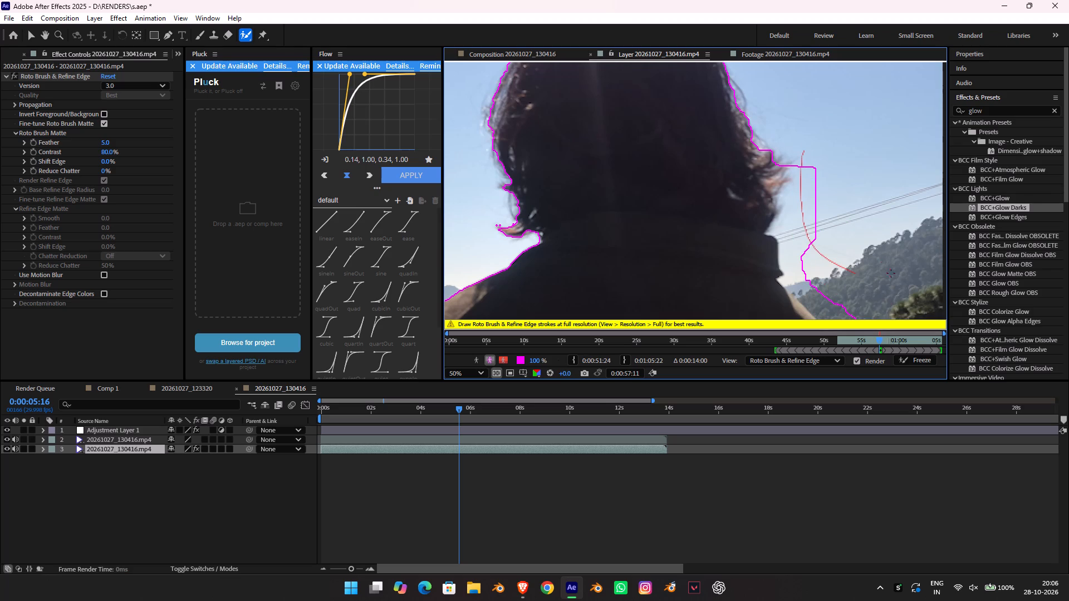
pyautogui.keyDown('alt'); pyautogui.moveTo(821, 155); pyautogui.dragTo(806, 252); pyautogui.keyUp('alt')
pyautogui.keyDown('alt'); pyautogui.moveTo(821, 142); pyautogui.dragTo(796, 221); pyautogui.keyUp('alt')
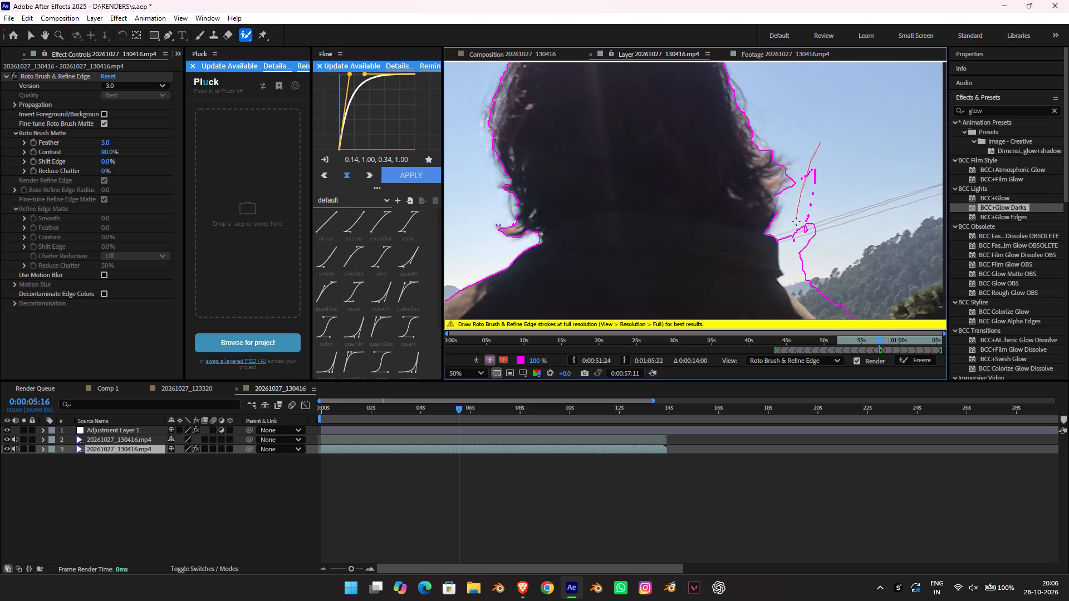
pyautogui.keyDown('alt'); pyautogui.moveTo(796, 221); pyautogui.dragTo(797, 225); pyautogui.keyUp('alt')
pyautogui.keyDown('alt'); pyautogui.moveTo(803, 158); pyautogui.dragTo(871, 275); pyautogui.keyUp('alt')
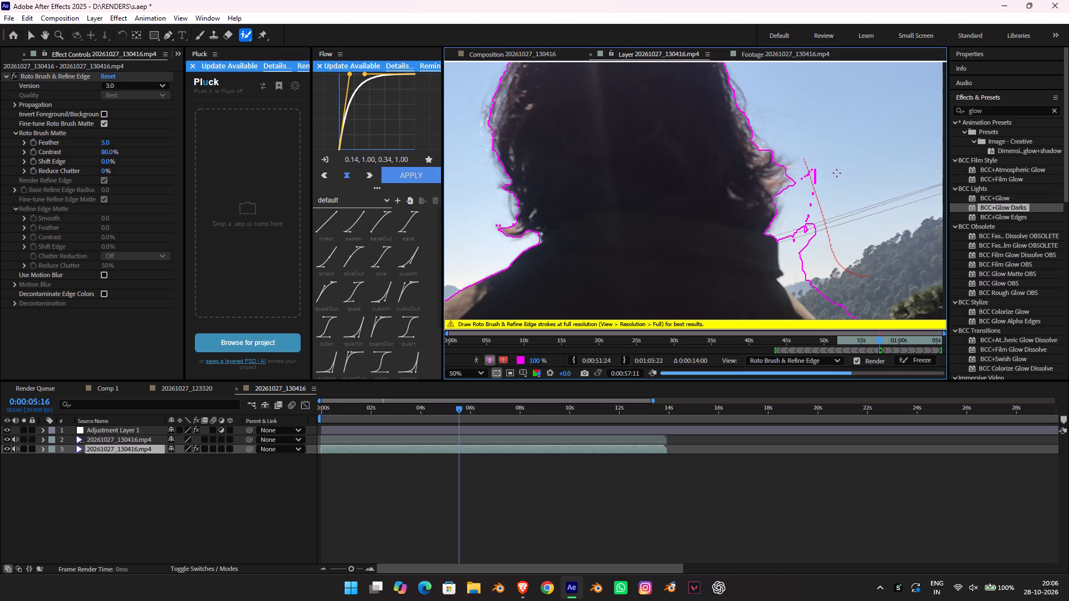
# Subtract the sky beside the hair at the right of the neck from the Roto Brush selection and add back the hair tips.
pyautogui.scroll(1, 843, 203)
pyautogui.moveTo(844, 211); pyautogui.dragTo(707, 145, button='middle')
pyautogui.keyDown('alt'); pyautogui.scroll(-2, 707, 127); pyautogui.keyUp('alt')
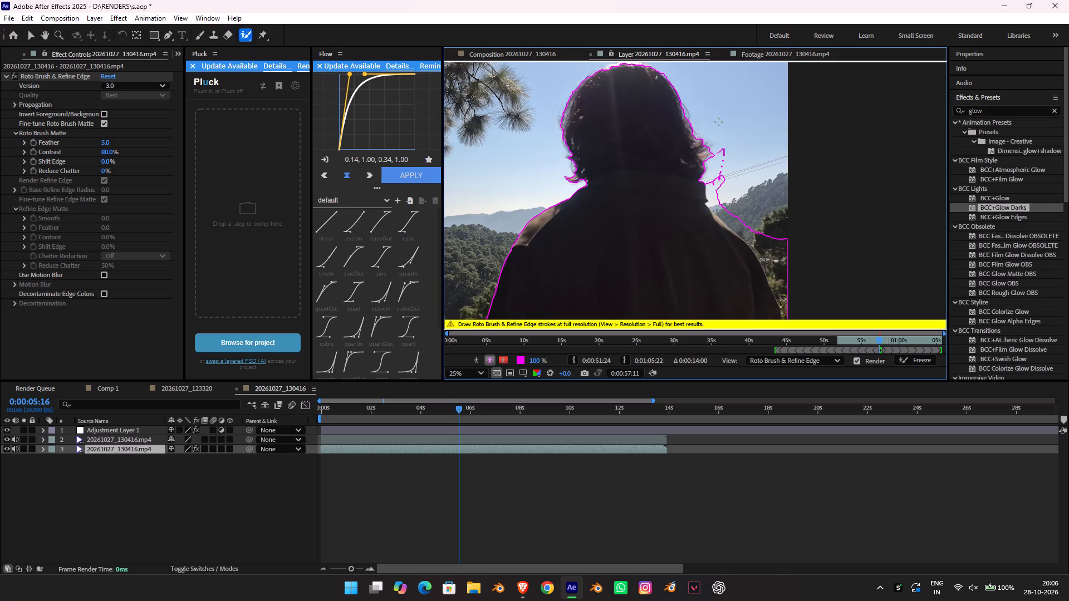
pyautogui.keyDown('alt'); pyautogui.moveTo(734, 121); pyautogui.dragTo(810, 203); pyautogui.keyUp('alt')
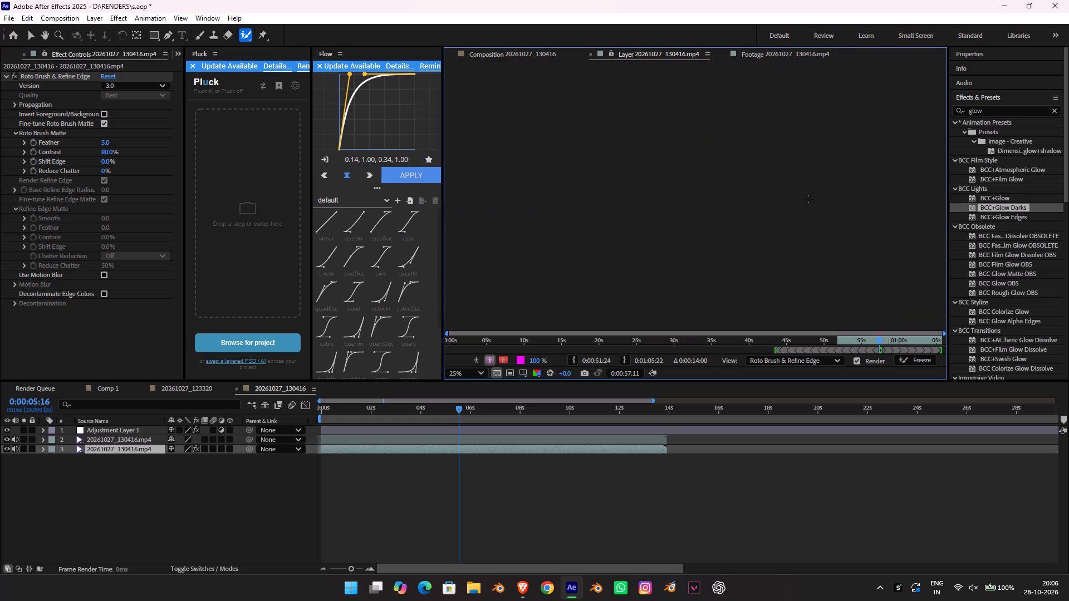
pyautogui.scroll(1, 732, 185)
pyautogui.keyDown('alt'); pyautogui.moveTo(760, 86); pyautogui.dragTo(781, 128); pyautogui.keyUp('alt')
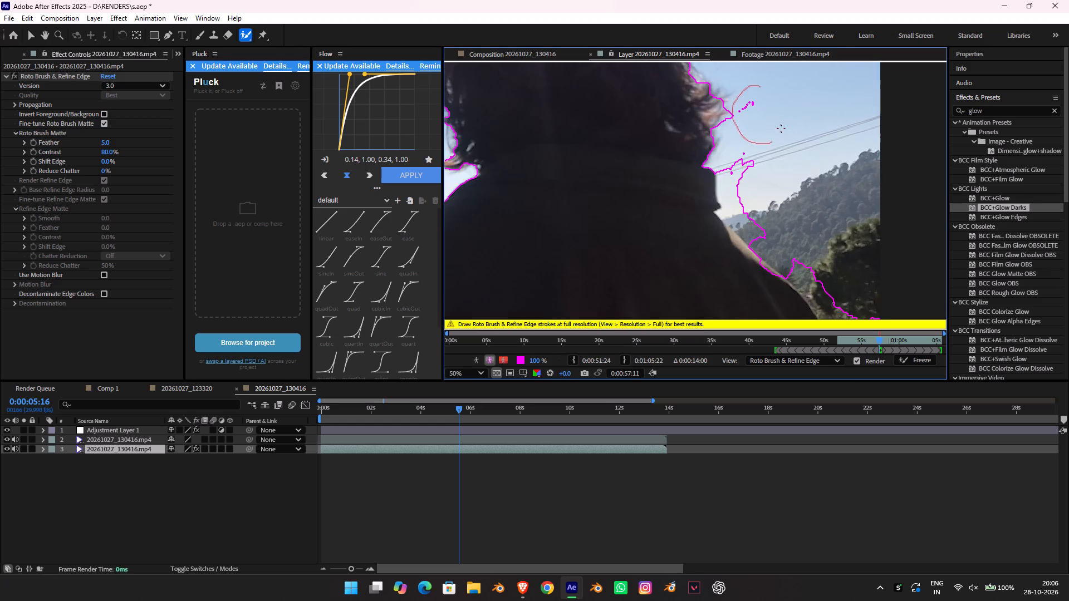
pyautogui.keyDown('alt'); pyautogui.moveTo(781, 128); pyautogui.dragTo(732, 68); pyautogui.keyUp('alt')
pyautogui.moveTo(702, 96); pyautogui.dragTo(712, 132)
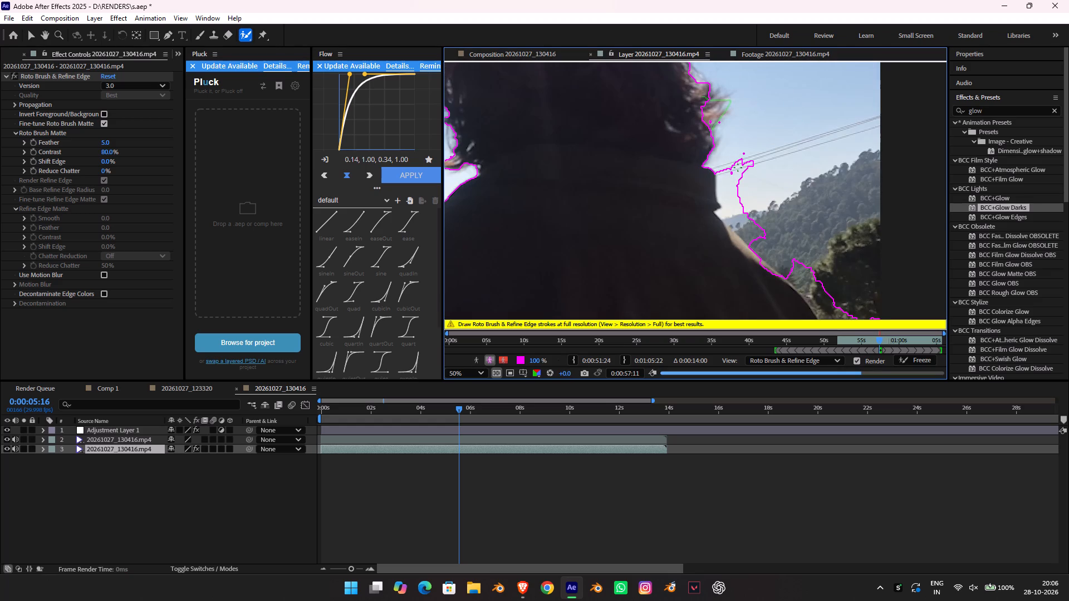
# Subtract the sky and hillside between the right side of the collar and the right shoulder from the Roto Brush selection.
pyautogui.moveTo(748, 140); pyautogui.dragTo(816, 253)
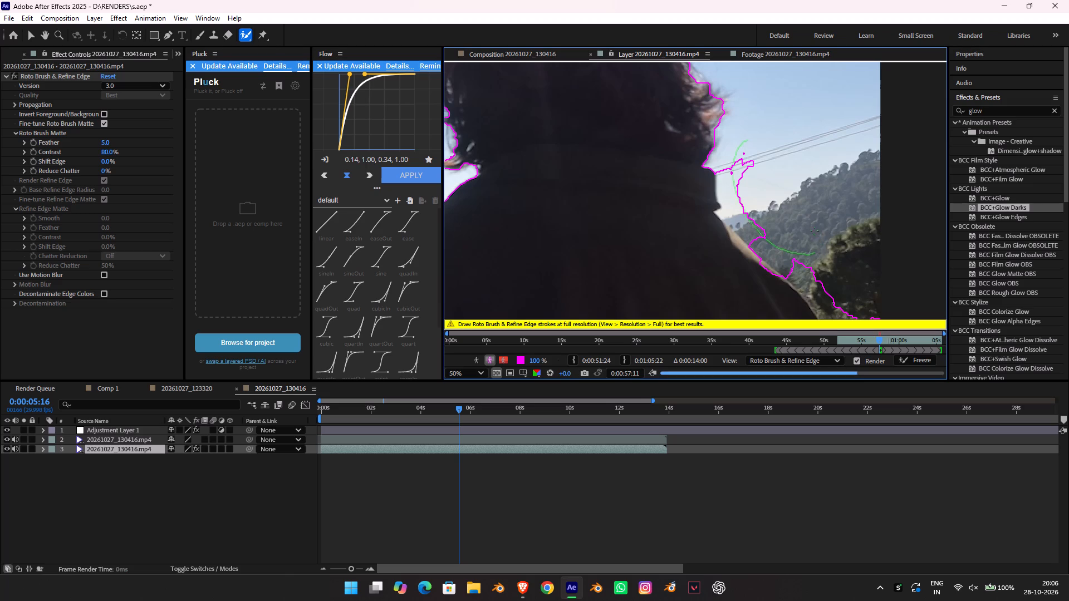
pyautogui.hotkey('ctrl', 'z')
pyautogui.keyDown('alt'); pyautogui.moveTo(745, 142); pyautogui.dragTo(751, 219); pyautogui.keyUp('alt')
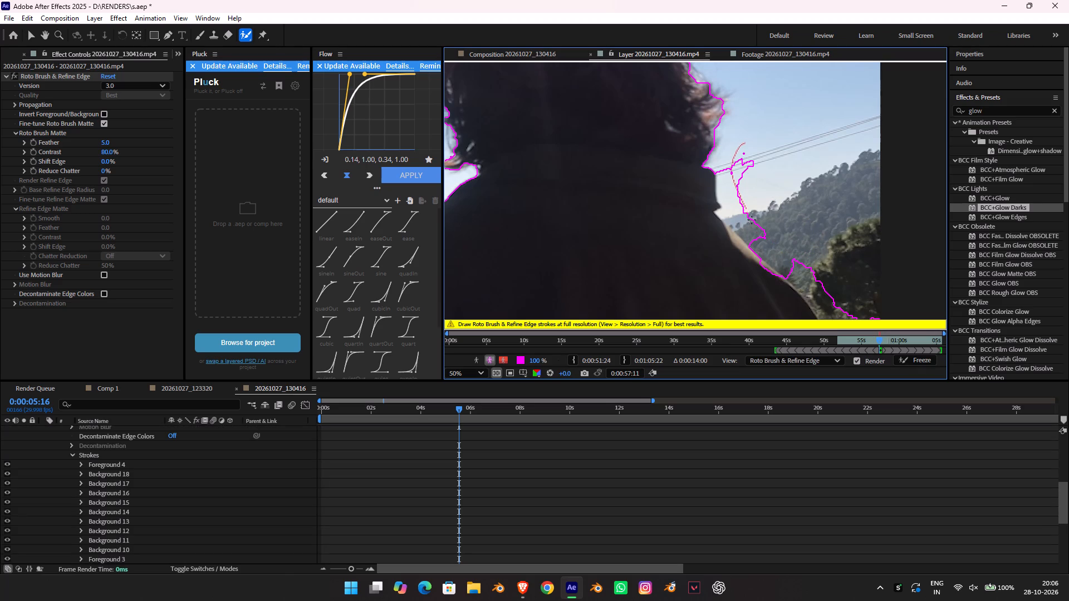
pyautogui.keyDown('alt'); pyautogui.moveTo(751, 219); pyautogui.dragTo(823, 267); pyautogui.keyUp('alt')
pyautogui.keyDown('alt'); pyautogui.moveTo(744, 152); pyautogui.dragTo(779, 252); pyautogui.keyUp('alt')
pyautogui.keyDown('alt'); pyautogui.moveTo(737, 155); pyautogui.dragTo(778, 245); pyautogui.keyUp('alt')
# Subtract the isolated patch of sky around the power lines, right of the neck, from the Roto Brush selection.
pyautogui.keyDown('alt'); pyautogui.moveTo(728, 151); pyautogui.dragTo(728, 161); pyautogui.keyUp('alt')
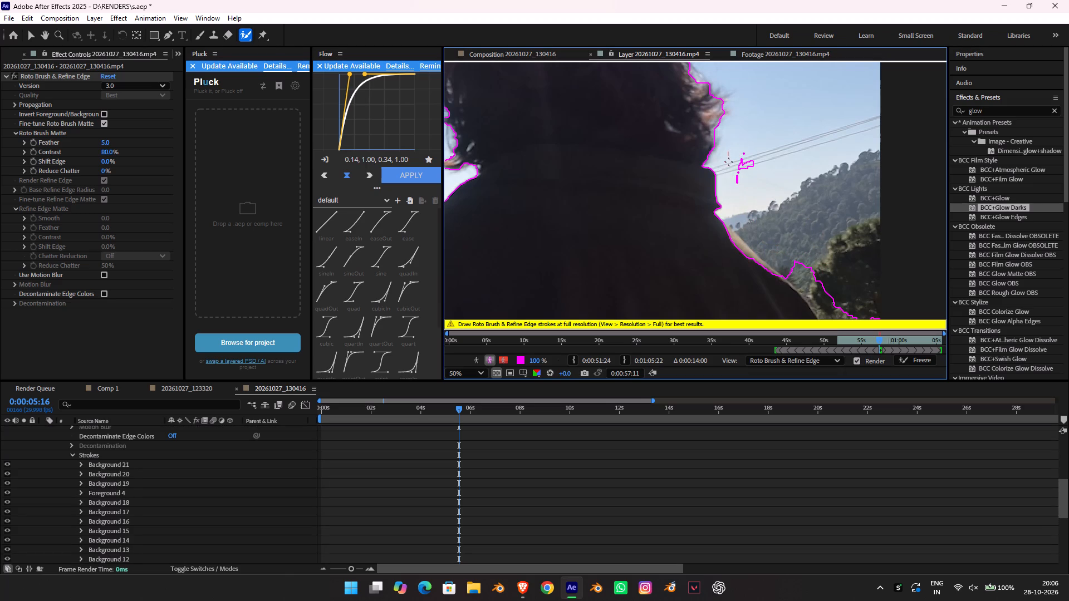
pyautogui.keyDown('alt'); pyautogui.moveTo(728, 161); pyautogui.dragTo(729, 175); pyautogui.keyUp('alt')
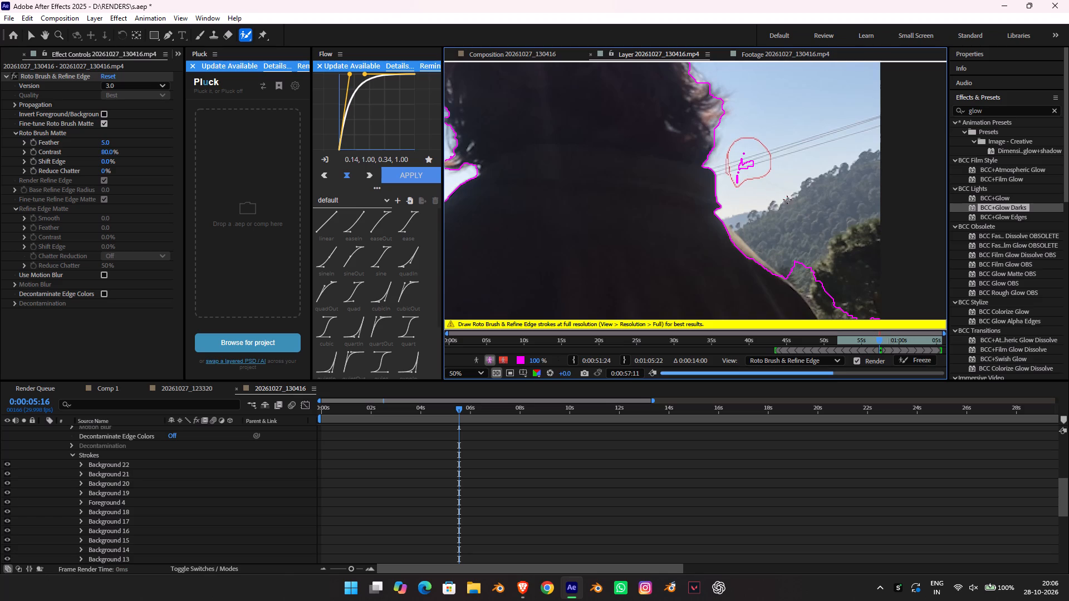
pyautogui.keyDown('alt'); pyautogui.moveTo(738, 151); pyautogui.dragTo(805, 209); pyautogui.keyUp('alt')
pyautogui.keyDown('alt'); pyautogui.moveTo(749, 147); pyautogui.dragTo(774, 214); pyautogui.keyUp('alt')
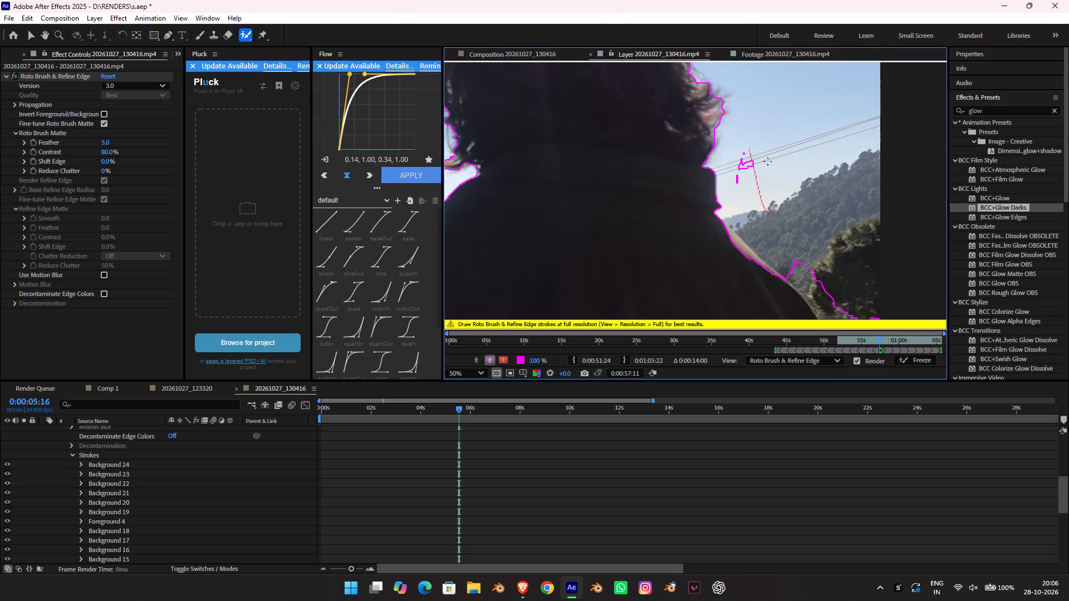
pyautogui.keyDown('alt'); pyautogui.moveTo(751, 137); pyautogui.dragTo(747, 184); pyautogui.keyUp('alt')
pyautogui.keyDown('alt'); pyautogui.moveTo(744, 132); pyautogui.dragTo(748, 186); pyautogui.keyUp('alt')
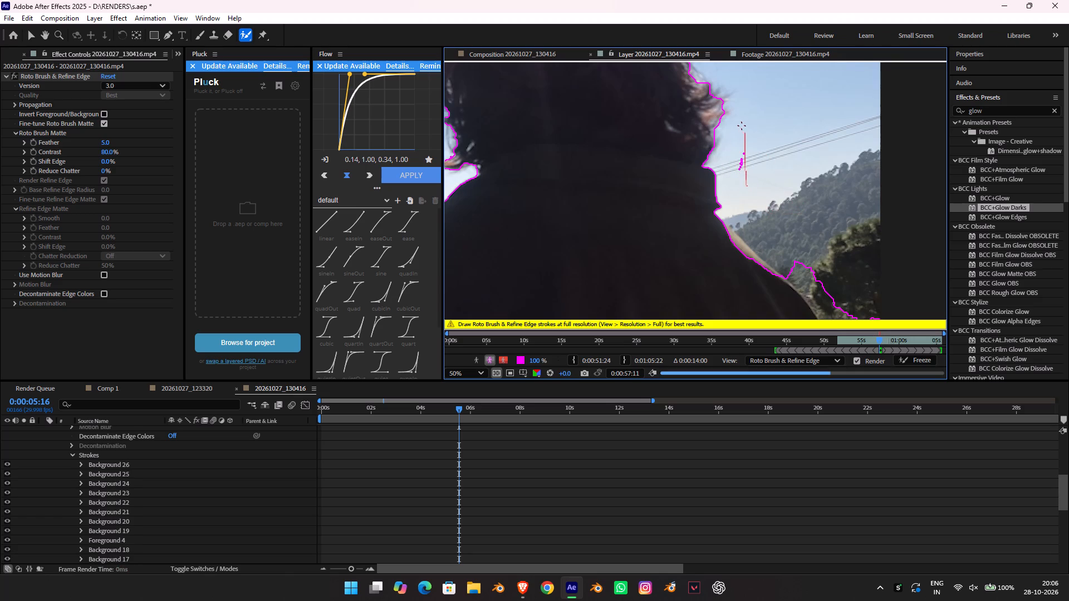
pyautogui.keyDown('alt'); pyautogui.moveTo(737, 135); pyautogui.dragTo(752, 191); pyautogui.keyUp('alt')
pyautogui.keyDown('alt'); pyautogui.moveTo(734, 140); pyautogui.dragTo(751, 200); pyautogui.keyUp('alt')
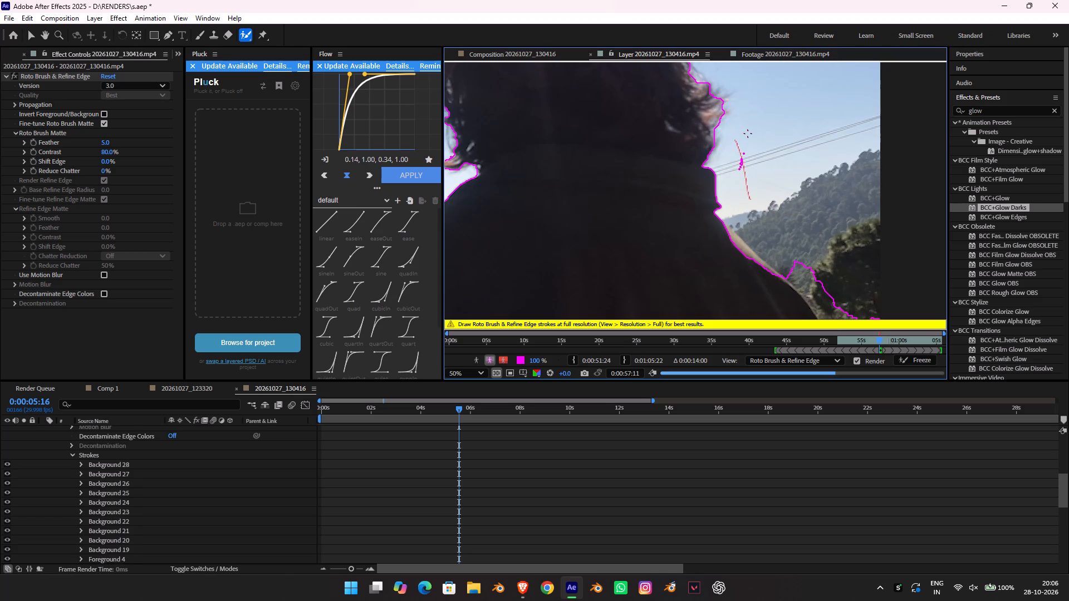
pyautogui.keyDown('alt'); pyautogui.moveTo(747, 134); pyautogui.dragTo(740, 197); pyautogui.keyUp('alt')
pyautogui.keyDown('alt'); pyautogui.moveTo(746, 137); pyautogui.dragTo(743, 183); pyautogui.keyUp('alt')
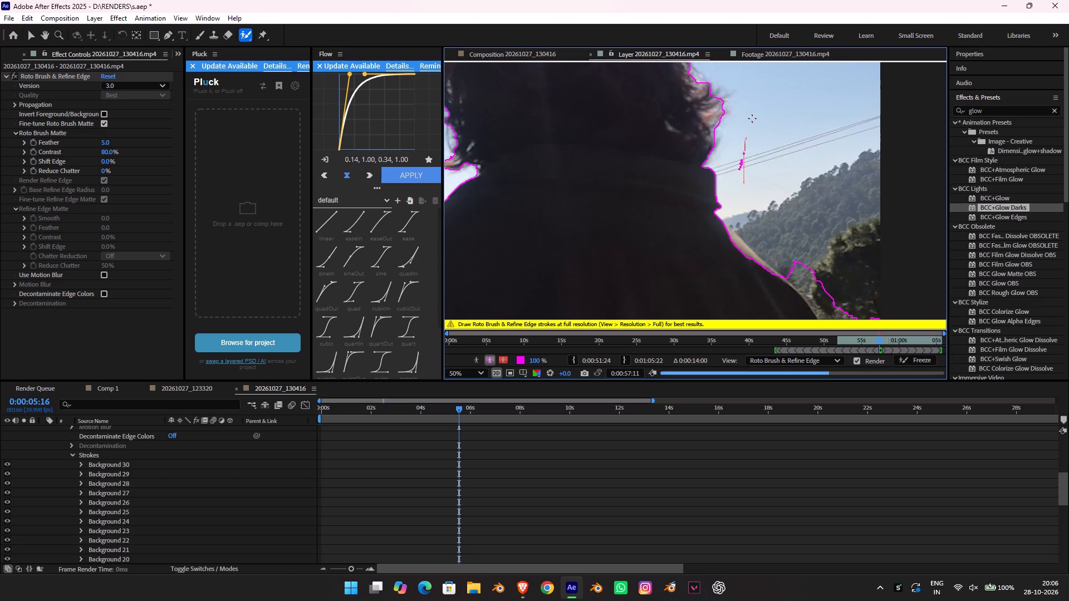
pyautogui.keyDown('alt'); pyautogui.moveTo(749, 138); pyautogui.dragTo(737, 181); pyautogui.keyUp('alt')
pyautogui.keyDown('alt'); pyautogui.moveTo(734, 137); pyautogui.dragTo(753, 195); pyautogui.keyUp('alt')
pyautogui.keyDown('alt'); pyautogui.moveTo(735, 135); pyautogui.dragTo(742, 183); pyautogui.keyUp('alt')
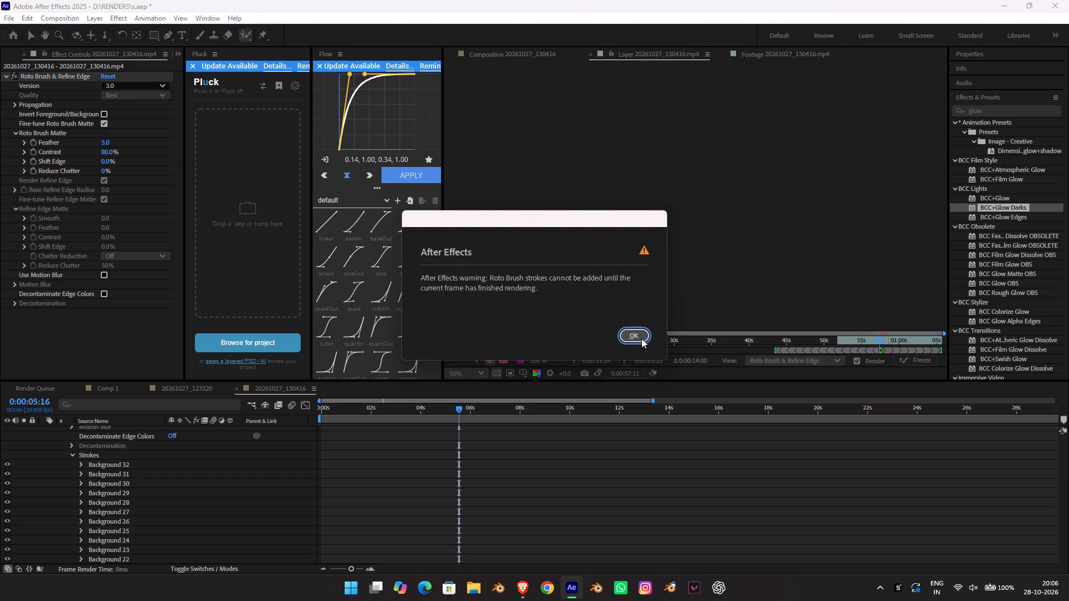
pyautogui.click(640, 334)
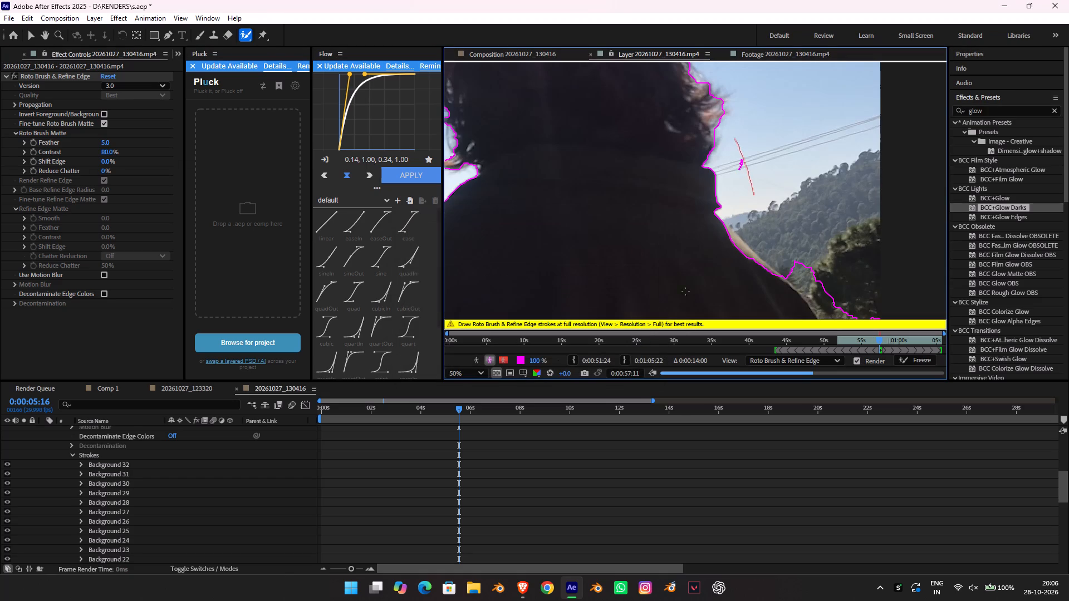
pyautogui.moveTo(732, 149); pyautogui.dragTo(761, 197)
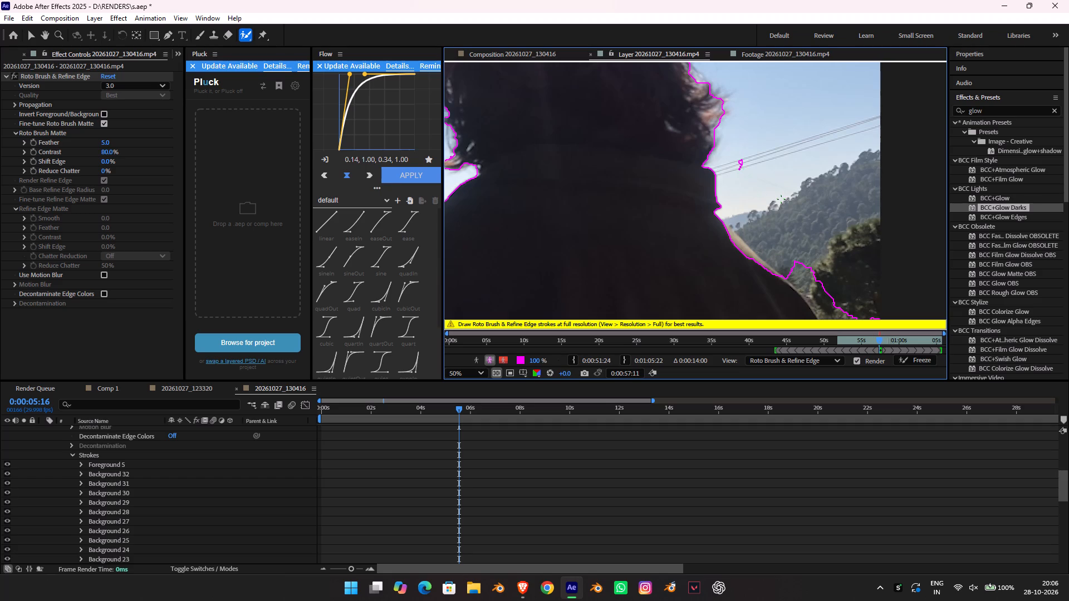
pyautogui.hotkey('ctrl', 'z')
pyautogui.keyDown('alt'); pyautogui.moveTo(761, 153); pyautogui.dragTo(725, 147); pyautogui.keyUp('alt')
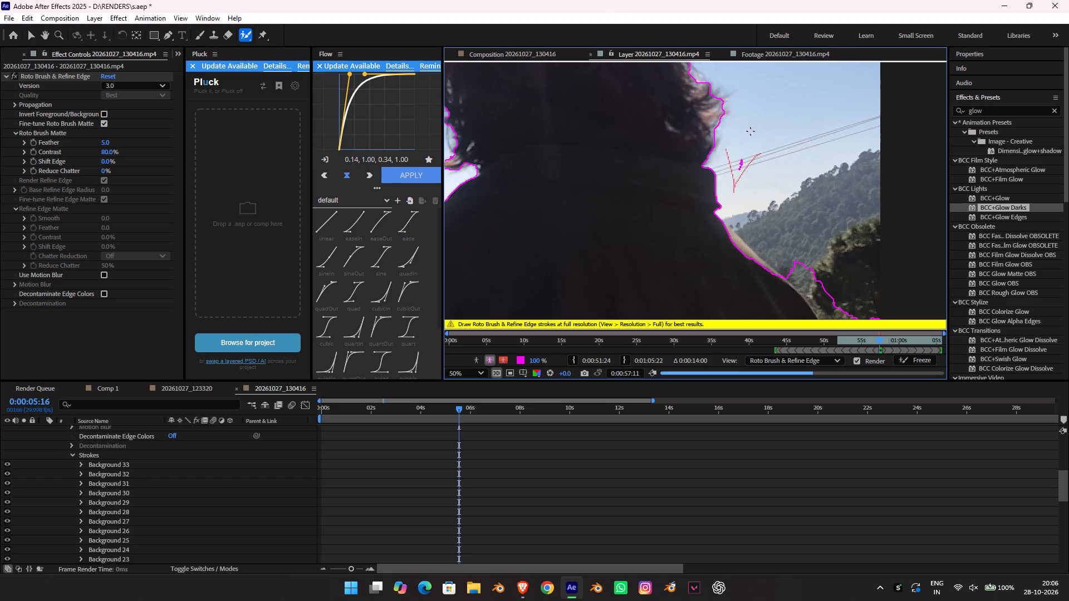
# Subtract the hillside and trees beyond the right shoulder and down along the right upper arm from the Roto Brush selection.
pyautogui.keyDown('alt'); pyautogui.moveTo(774, 257); pyautogui.dragTo(887, 337); pyautogui.keyUp('alt')
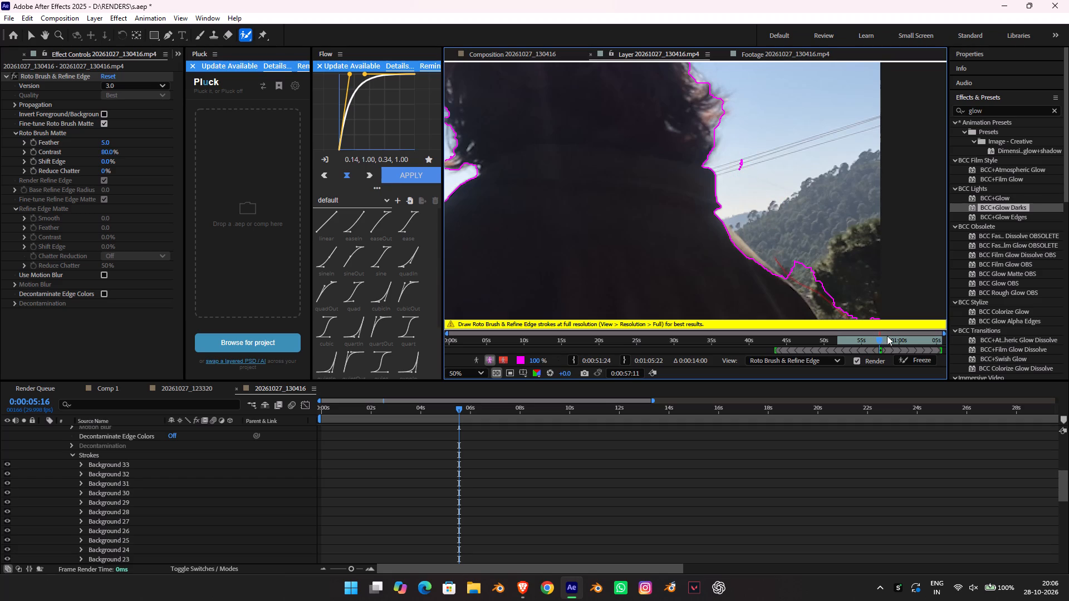
pyautogui.keyDown('alt'); pyautogui.moveTo(794, 262); pyautogui.dragTo(860, 341); pyautogui.keyUp('alt')
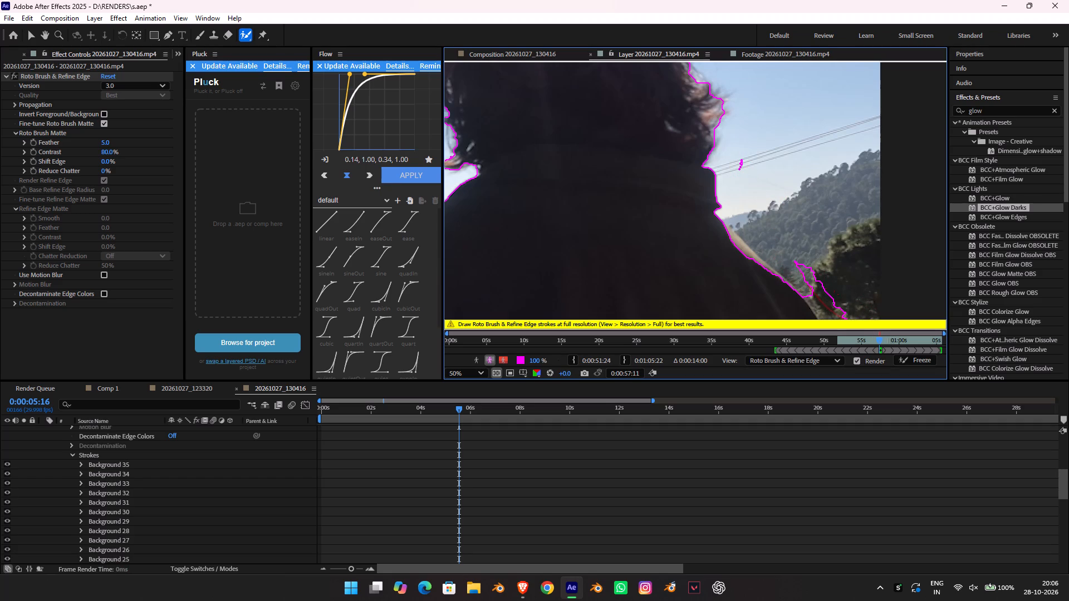
pyautogui.moveTo(840, 295); pyautogui.dragTo(800, 238, button='middle')
pyautogui.keyDown('alt'); pyautogui.moveTo(749, 186); pyautogui.dragTo(860, 336); pyautogui.keyUp('alt')
pyautogui.moveTo(869, 275); pyautogui.dragTo(831, 211, button='middle')
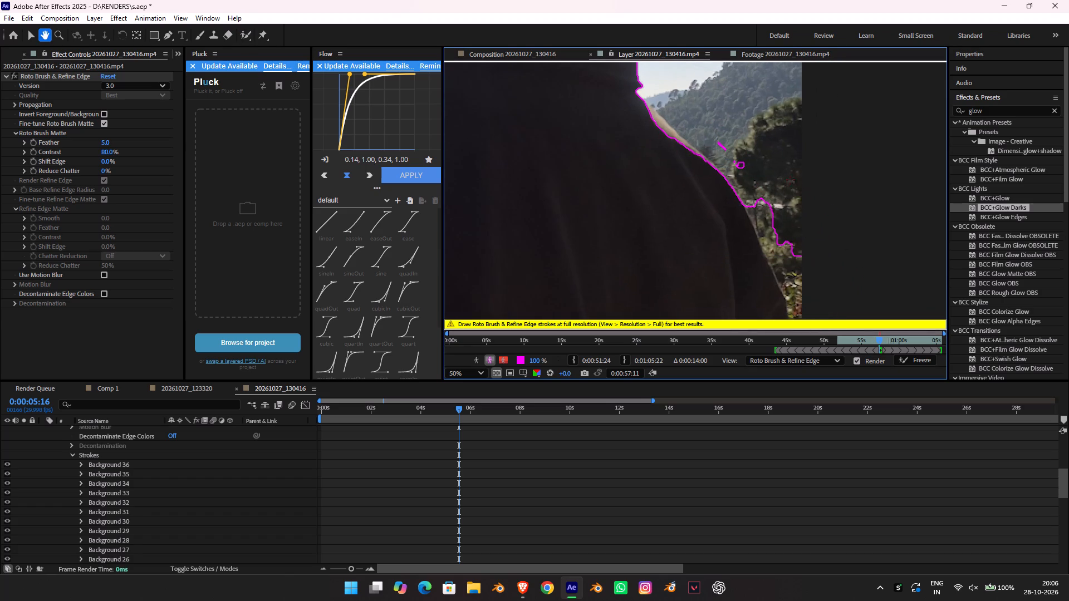
pyautogui.keyDown('alt'); pyautogui.click(731, 135); pyautogui.keyUp('alt')
pyautogui.keyDown('alt'); pyautogui.moveTo(729, 134); pyautogui.dragTo(779, 193); pyautogui.keyUp('alt')
pyautogui.click(644, 323)
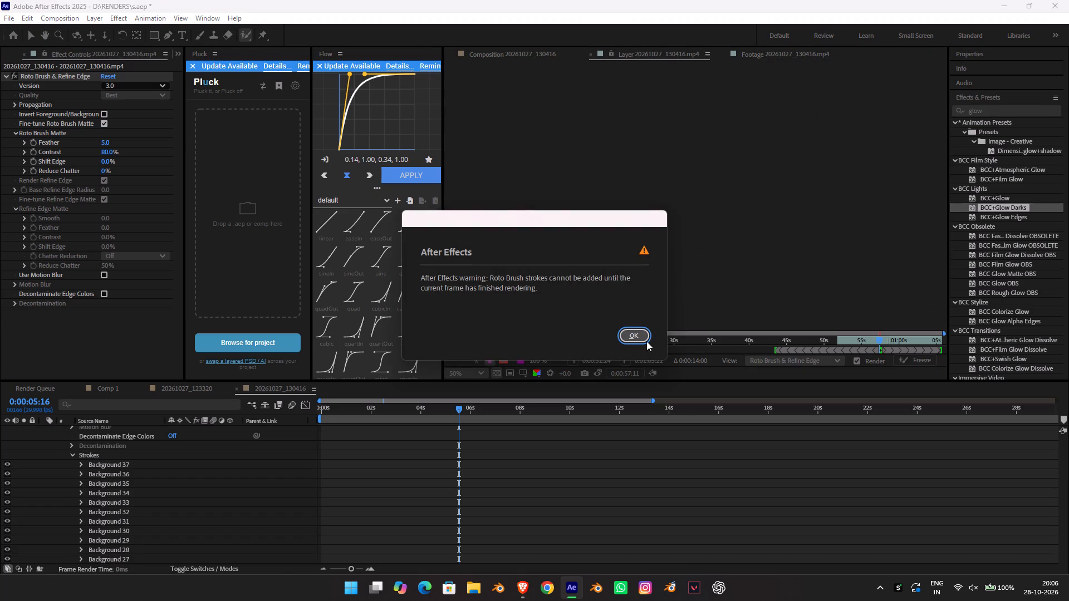
pyautogui.click(646, 339)
pyautogui.keyDown('alt'); pyautogui.moveTo(706, 127); pyautogui.dragTo(828, 292); pyautogui.keyUp('alt')
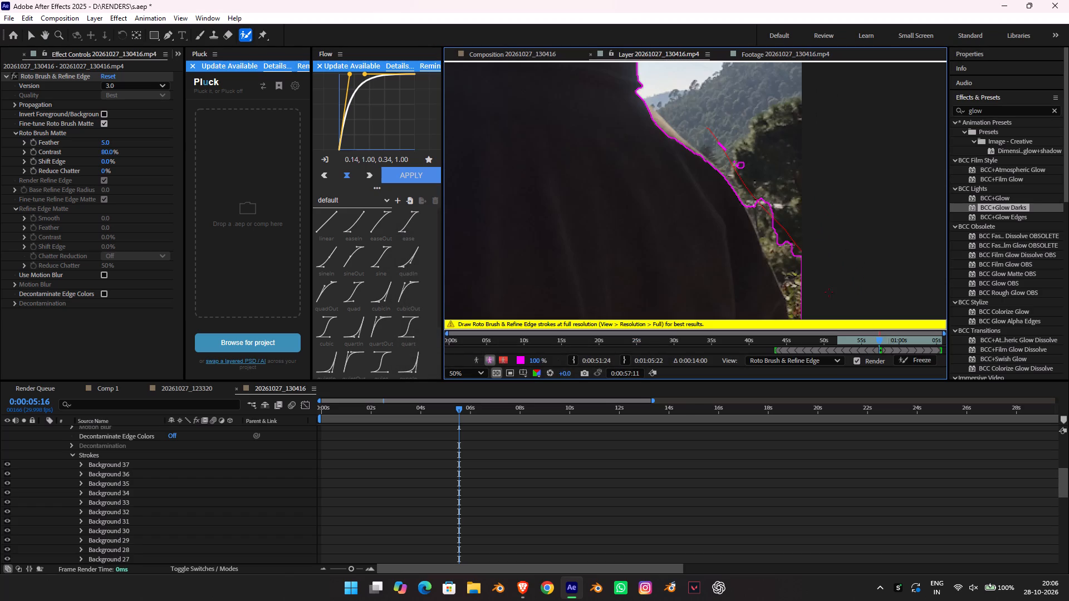
pyautogui.keyDown('alt'); pyautogui.moveTo(828, 292); pyautogui.dragTo(870, 320); pyautogui.keyUp('alt')
pyautogui.keyDown('alt'); pyautogui.moveTo(741, 168); pyautogui.dragTo(830, 343); pyautogui.keyUp('alt')
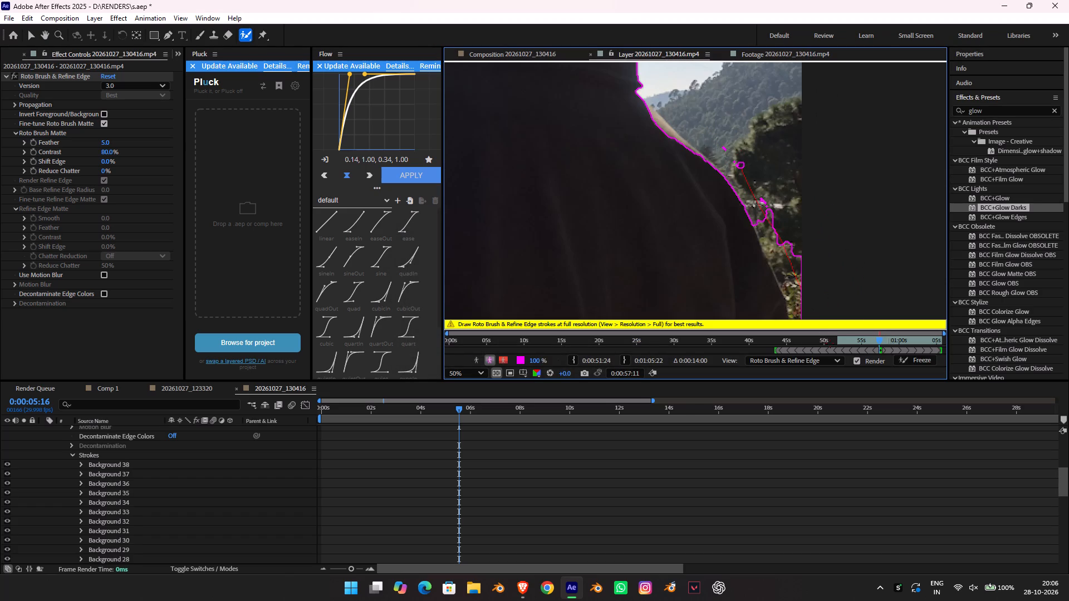
pyautogui.keyDown('alt'); pyautogui.moveTo(830, 343); pyautogui.dragTo(833, 339); pyautogui.keyUp('alt')
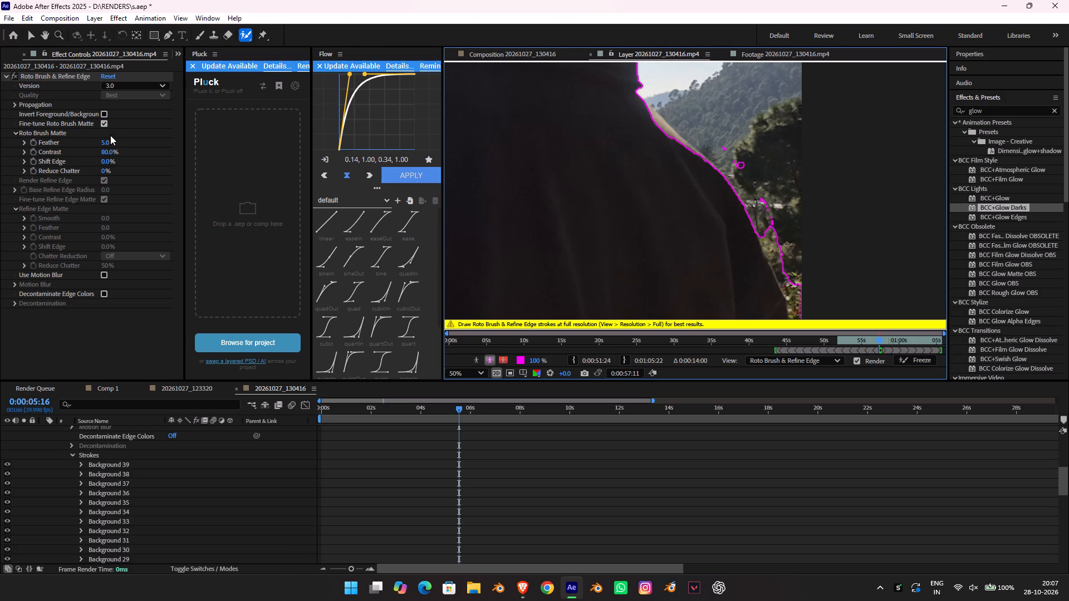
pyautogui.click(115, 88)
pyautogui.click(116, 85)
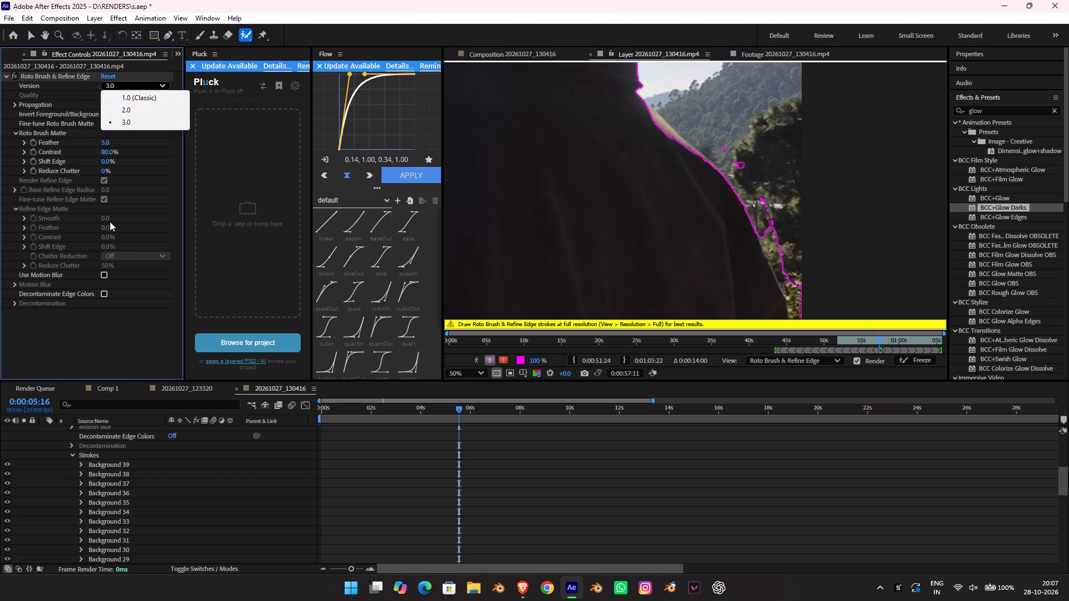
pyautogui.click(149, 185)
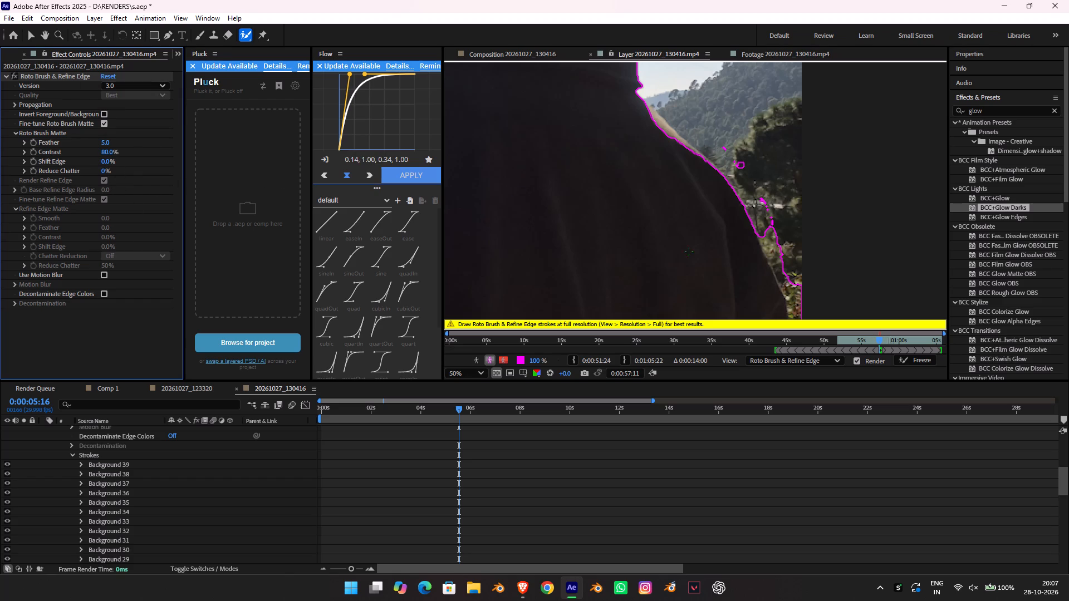
# Refine the Roto Brush boundary along the right arm by subtracting the leftover trees and foliage beside the jacket.
pyautogui.keyDown('alt'); pyautogui.moveTo(712, 136); pyautogui.dragTo(828, 311); pyautogui.keyUp('alt')
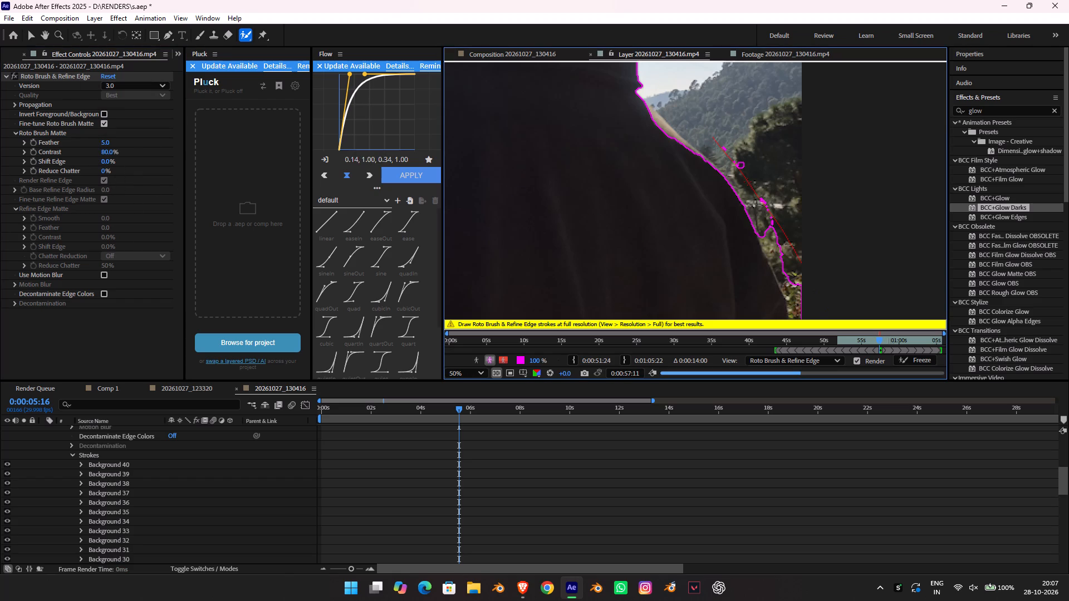
pyautogui.keyDown('alt'); pyautogui.moveTo(752, 186); pyautogui.dragTo(803, 353); pyautogui.keyUp('alt')
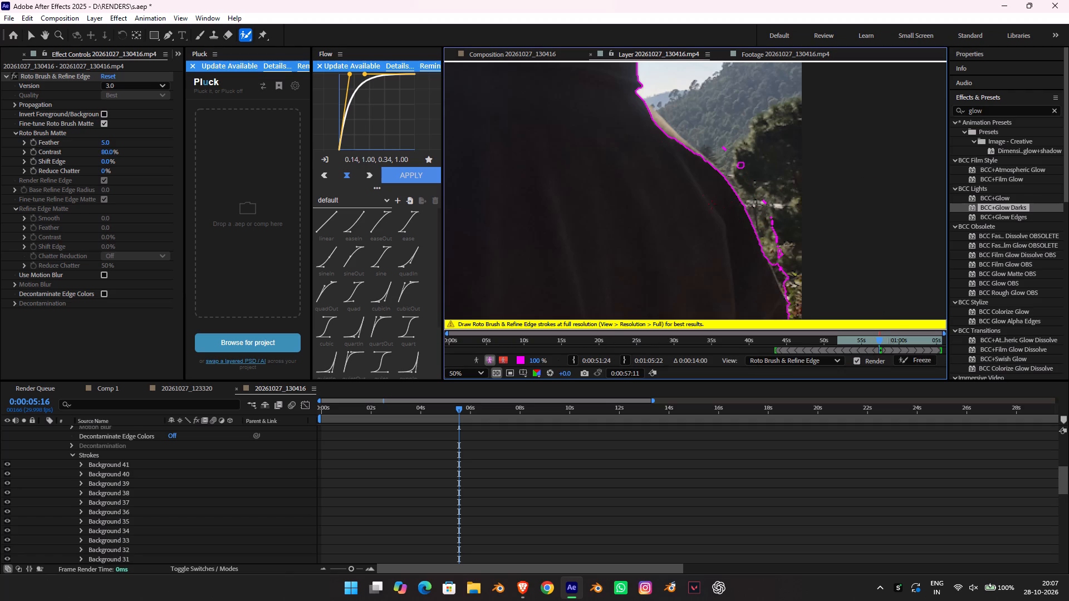
pyautogui.keyDown('alt'); pyautogui.click(717, 128); pyautogui.keyUp('alt')
pyautogui.keyDown('alt'); pyautogui.moveTo(758, 187); pyautogui.dragTo(821, 342); pyautogui.keyUp('alt')
pyautogui.keyDown('alt'); pyautogui.moveTo(759, 196); pyautogui.dragTo(775, 293); pyautogui.keyUp('alt')
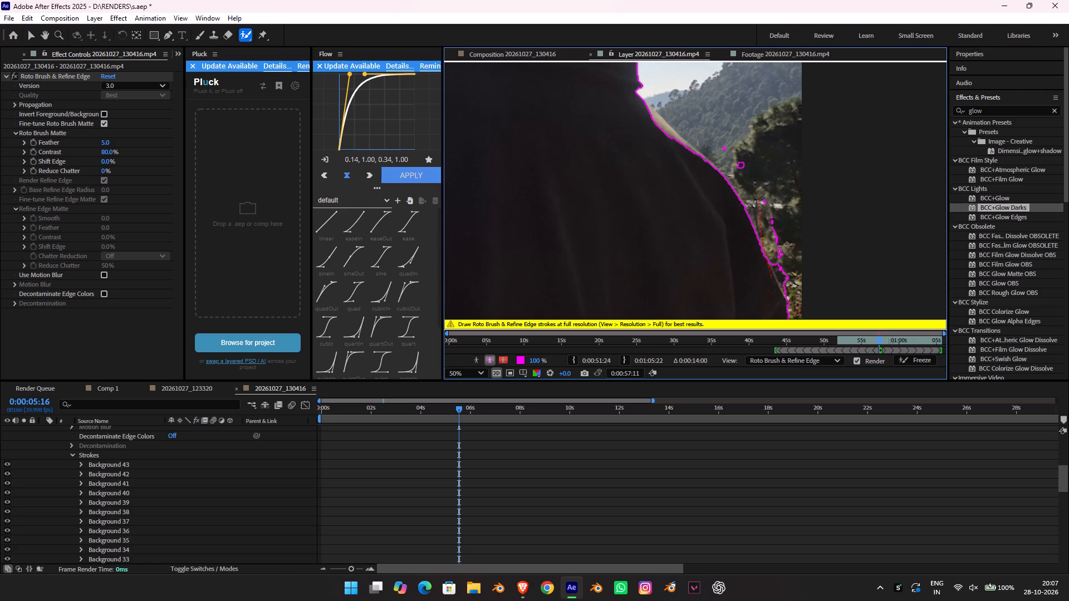
pyautogui.keyDown('alt'); pyautogui.moveTo(775, 293); pyautogui.dragTo(793, 367); pyautogui.keyUp('alt')
pyautogui.keyDown('alt'); pyautogui.moveTo(751, 208); pyautogui.dragTo(815, 375); pyautogui.keyUp('alt')
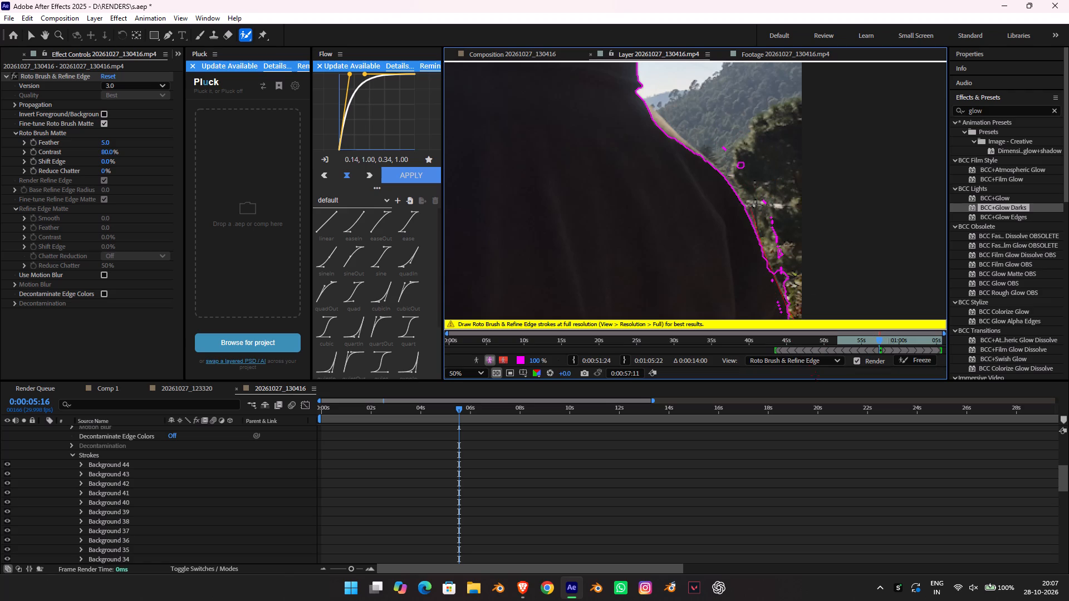
pyautogui.keyDown('alt'); pyautogui.moveTo(815, 375); pyautogui.dragTo(815, 380); pyautogui.keyUp('alt')
# Subtract the foliage beside the lower right arm, down to the bottom edge of the frame, from the Roto Brush selection.
pyautogui.moveTo(803, 283); pyautogui.dragTo(711, 190, button='middle')
pyautogui.keyDown('alt'); pyautogui.moveTo(692, 154); pyautogui.dragTo(666, 316); pyautogui.keyUp('alt')
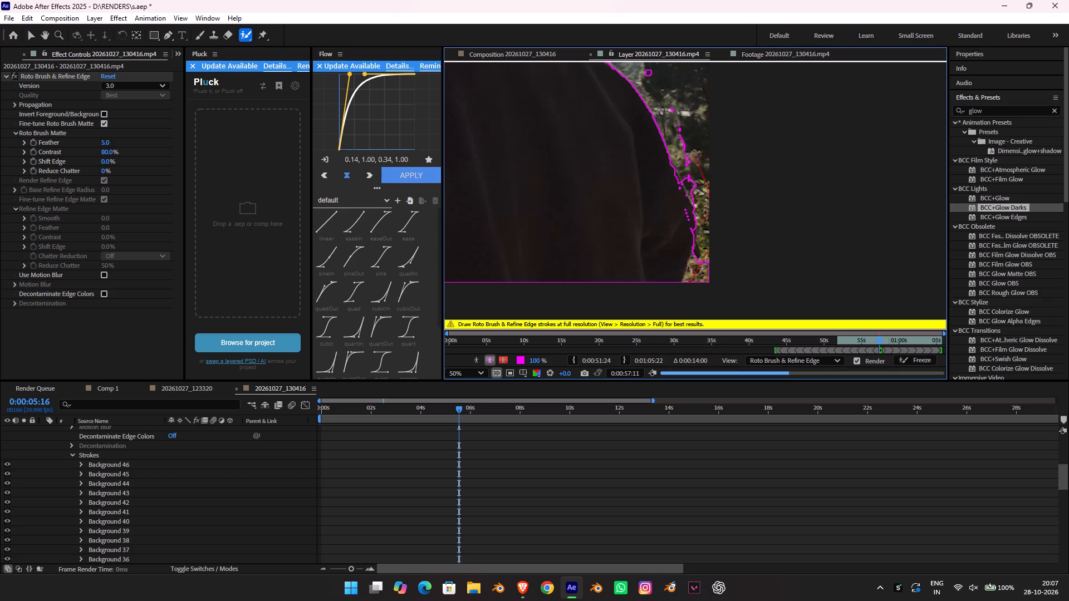
pyautogui.keyDown('alt'); pyautogui.moveTo(685, 176); pyautogui.dragTo(671, 344); pyautogui.keyUp('alt')
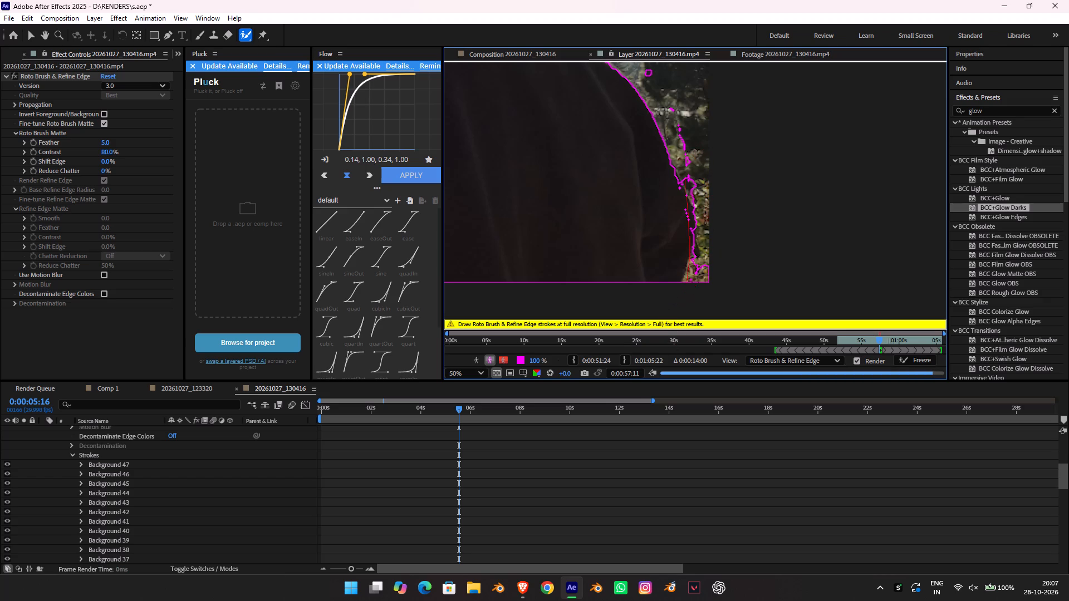
# With the Refine Edge tool, paint an edge refinement stroke down the lower left arm to the bottom of the frame.
pyautogui.scroll(-2, 665, 180)
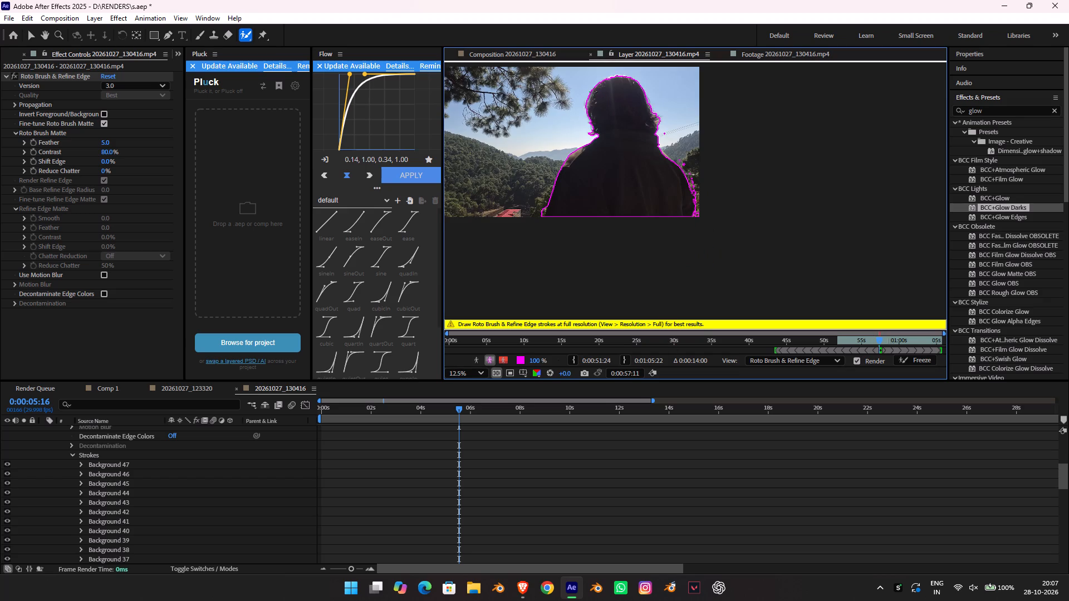
pyautogui.moveTo(241, 32); pyautogui.dragTo(243, 46)
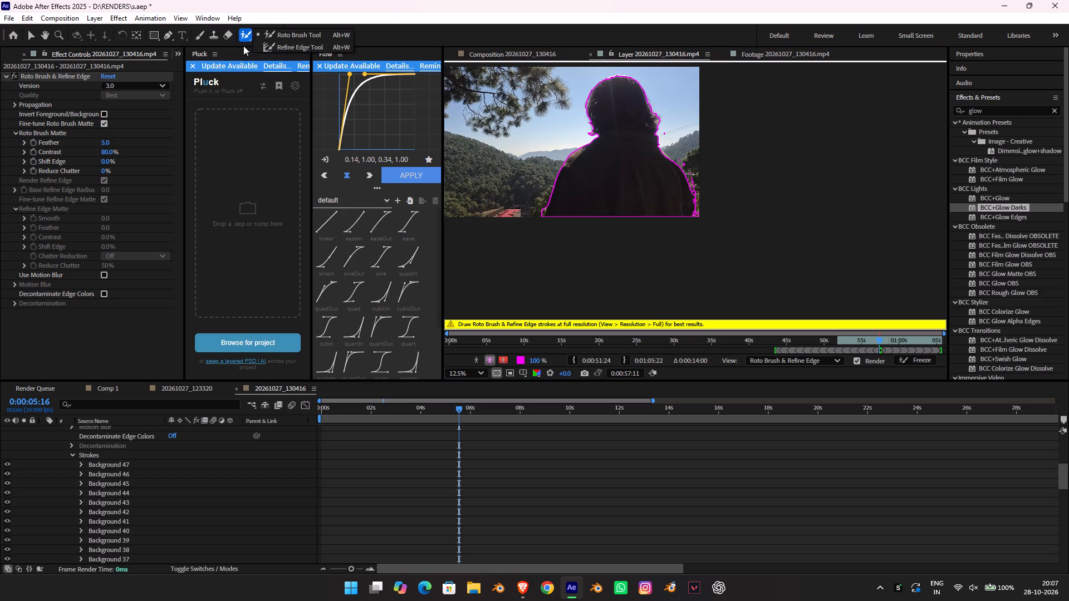
pyautogui.moveTo(243, 46); pyautogui.dragTo(278, 47)
pyautogui.scroll(1, 540, 188)
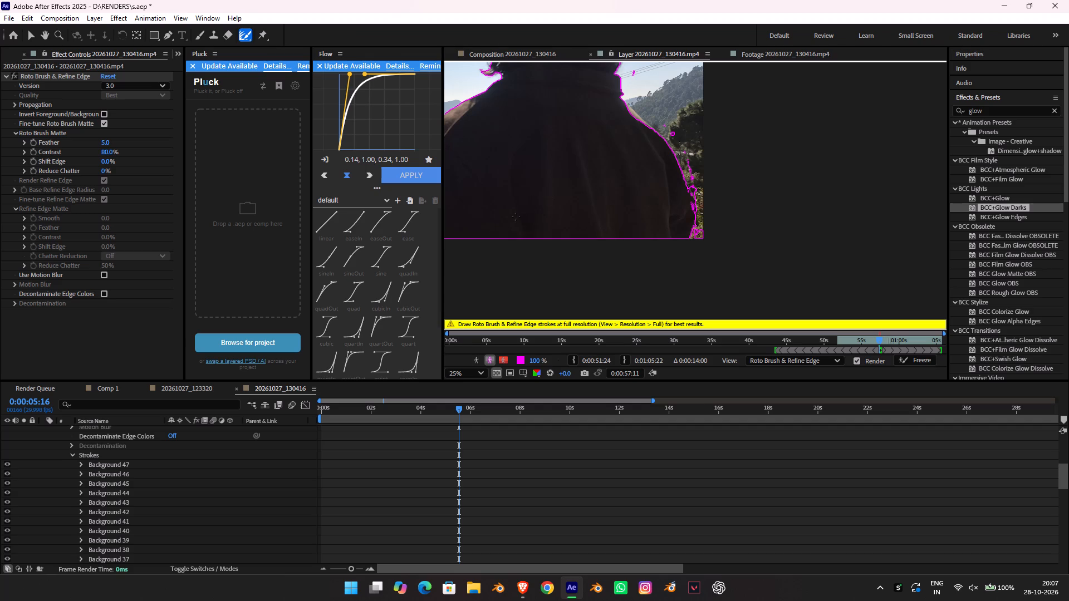
pyautogui.moveTo(503, 216); pyautogui.dragTo(661, 222, button='middle')
pyautogui.scroll(1, 545, 245)
pyautogui.moveTo(542, 245); pyautogui.dragTo(640, 237, button='middle')
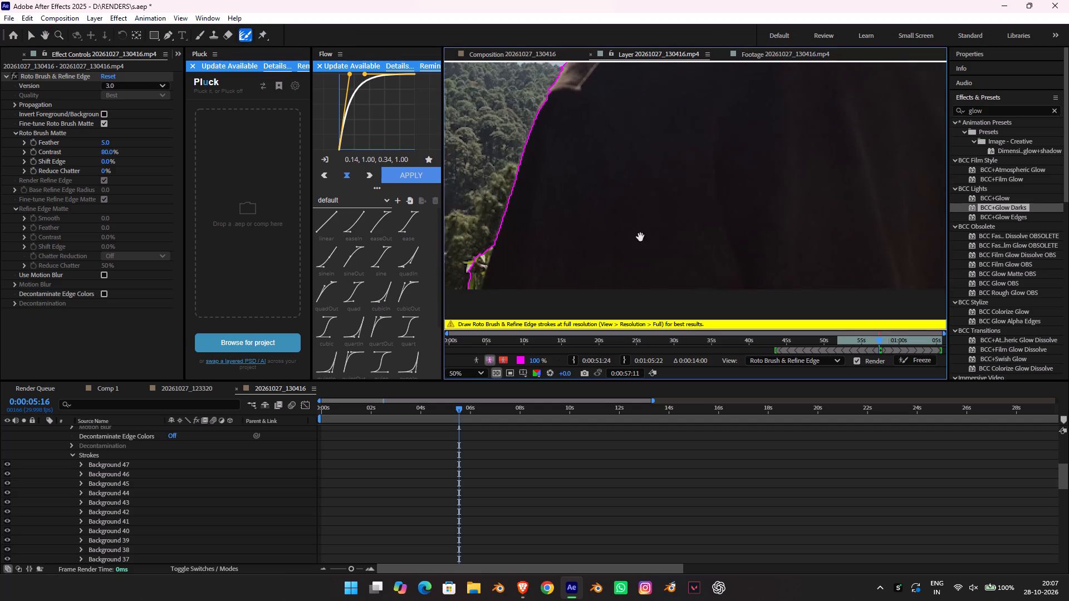
pyautogui.moveTo(640, 237); pyautogui.dragTo(657, 233, button='middle')
pyautogui.moveTo(554, 188); pyautogui.dragTo(547, 219)
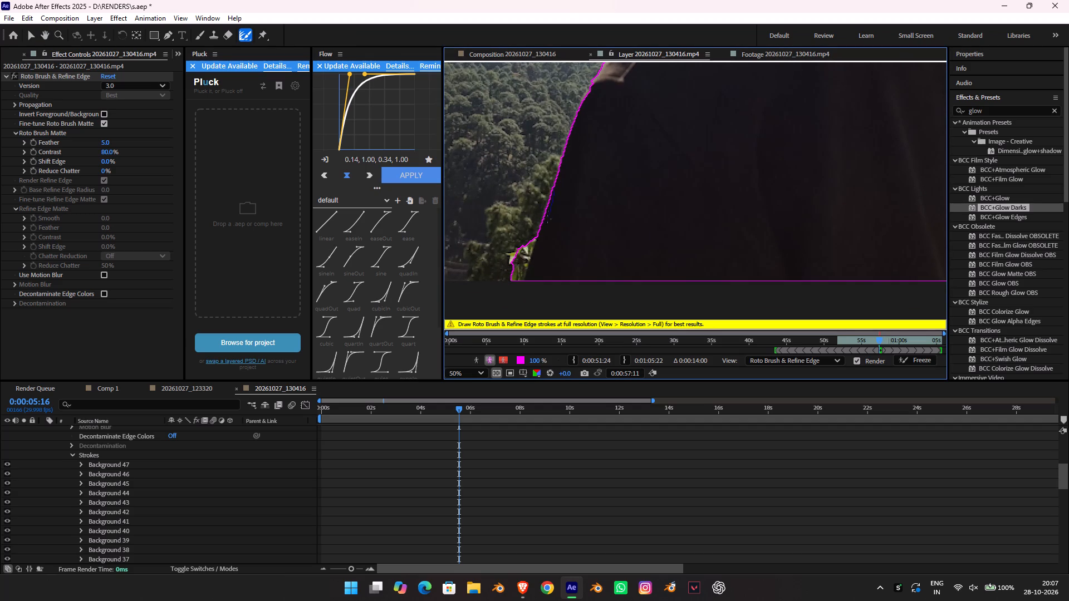
pyautogui.moveTo(547, 219); pyautogui.dragTo(516, 283)
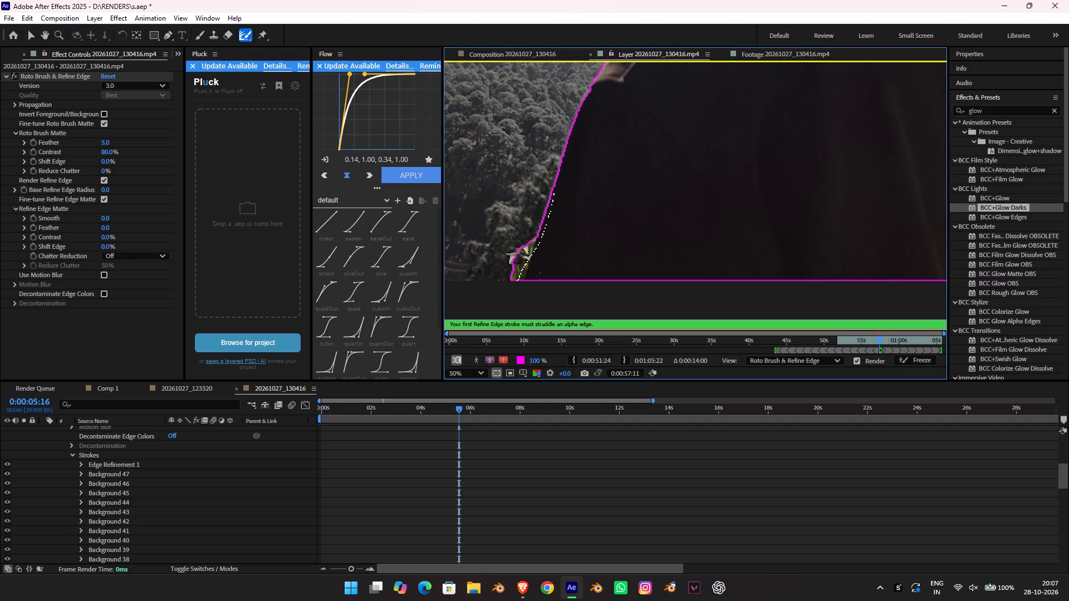
# Paint an erasing Refine Edge stroke over the foliage beside the lower right arm, past the frame's bottom corner.
pyautogui.scroll(-4, 564, 165)
pyautogui.scroll(1, 731, 142)
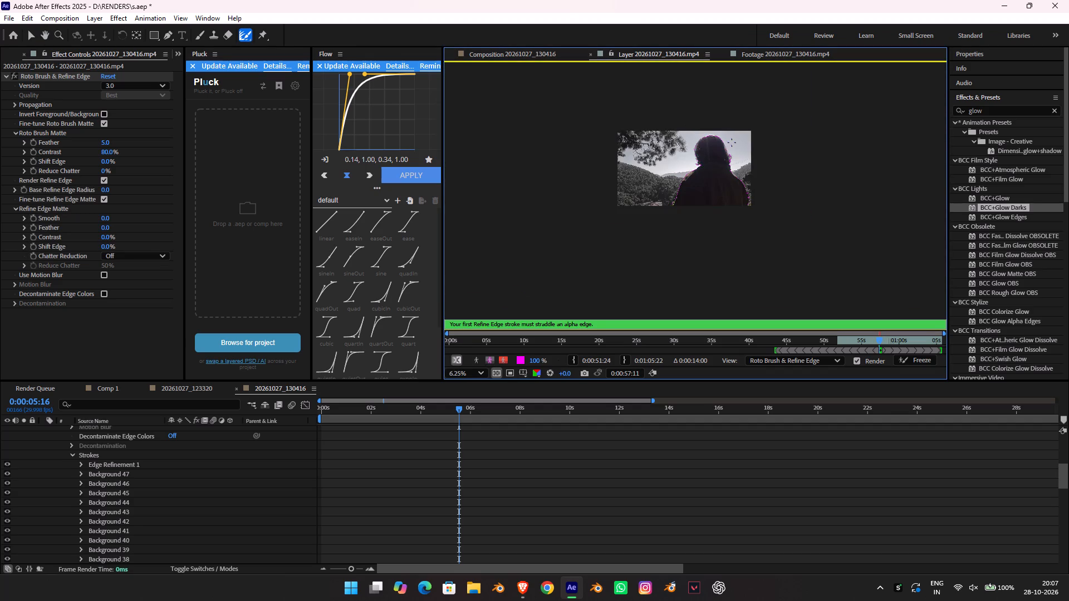
pyautogui.scroll(1, 737, 140)
pyautogui.moveTo(792, 204); pyautogui.dragTo(664, 221, button='middle')
pyautogui.scroll(5, 686, 247)
pyautogui.moveTo(581, 292); pyautogui.dragTo(612, 226, button='middle')
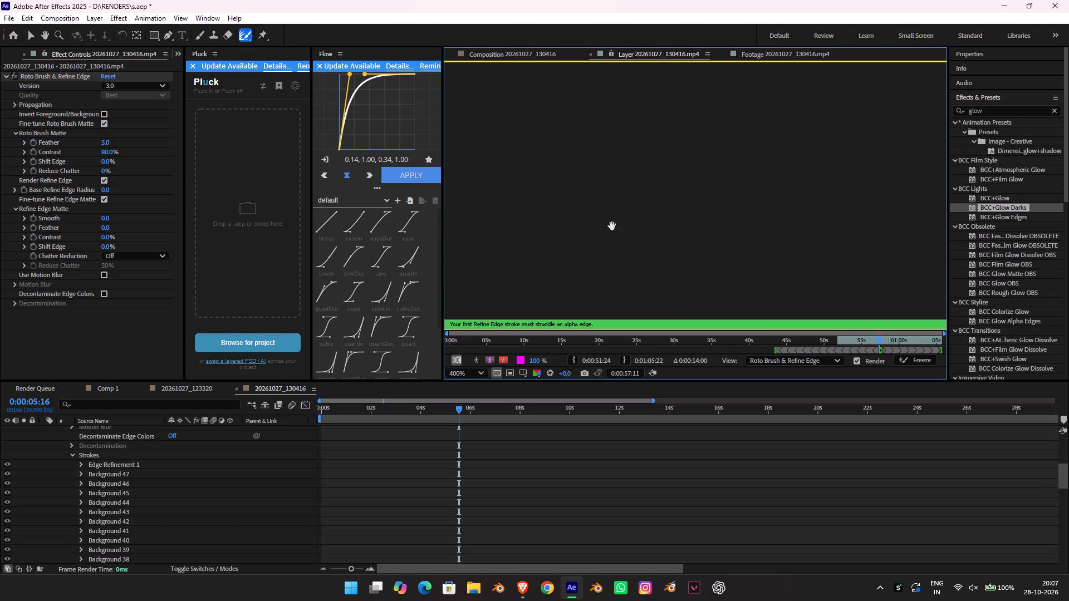
pyautogui.moveTo(612, 226); pyautogui.dragTo(754, 122, button='middle')
pyautogui.scroll(-5, 669, 157)
pyautogui.scroll(1, 710, 237)
pyautogui.scroll(1, 654, 250)
pyautogui.moveTo(654, 250); pyautogui.dragTo(651, 229, button='middle')
pyautogui.scroll(5, 655, 256)
pyautogui.scroll(-8, 684, 200)
pyautogui.scroll(2, 772, 256)
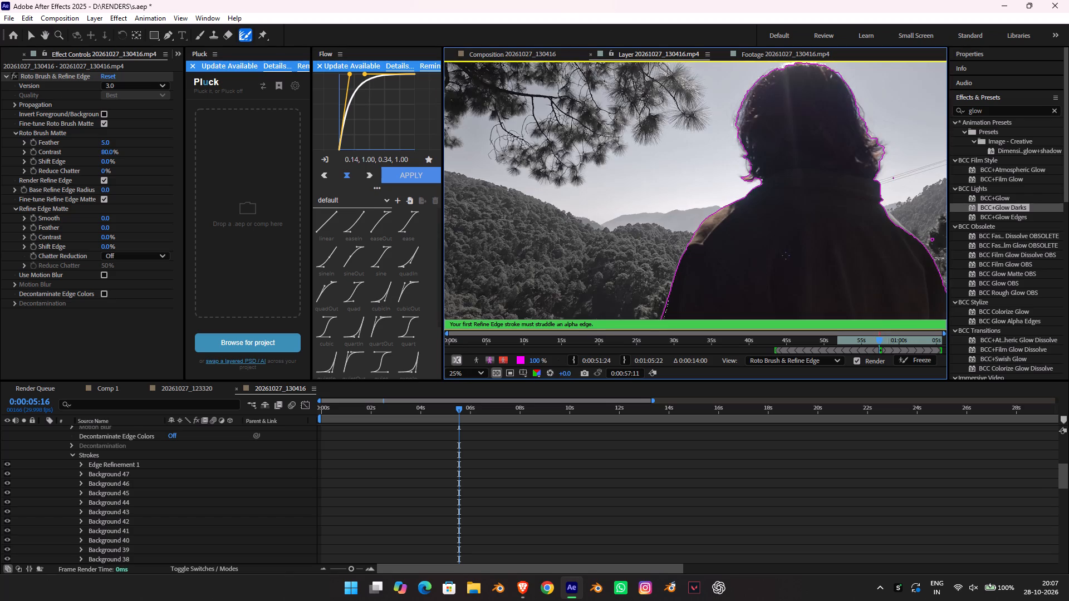
pyautogui.moveTo(796, 258); pyautogui.dragTo(504, 127, button='middle')
pyautogui.scroll(2, 630, 156)
pyautogui.keyDown('alt'); pyautogui.moveTo(586, 142); pyautogui.dragTo(576, 196); pyautogui.keyUp('alt')
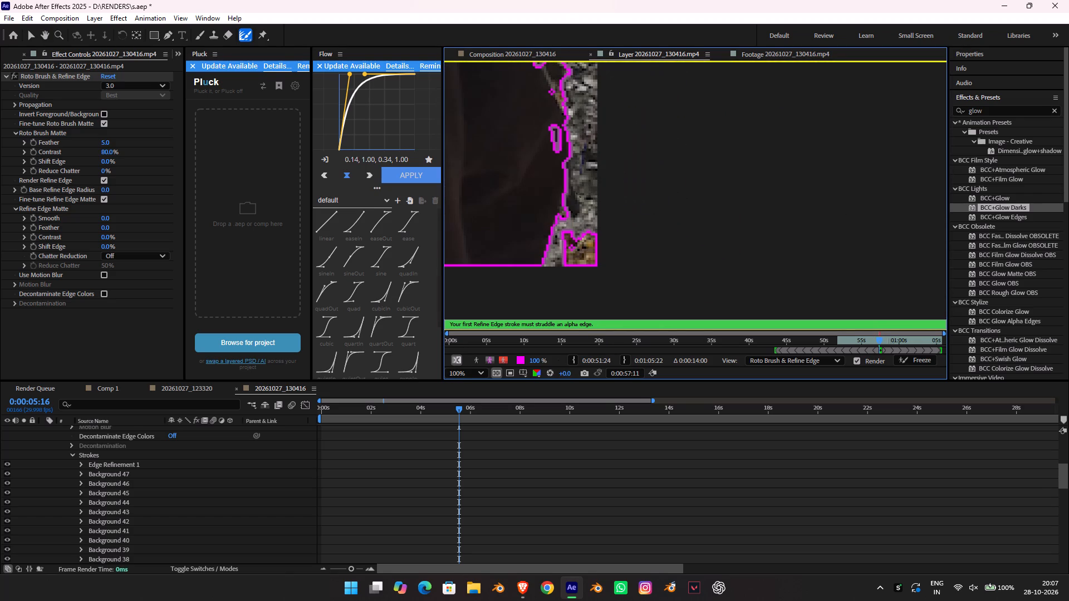
pyautogui.keyDown('alt'); pyautogui.moveTo(576, 196); pyautogui.dragTo(635, 311); pyautogui.keyUp('alt')
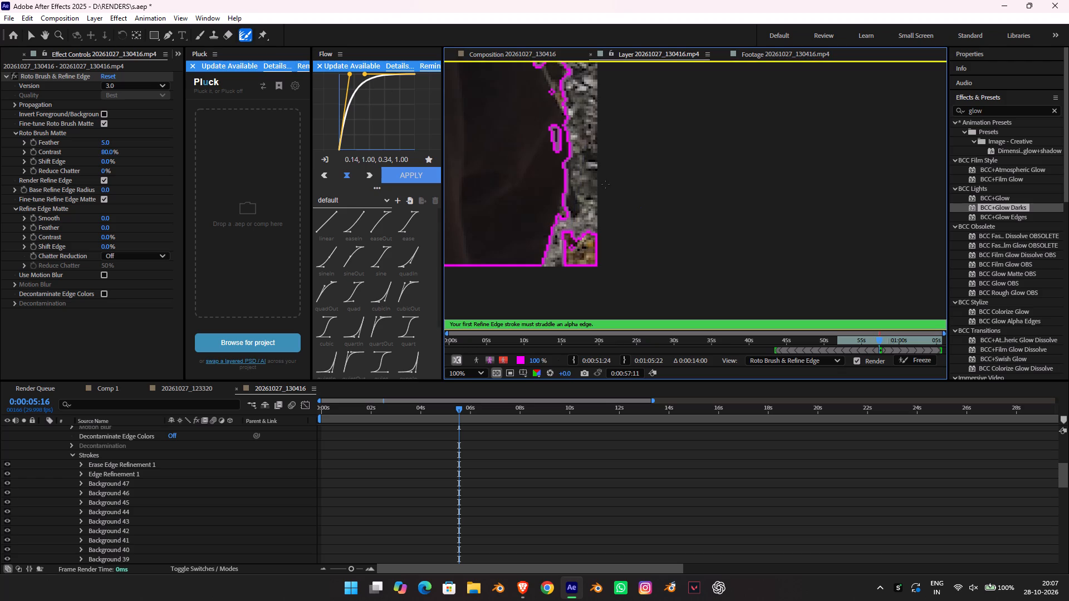
# Switch back to the Roto Brush tool and subtract the foliage patch in the frame's bottom corner beside the right arm.
pyautogui.scroll(-4, 624, 162)
pyautogui.scroll(2, 621, 147)
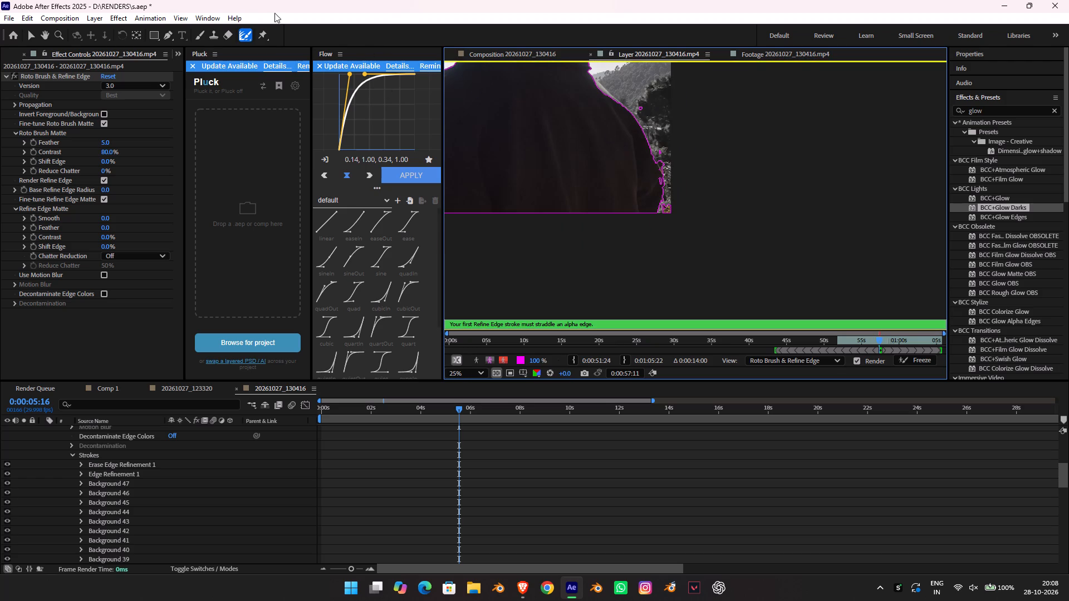
pyautogui.moveTo(246, 32); pyautogui.dragTo(291, 34)
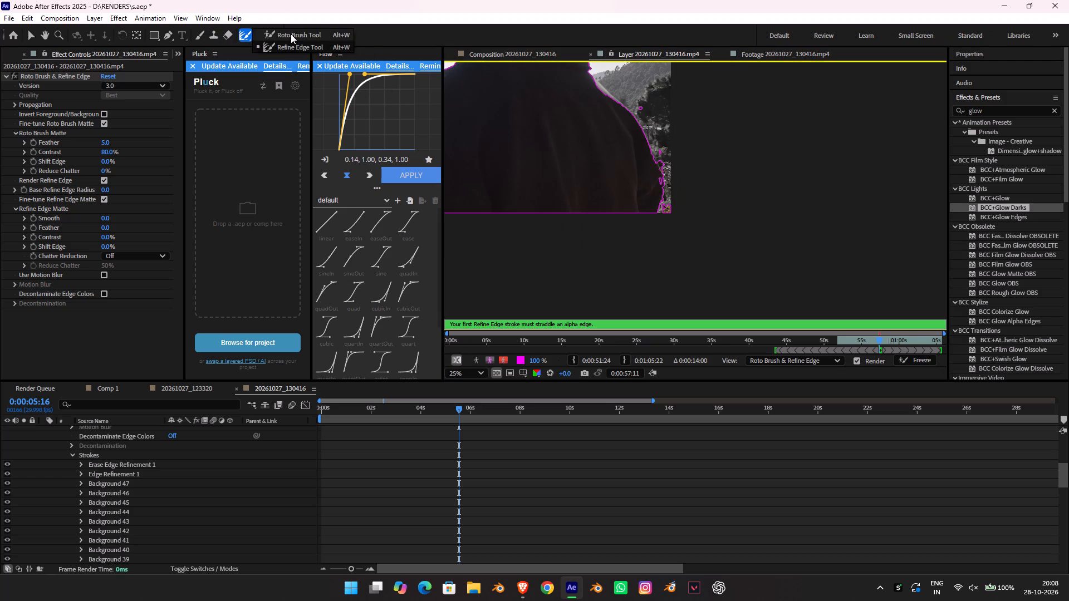
pyautogui.moveTo(291, 34); pyautogui.dragTo(291, 35)
pyautogui.keyDown('alt'); pyautogui.moveTo(675, 181); pyautogui.dragTo(666, 241); pyautogui.keyUp('alt')
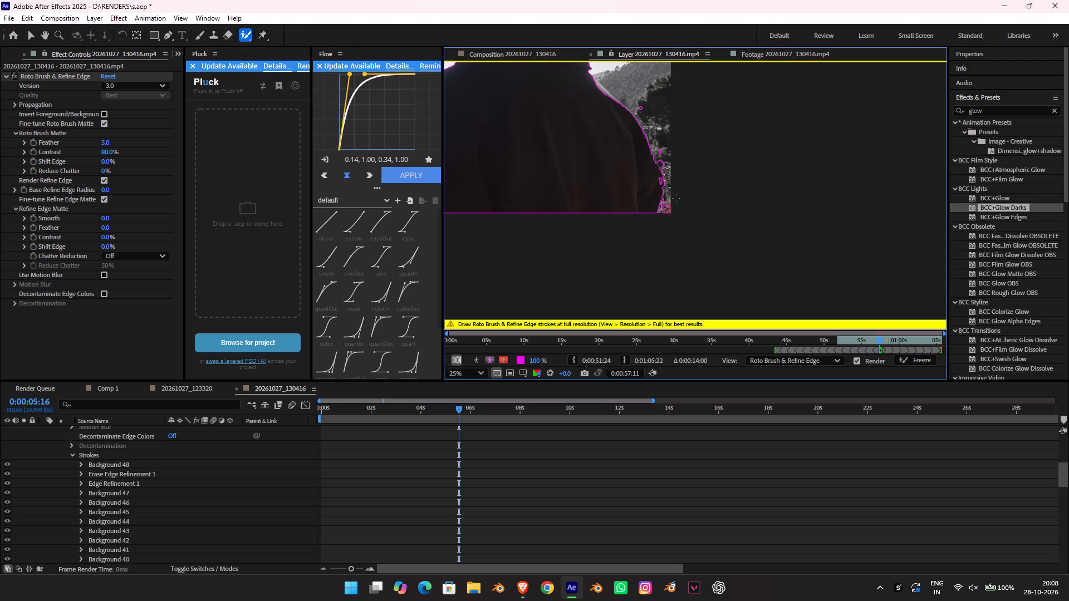
pyautogui.scroll(1, 685, 235)
pyautogui.scroll(1, 631, 253)
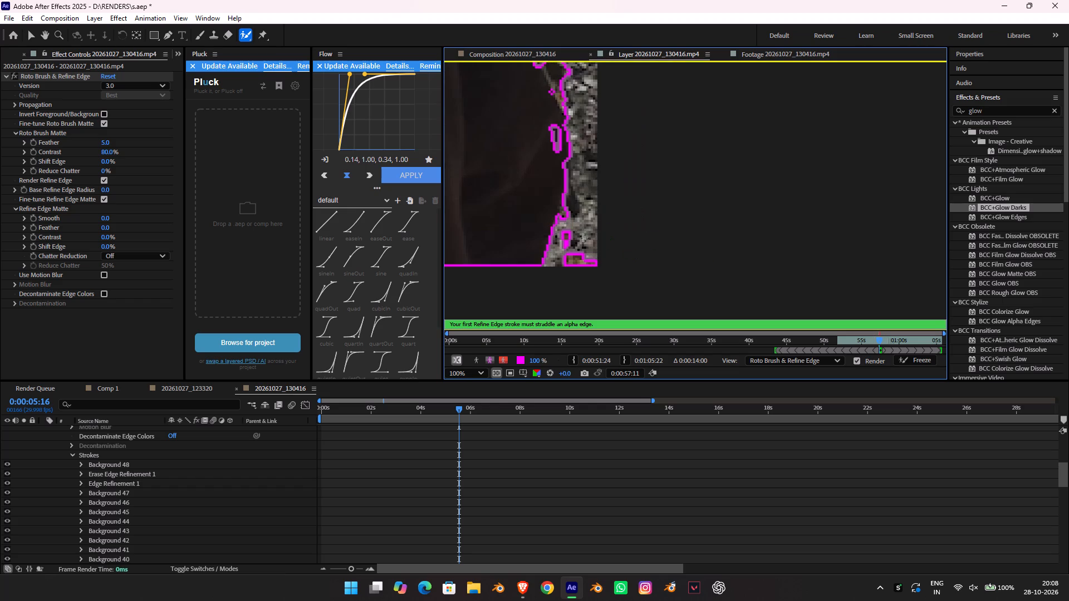
pyautogui.keyDown('alt'); pyautogui.moveTo(589, 215); pyautogui.dragTo(629, 307); pyautogui.keyUp('alt')
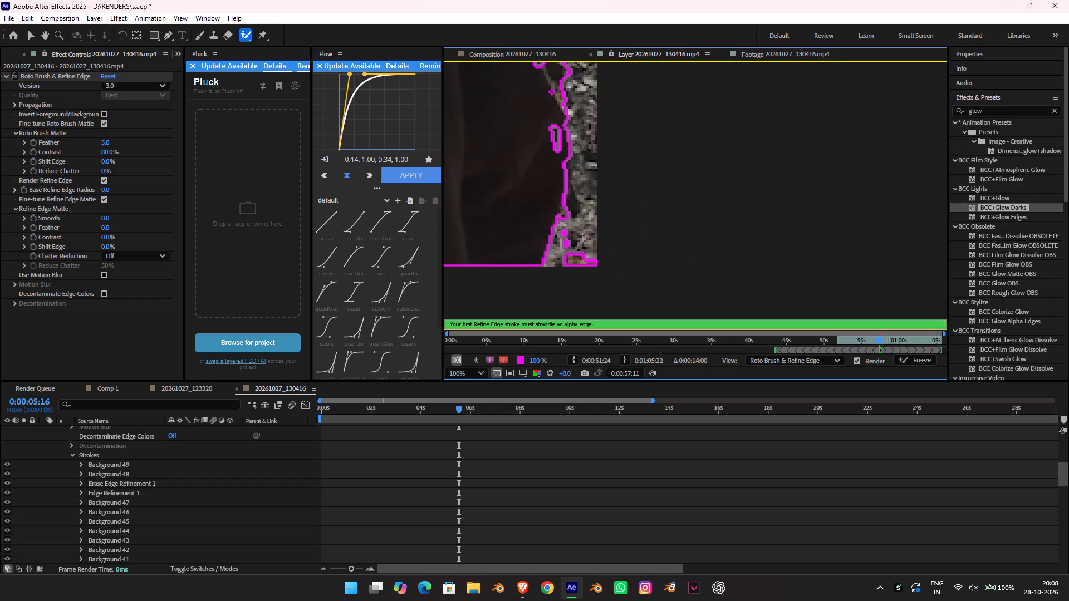
pyautogui.keyDown('alt'); pyautogui.moveTo(585, 235); pyautogui.dragTo(562, 309); pyautogui.keyUp('alt')
pyautogui.keyDown('alt'); pyautogui.moveTo(575, 240); pyautogui.dragTo(540, 308); pyautogui.keyUp('alt')
pyautogui.keyDown('alt'); pyautogui.moveTo(565, 223); pyautogui.dragTo(569, 319); pyautogui.keyUp('alt')
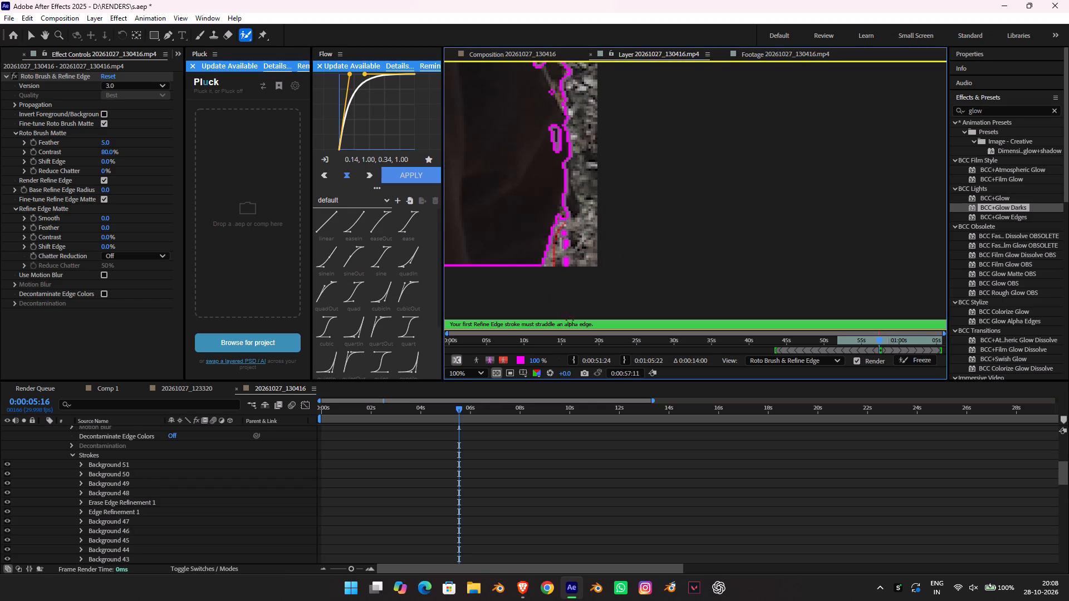
# Subtract the leftover foliage specks between the right sleeve's bottom end and the frame corner from the Roto Brush selection.
pyautogui.keyDown('alt'); pyautogui.moveTo(569, 319); pyautogui.dragTo(550, 238); pyautogui.keyUp('alt')
pyautogui.keyDown('alt'); pyautogui.moveTo(564, 225); pyautogui.dragTo(566, 292); pyautogui.keyUp('alt')
pyautogui.keyDown('alt'); pyautogui.moveTo(565, 230); pyautogui.dragTo(563, 249); pyautogui.keyUp('alt')
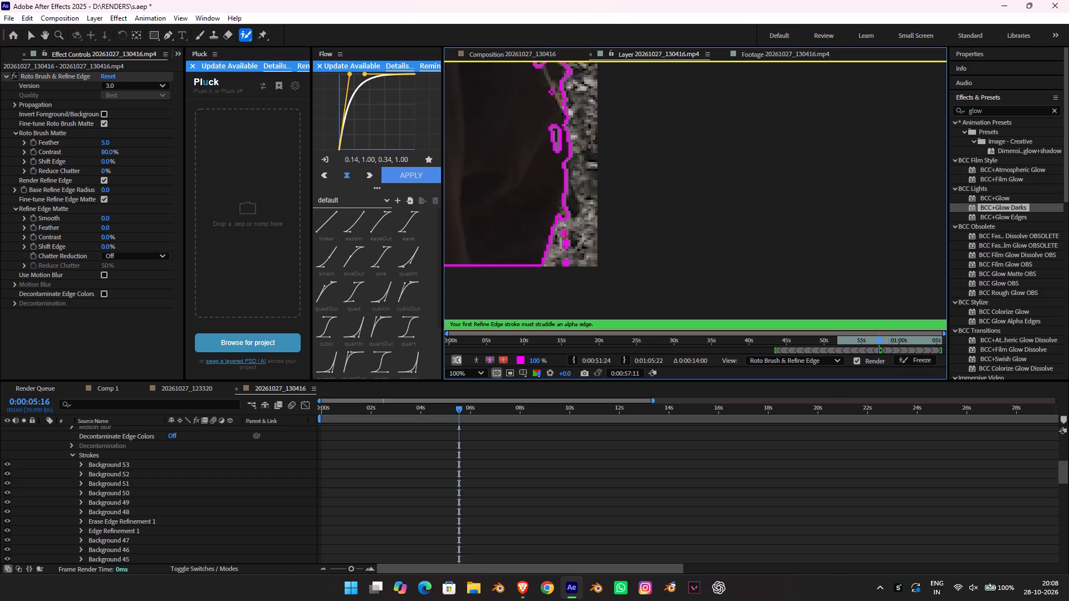
pyautogui.keyDown('alt'); pyautogui.moveTo(563, 249); pyautogui.dragTo(570, 287); pyautogui.keyUp('alt')
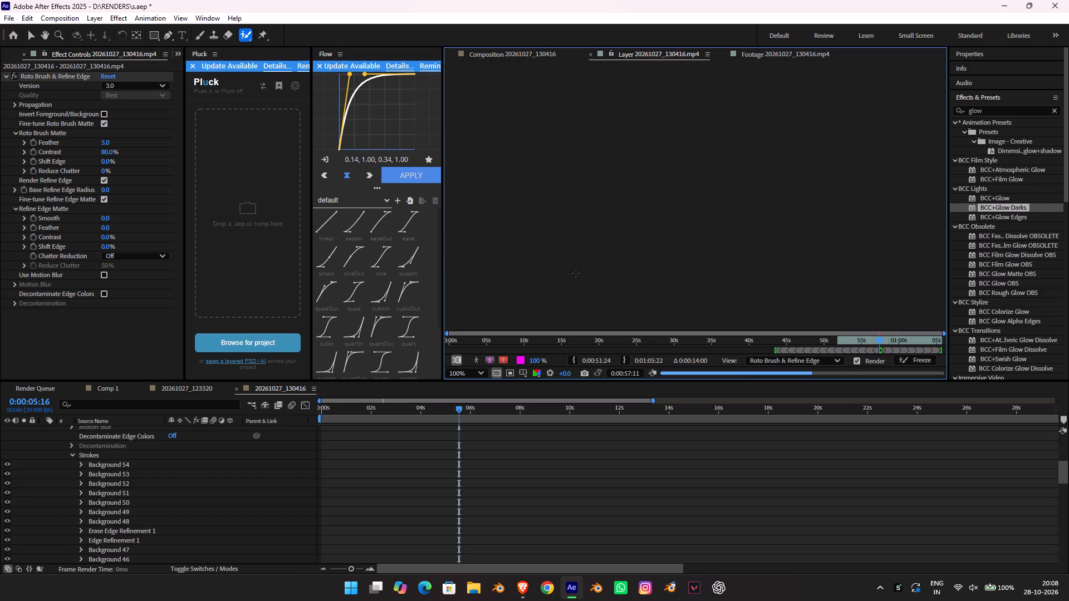
pyautogui.keyDown('alt'); pyautogui.moveTo(562, 255); pyautogui.dragTo(560, 296); pyautogui.keyUp('alt')
pyautogui.keyDown('alt'); pyautogui.moveTo(561, 259); pyautogui.dragTo(572, 279); pyautogui.keyUp('alt')
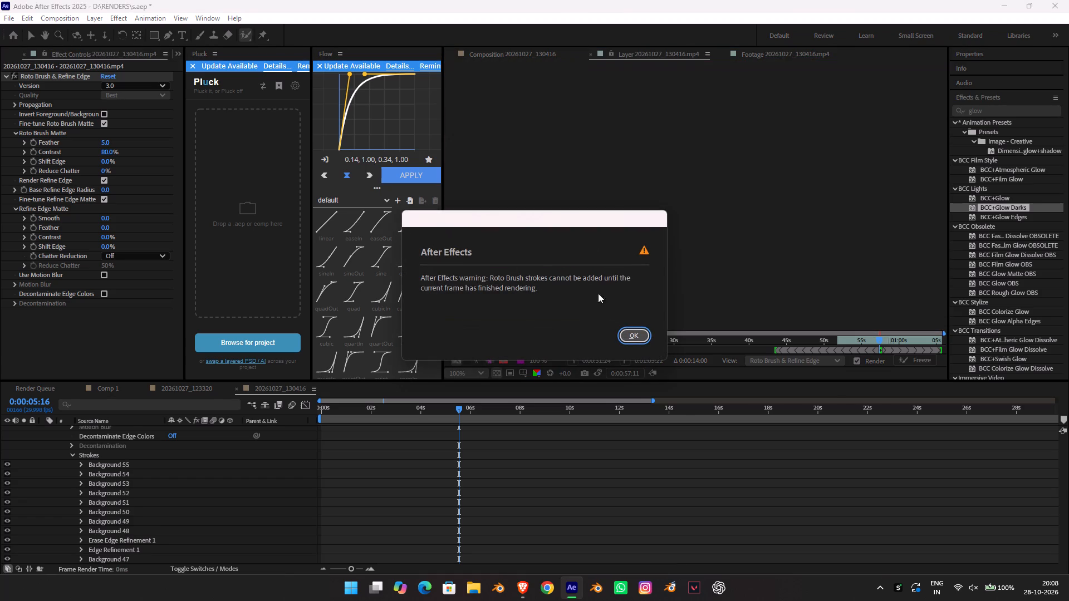
pyautogui.click(641, 329)
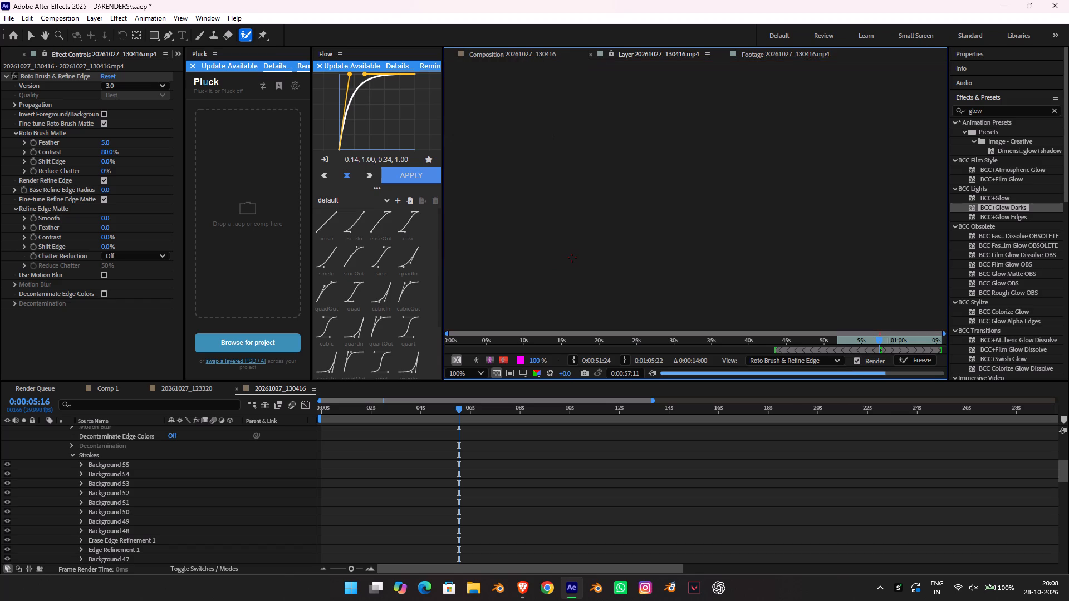
pyautogui.keyDown('alt'); pyautogui.moveTo(564, 258); pyautogui.dragTo(564, 293); pyautogui.keyUp('alt')
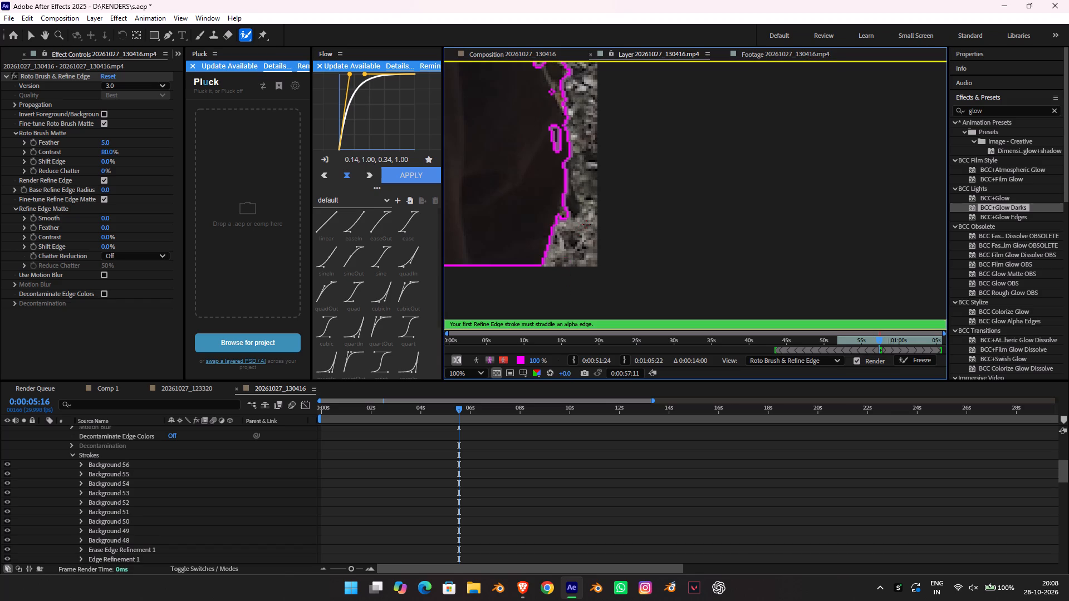
# Subtract the foliage bulge along the outer edge of the right sleeve, above the bottom corner, from the Roto Brush selection.
pyautogui.scroll(-1, 582, 178)
pyautogui.scroll(2, 625, 144)
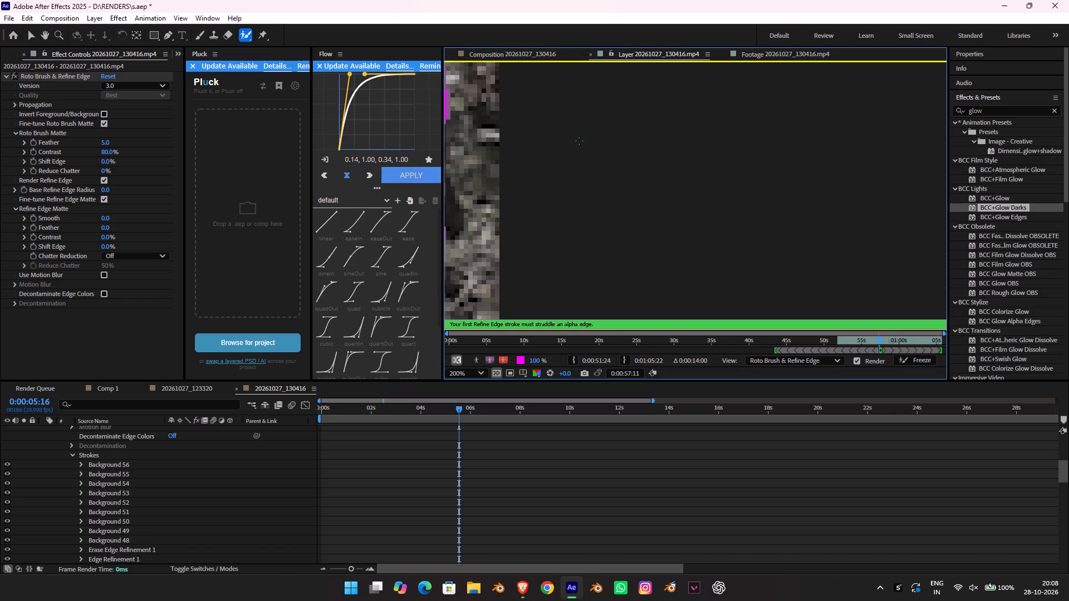
pyautogui.moveTo(594, 152); pyautogui.dragTo(778, 272, button='middle')
pyautogui.scroll(-1, 630, 135)
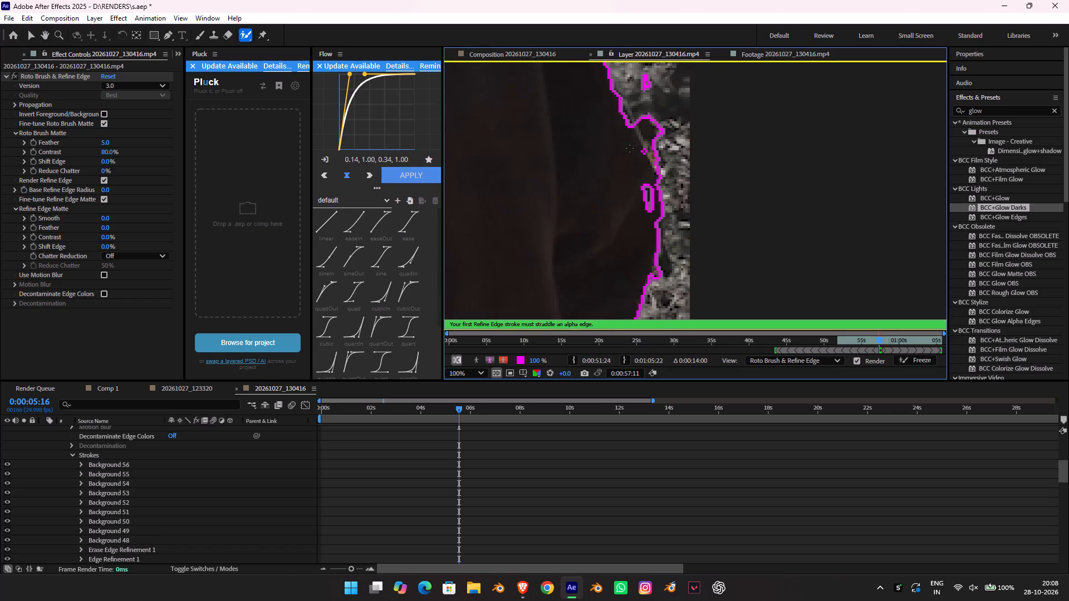
pyautogui.moveTo(620, 179); pyautogui.dragTo(610, 195, button='middle')
pyautogui.keyDown('alt'); pyautogui.moveTo(631, 128); pyautogui.dragTo(680, 218); pyautogui.keyUp('alt')
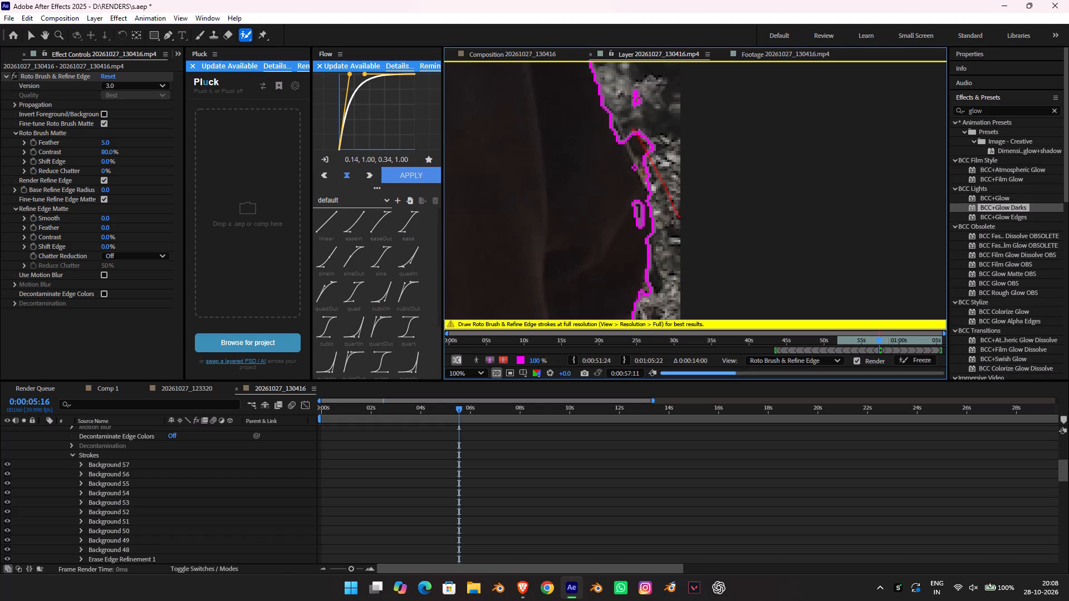
pyautogui.keyDown('alt'); pyautogui.moveTo(629, 131); pyautogui.dragTo(669, 245); pyautogui.keyUp('alt')
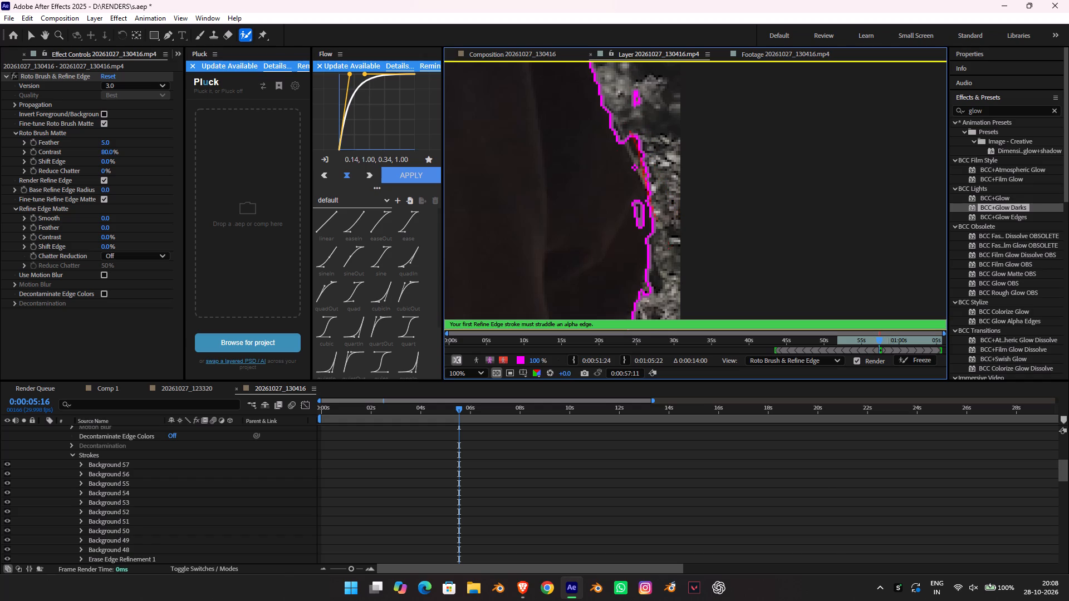
pyautogui.keyDown('alt'); pyautogui.moveTo(669, 245); pyautogui.dragTo(673, 251); pyautogui.keyUp('alt')
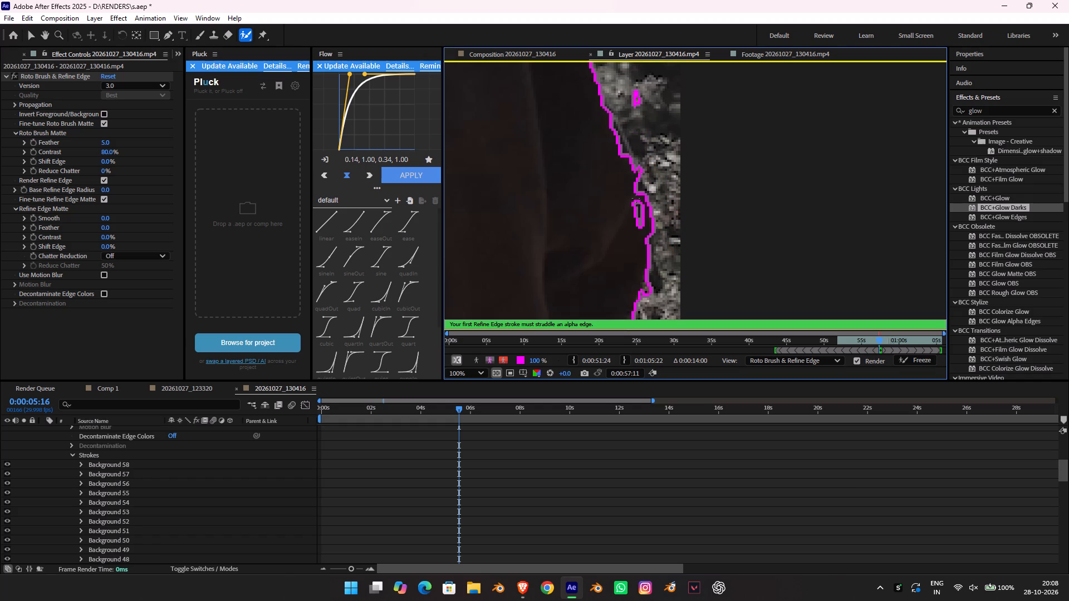
# Add the small unselected hole just inside the right sleeve's edge to the Roto Brush foreground.
pyautogui.moveTo(635, 198); pyautogui.dragTo(639, 245)
pyautogui.moveTo(638, 193); pyautogui.dragTo(646, 221)
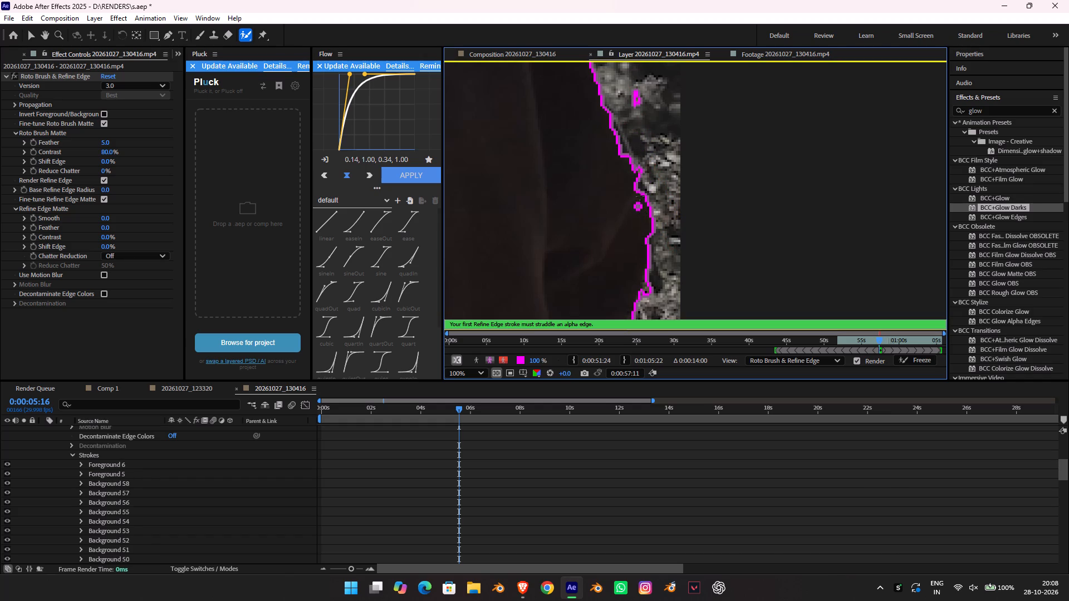
pyautogui.moveTo(632, 175); pyautogui.dragTo(643, 231)
# Subtract the isolated speck of foliage beside the right sleeve from the Roto Brush selection.
pyautogui.keyDown('alt'); pyautogui.moveTo(634, 89); pyautogui.dragTo(646, 114); pyautogui.keyUp('alt')
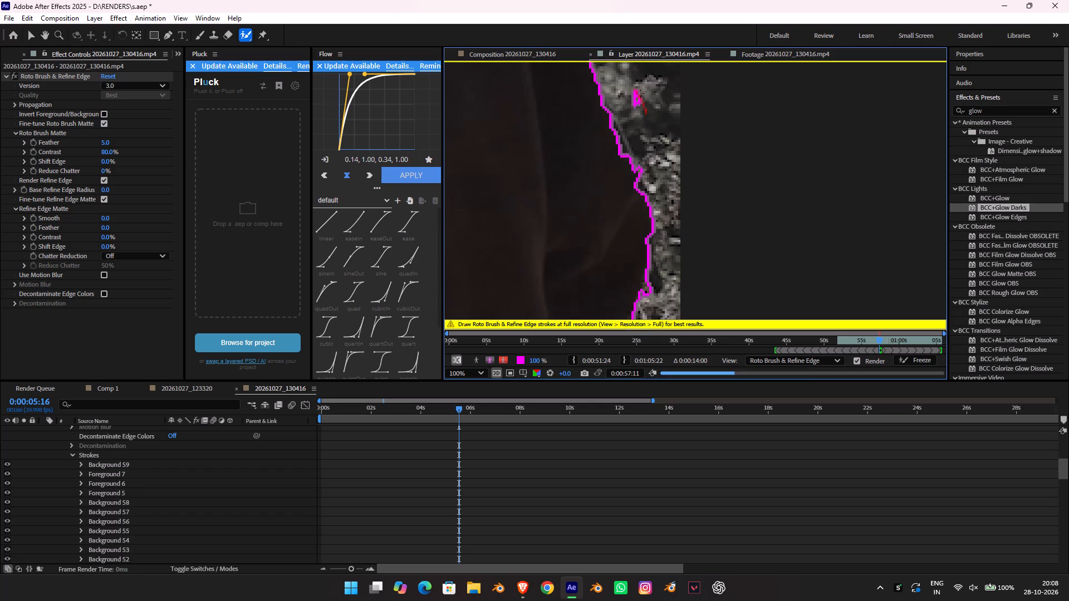
pyautogui.keyDown('alt'); pyautogui.moveTo(632, 98); pyautogui.dragTo(651, 91); pyautogui.keyUp('alt')
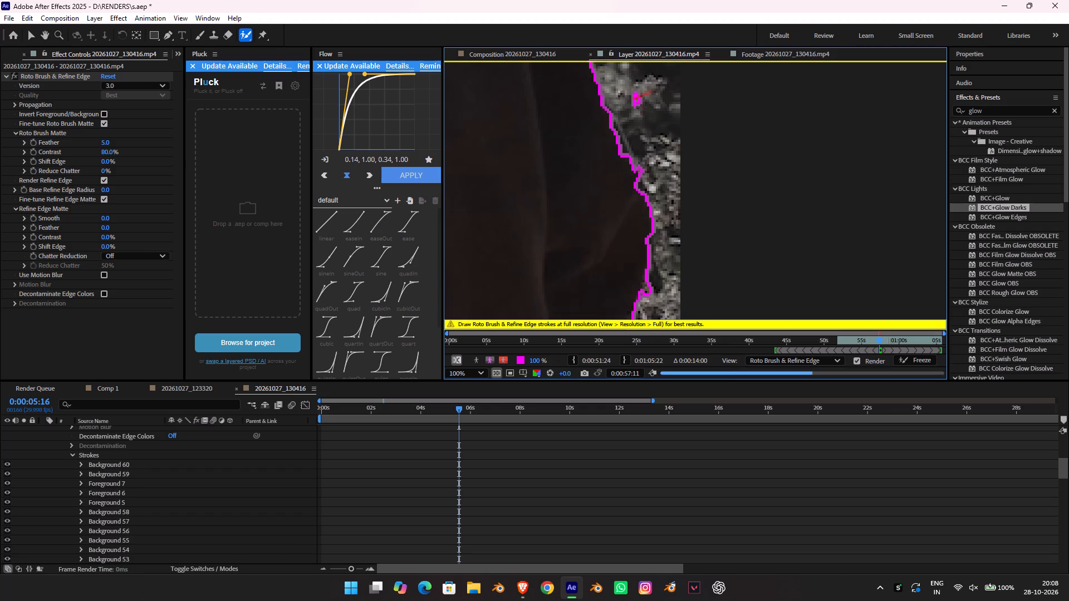
# Add the thin strip along the right sleeve's outer edge to the Roto Brush foreground.
pyautogui.moveTo(614, 130); pyautogui.dragTo(650, 224)
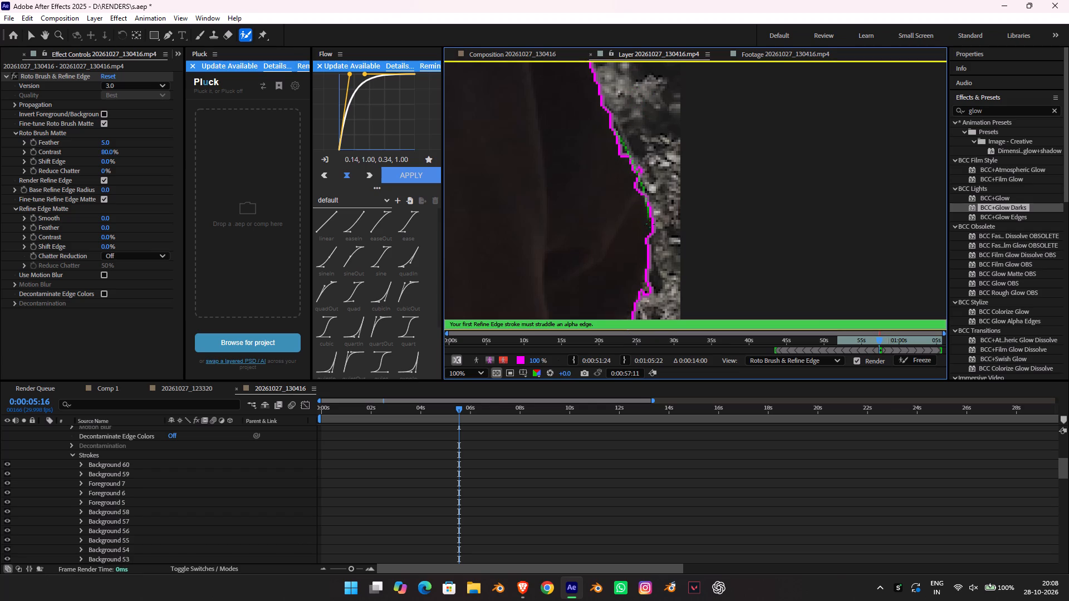
pyautogui.moveTo(650, 224); pyautogui.dragTo(650, 225)
# Check the outline around the whole person, and freeze the Roto Brush & Refine Edge result.
pyautogui.scroll(-3, 629, 162)
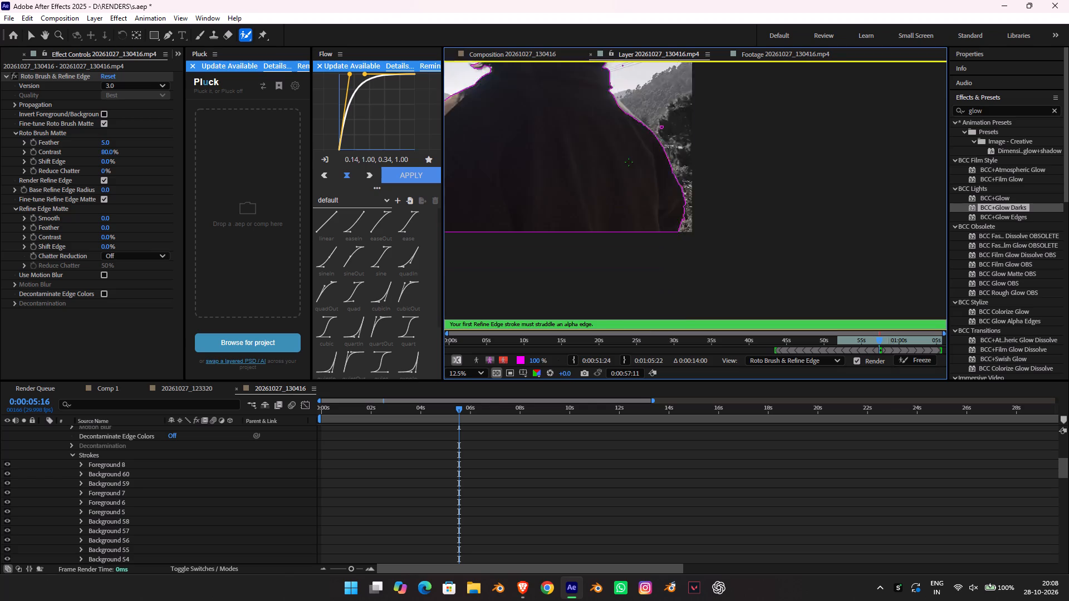
pyautogui.scroll(2, 626, 117)
pyautogui.moveTo(606, 176); pyautogui.dragTo(857, 377, button='middle')
pyautogui.scroll(-3, 748, 291)
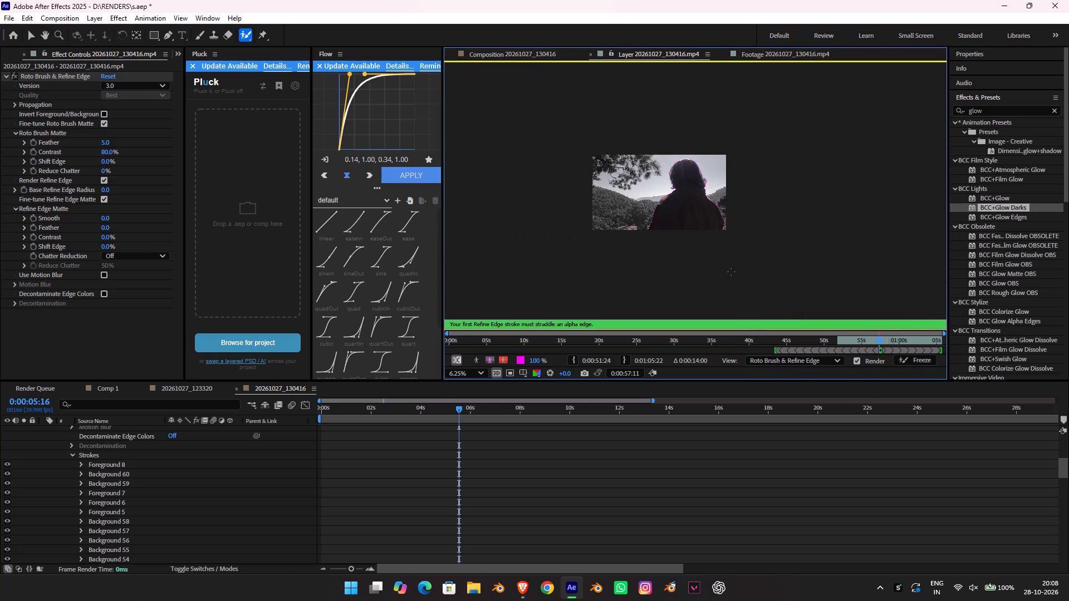
pyautogui.scroll(1, 707, 240)
pyautogui.scroll(2, 643, 168)
pyautogui.scroll(-2, 638, 159)
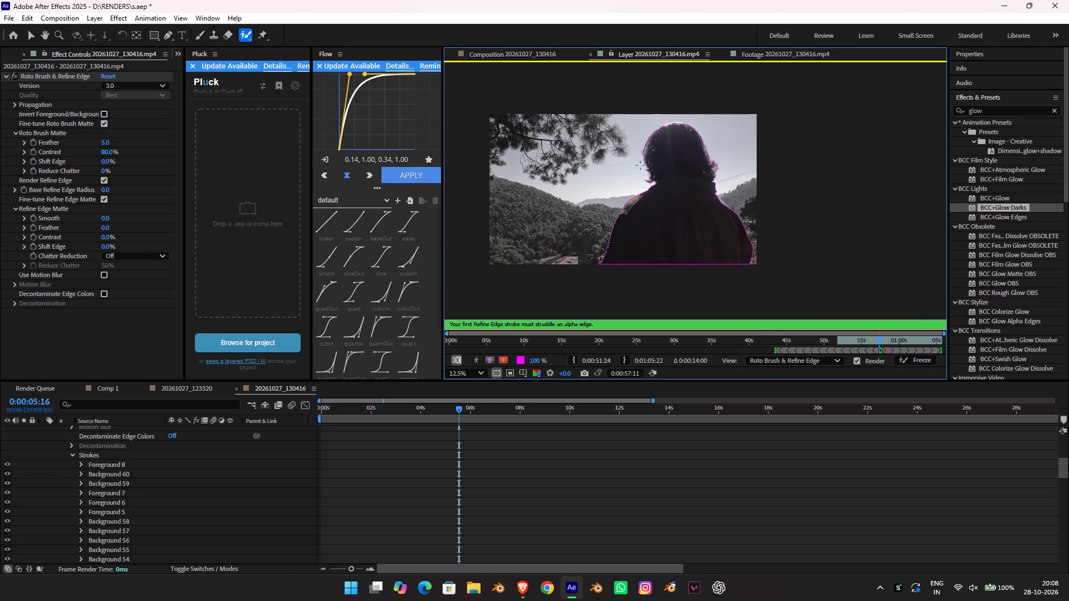
pyautogui.scroll(1, 658, 203)
pyautogui.click(911, 361)
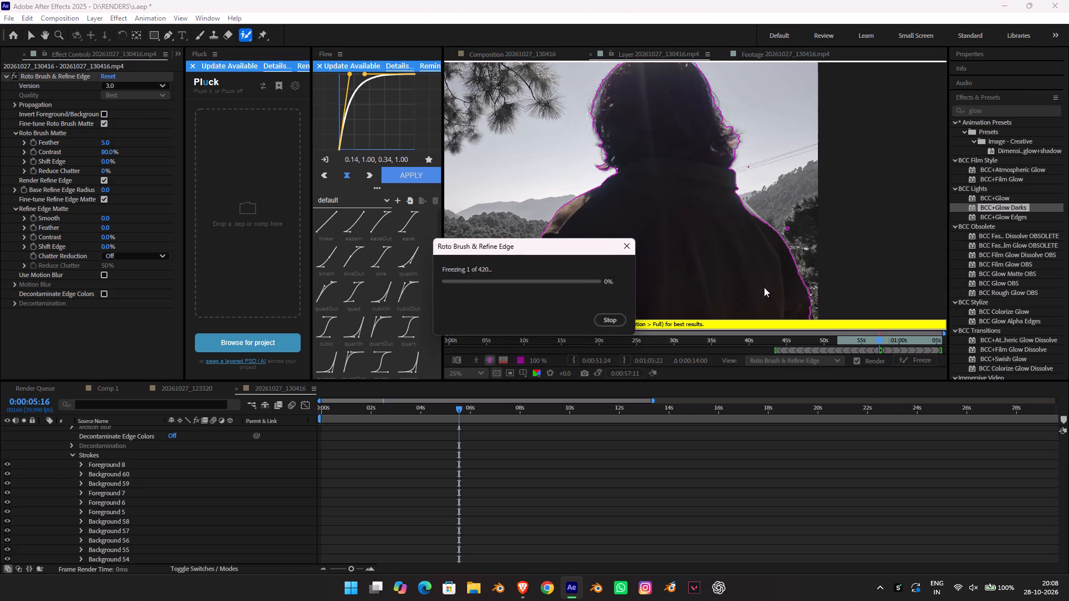